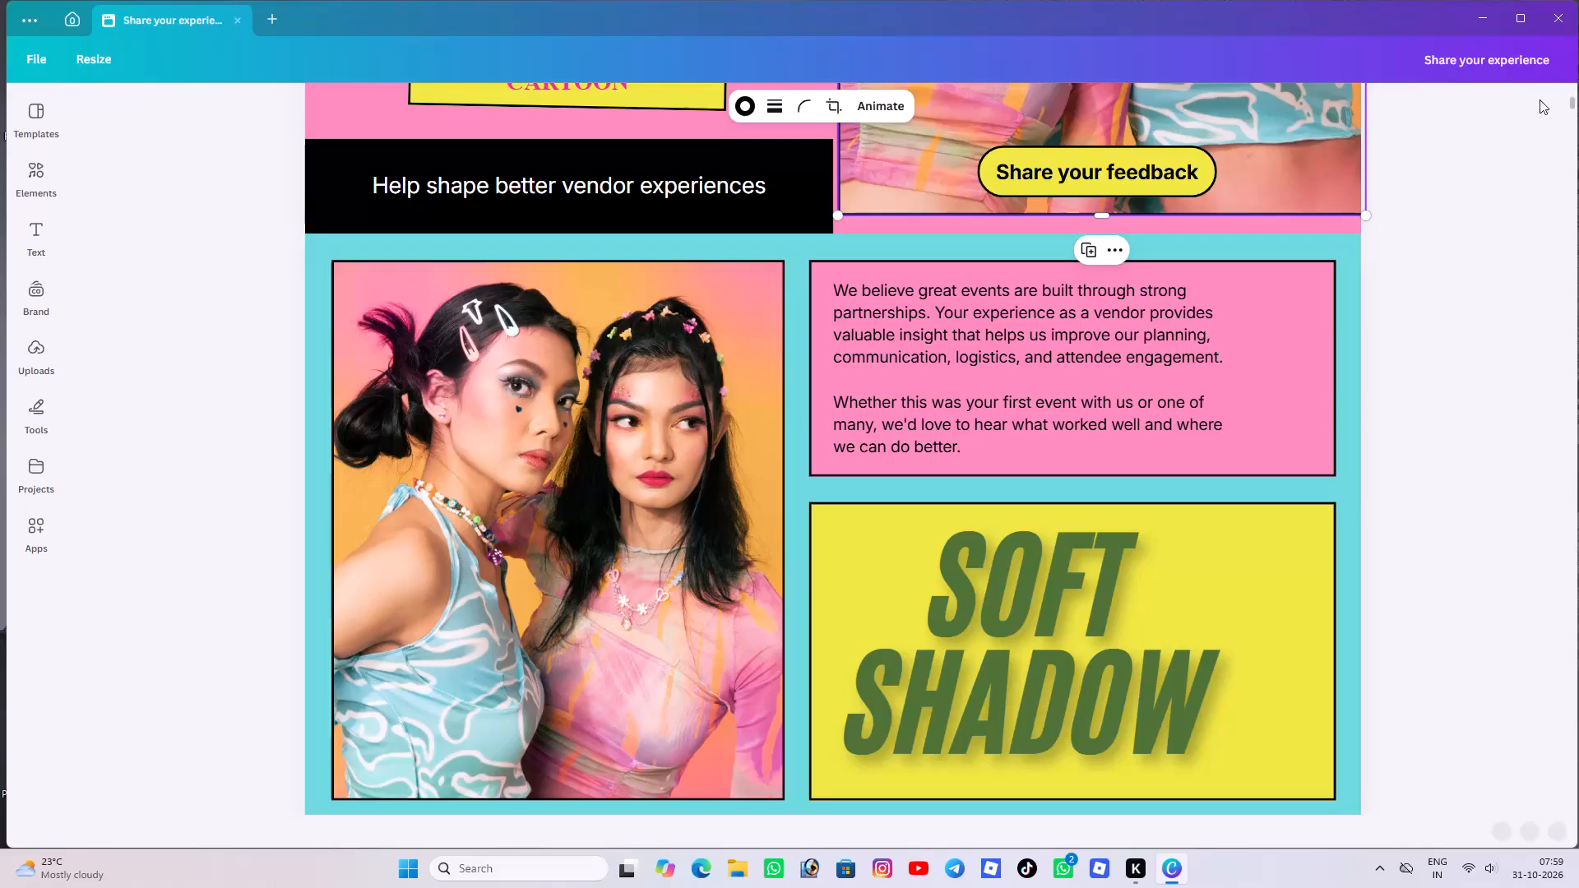
Go to page 44, the last page of the design, with the tattoo studio artwork.
drag(1578, 100, 1578, 138)
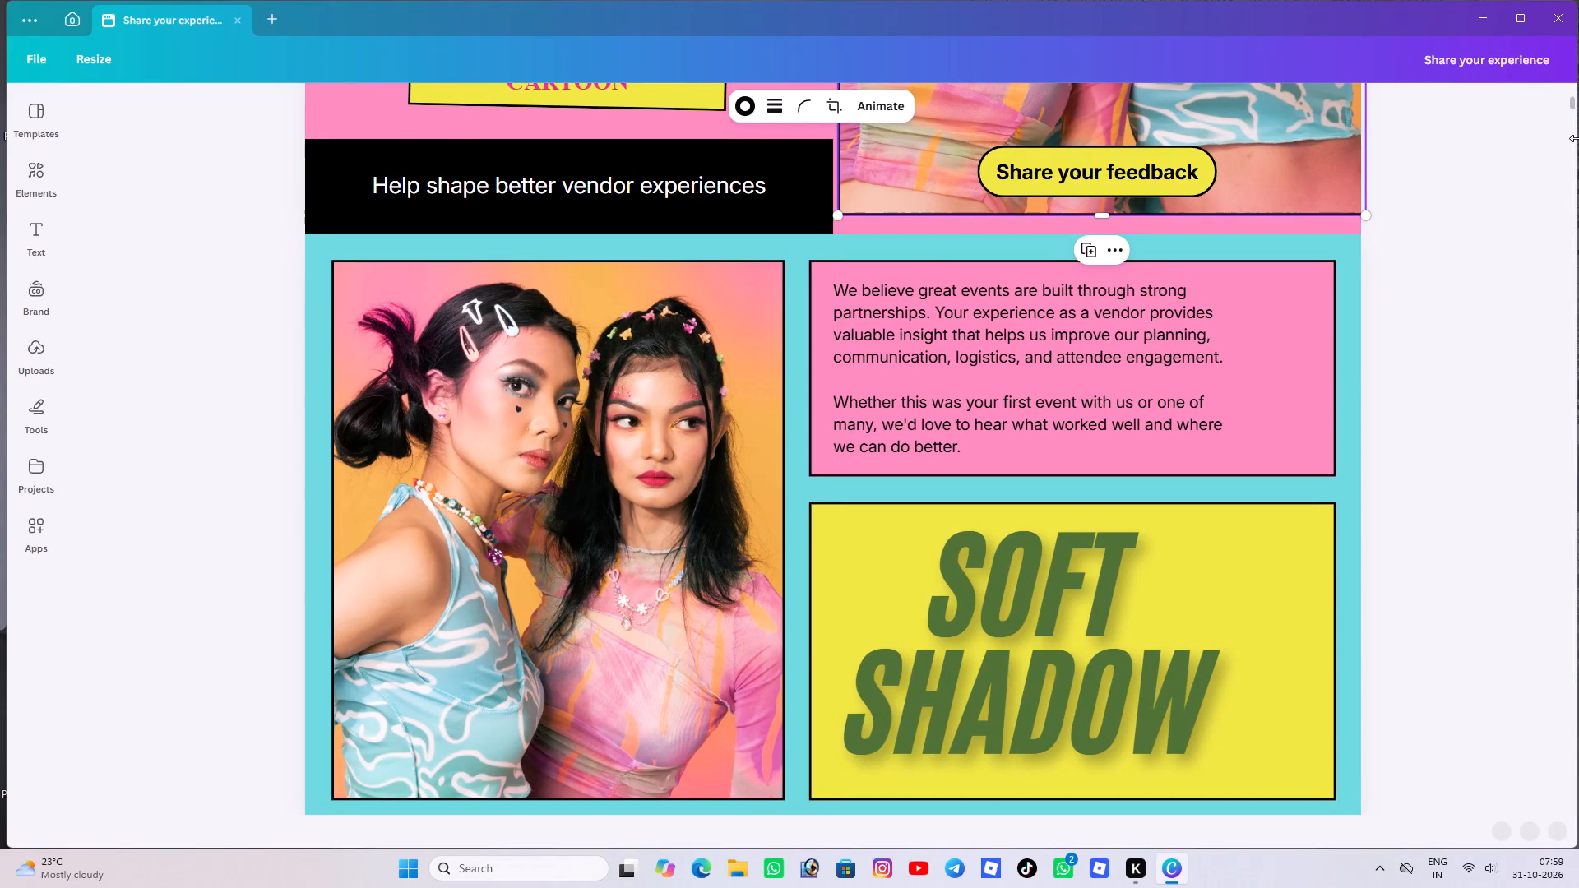
drag(1569, 99, 1557, 887)
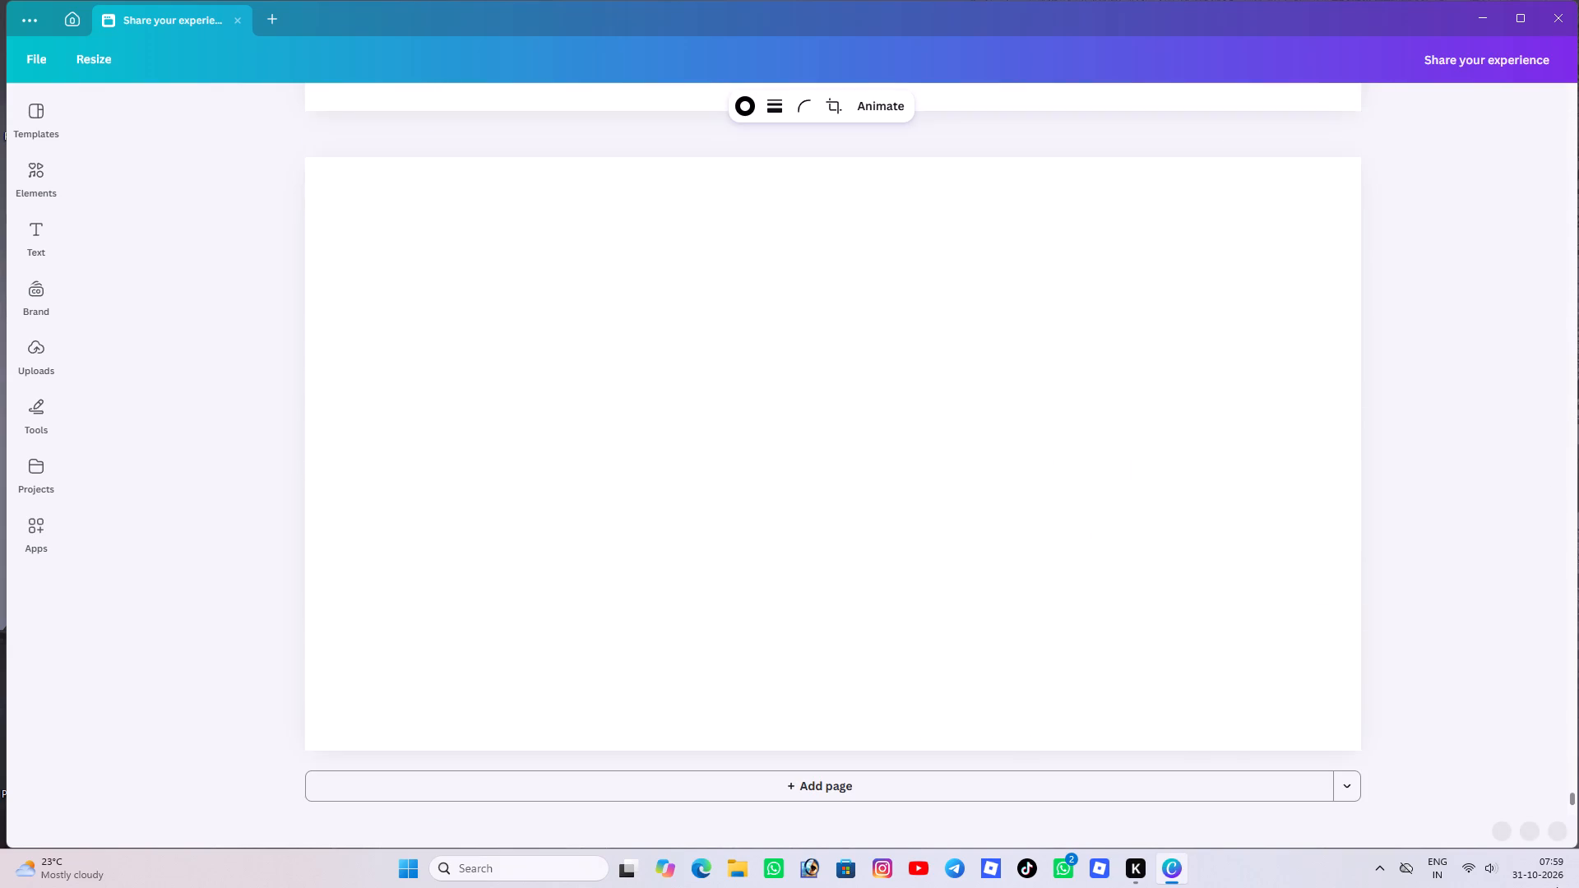
drag(1557, 887, 1526, 887)
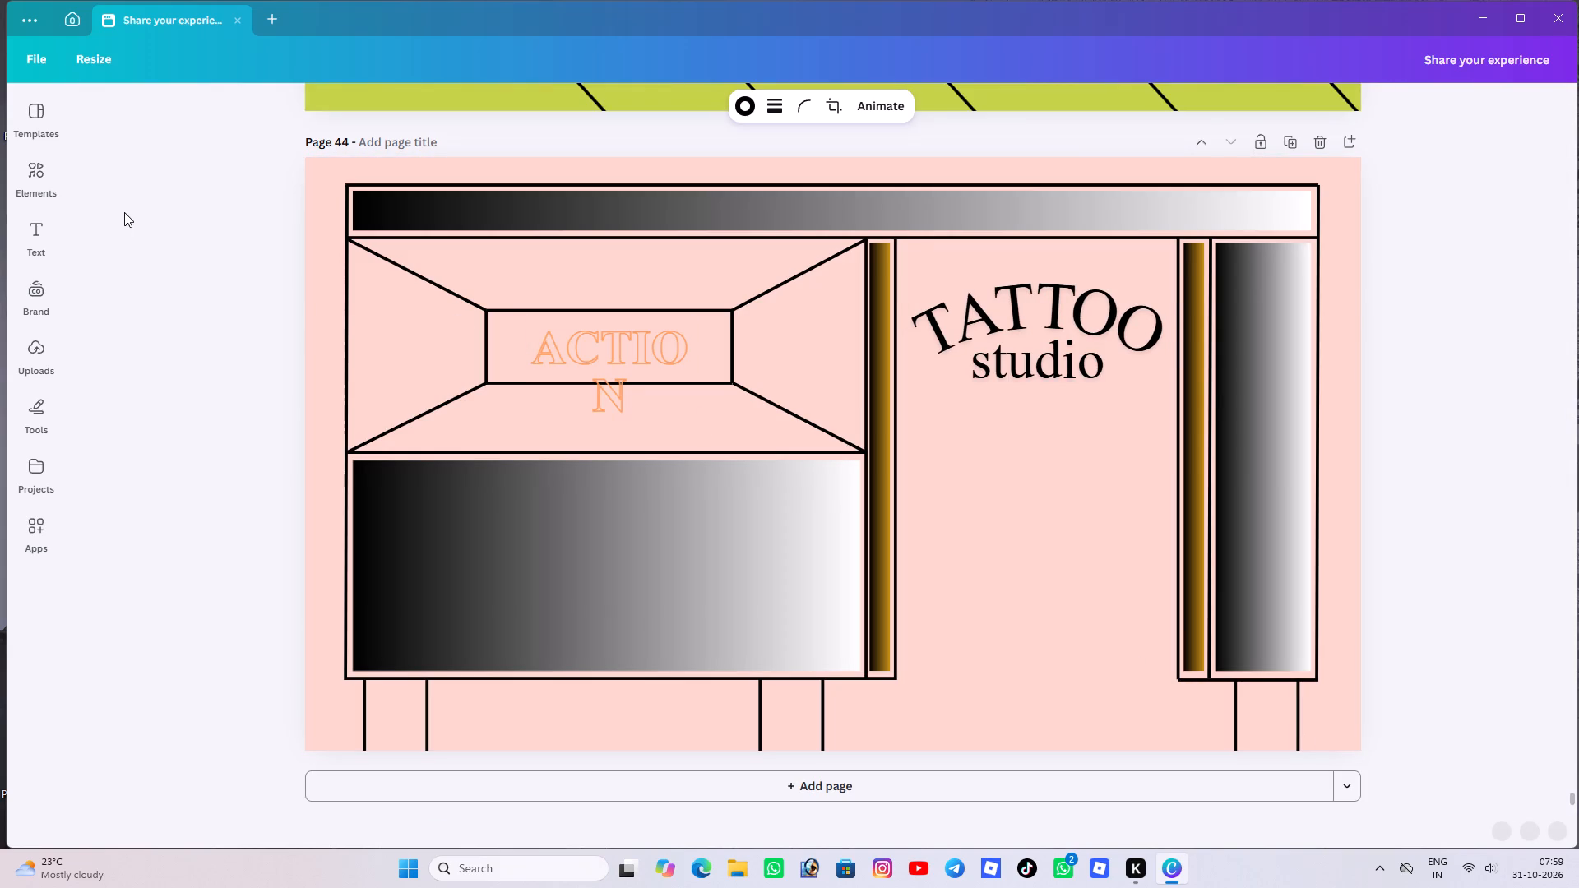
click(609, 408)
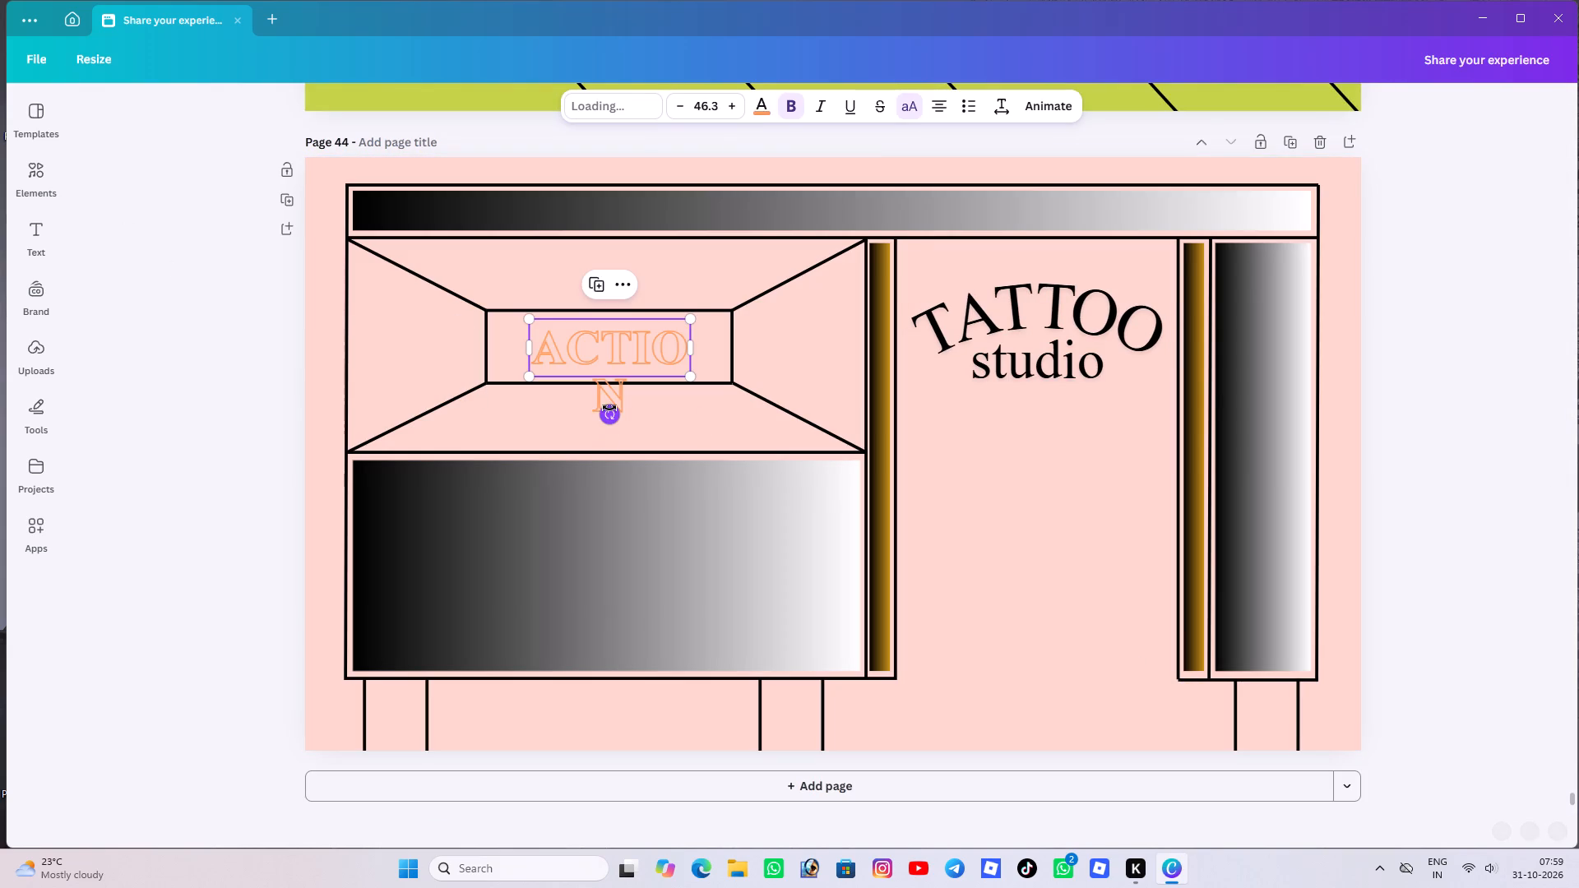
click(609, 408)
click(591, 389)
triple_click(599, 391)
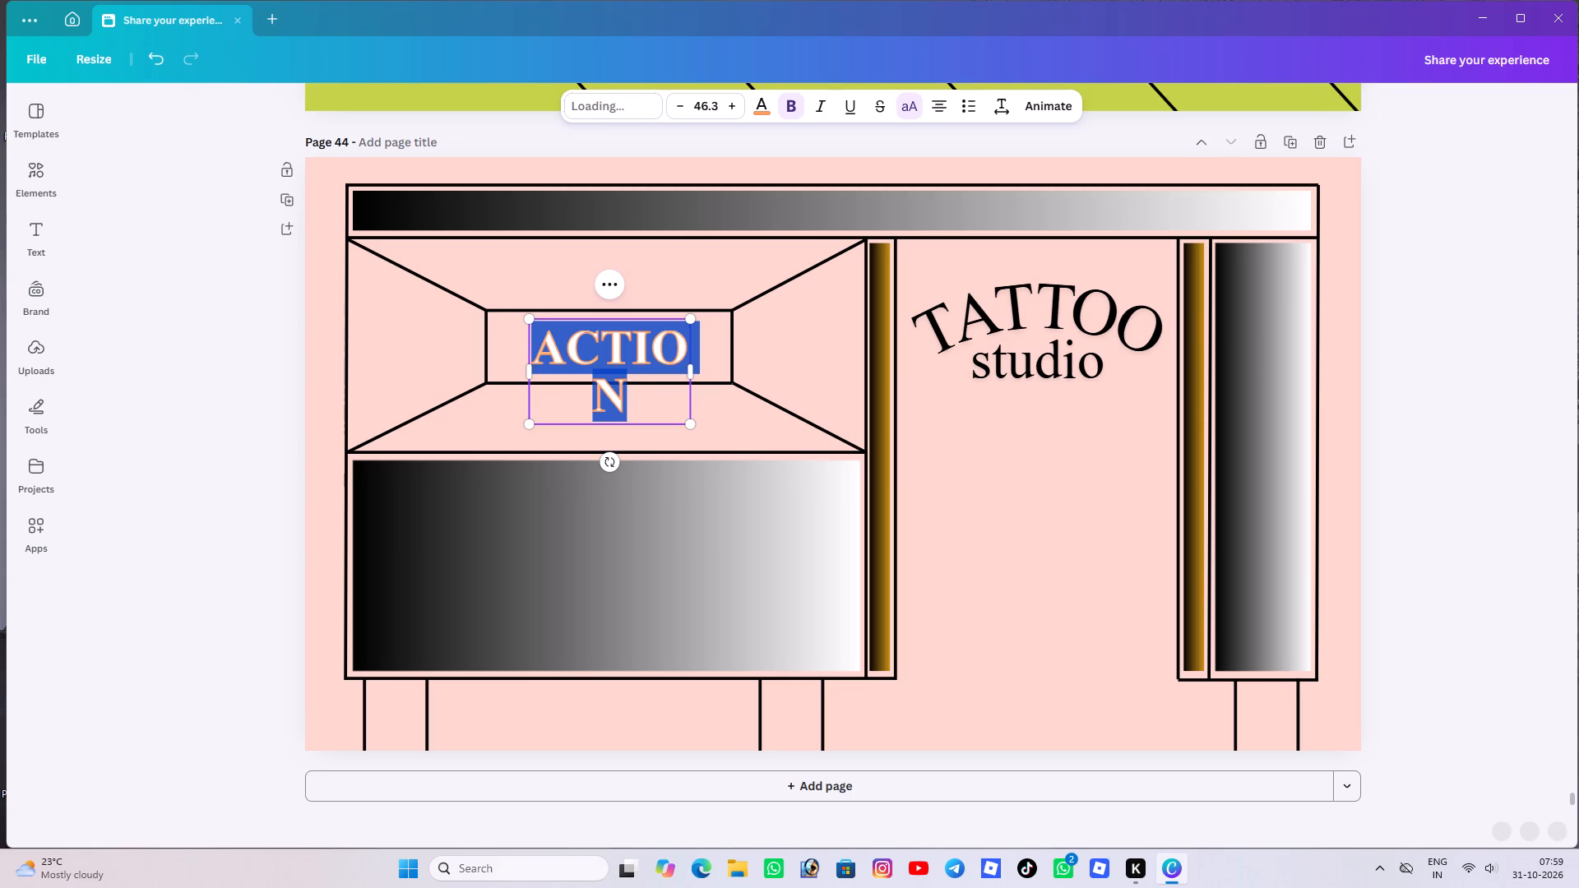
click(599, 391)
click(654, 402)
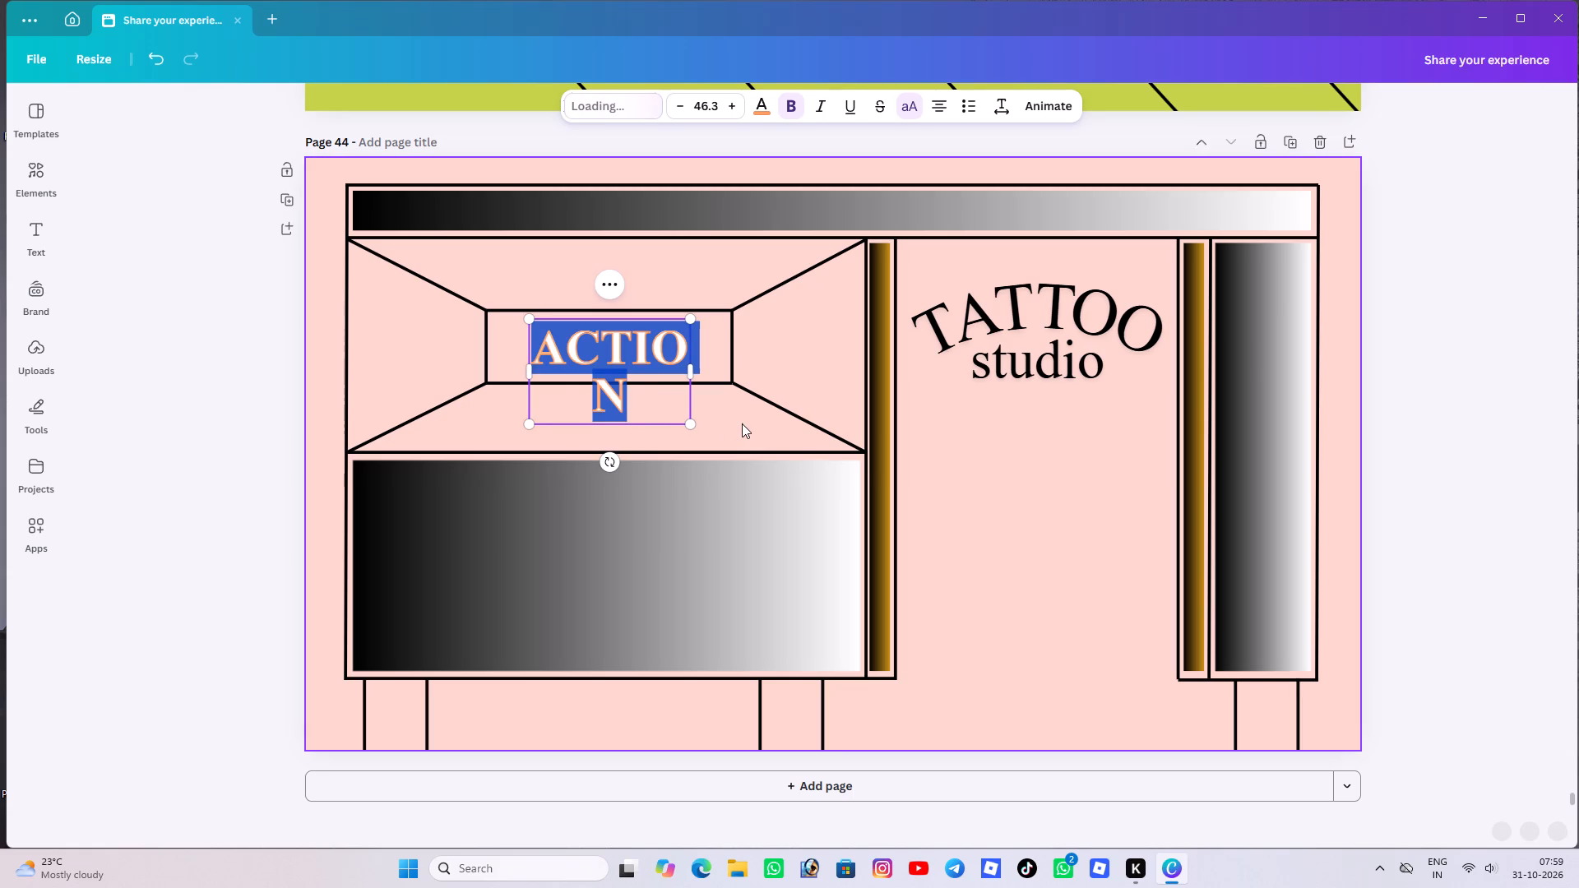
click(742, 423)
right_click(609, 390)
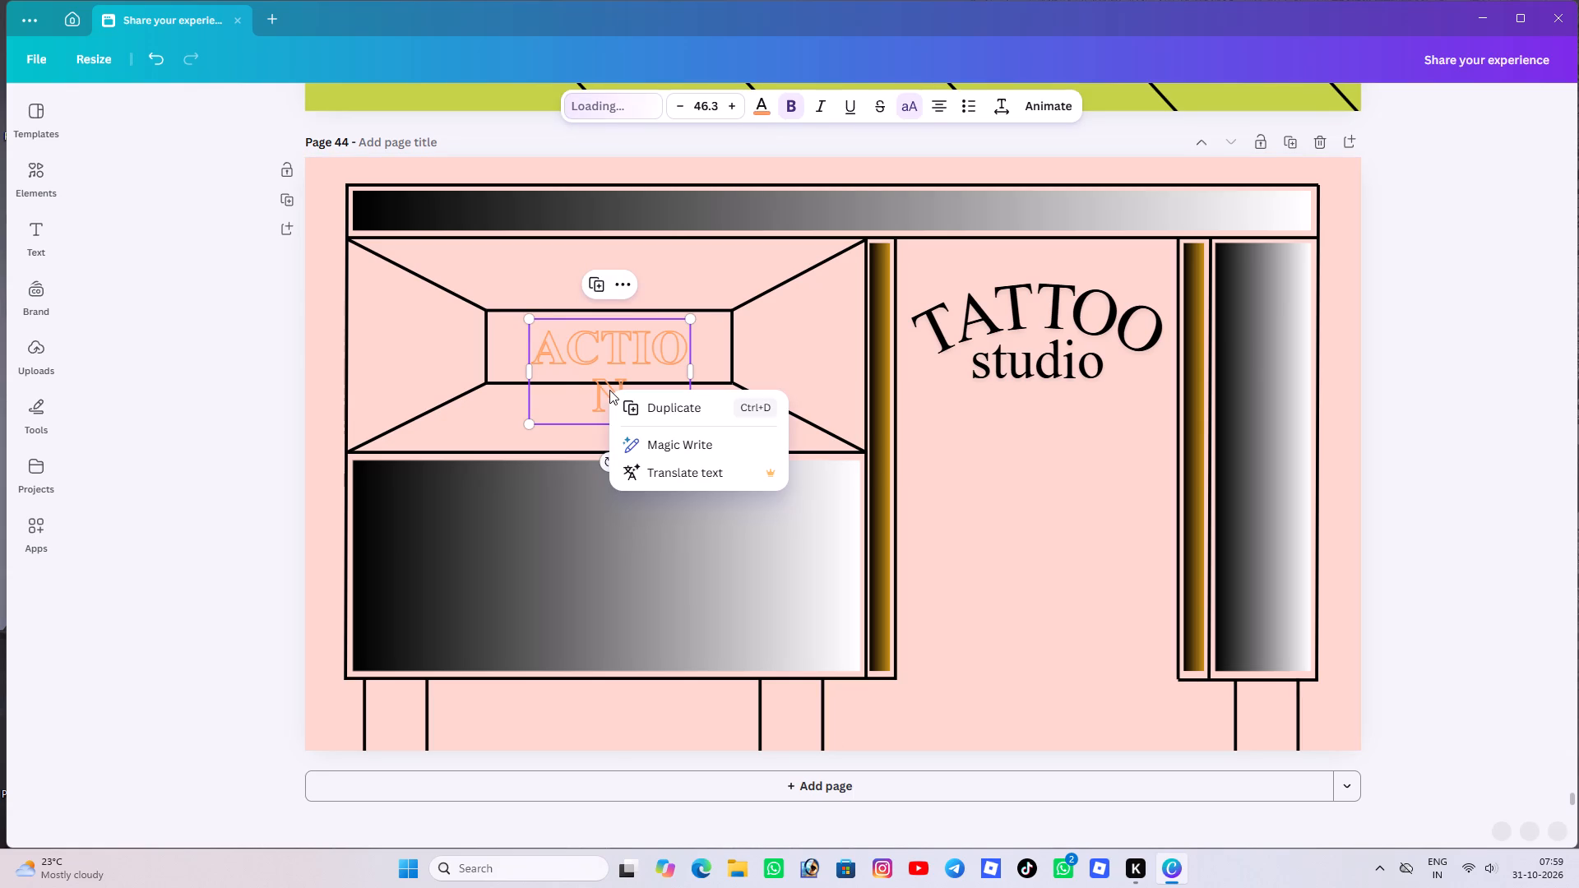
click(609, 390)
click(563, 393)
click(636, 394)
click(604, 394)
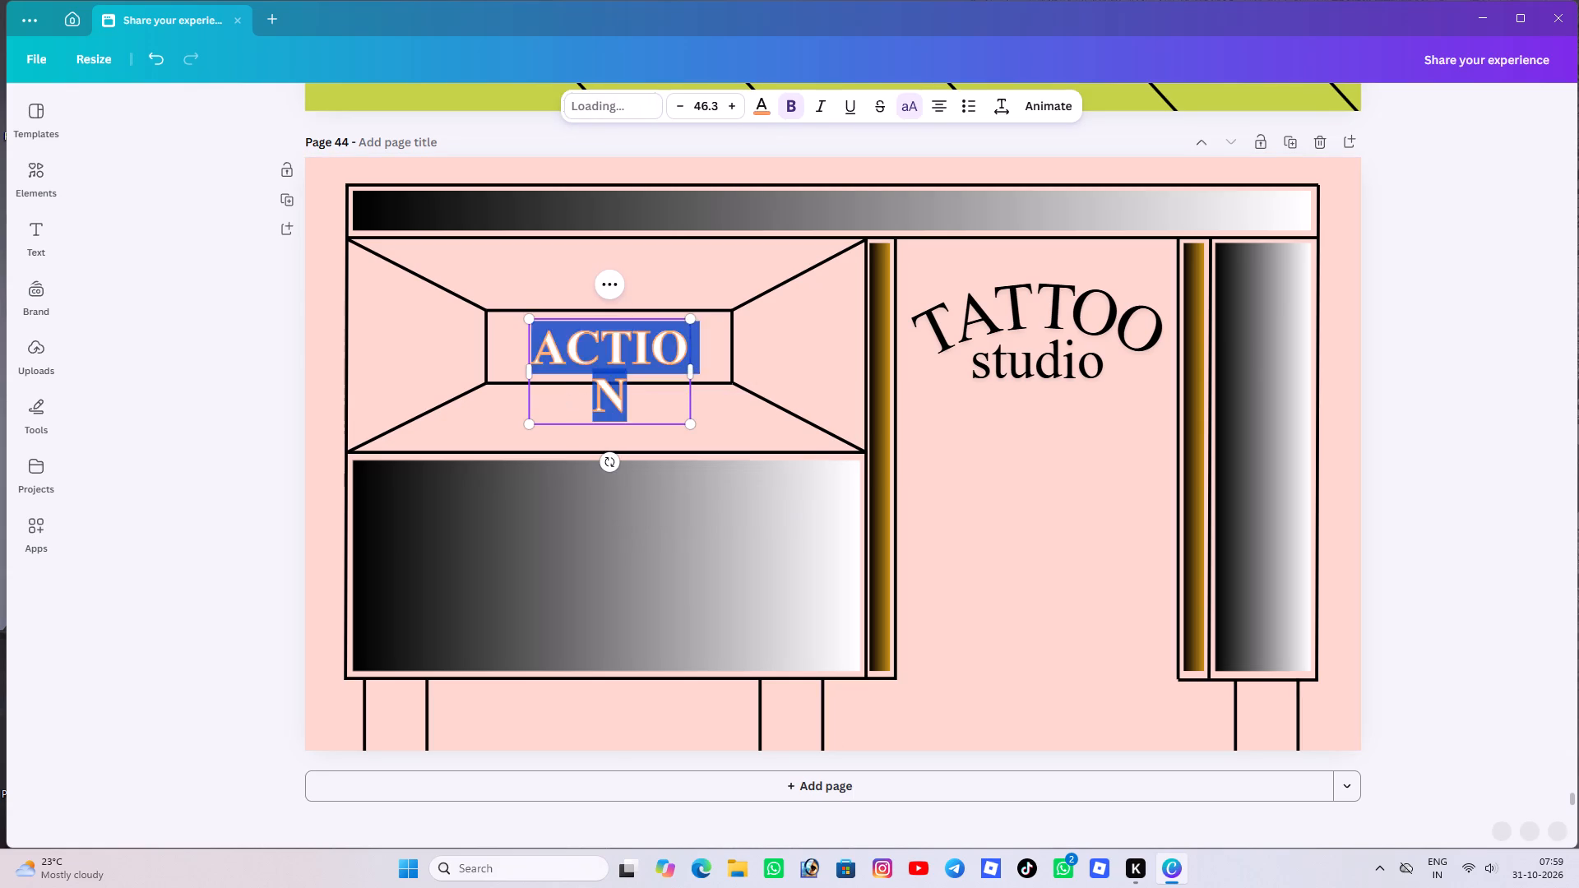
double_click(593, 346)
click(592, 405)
Shift the ACTION text box slightly to the right and up within the small inner rectangle.
click(690, 377)
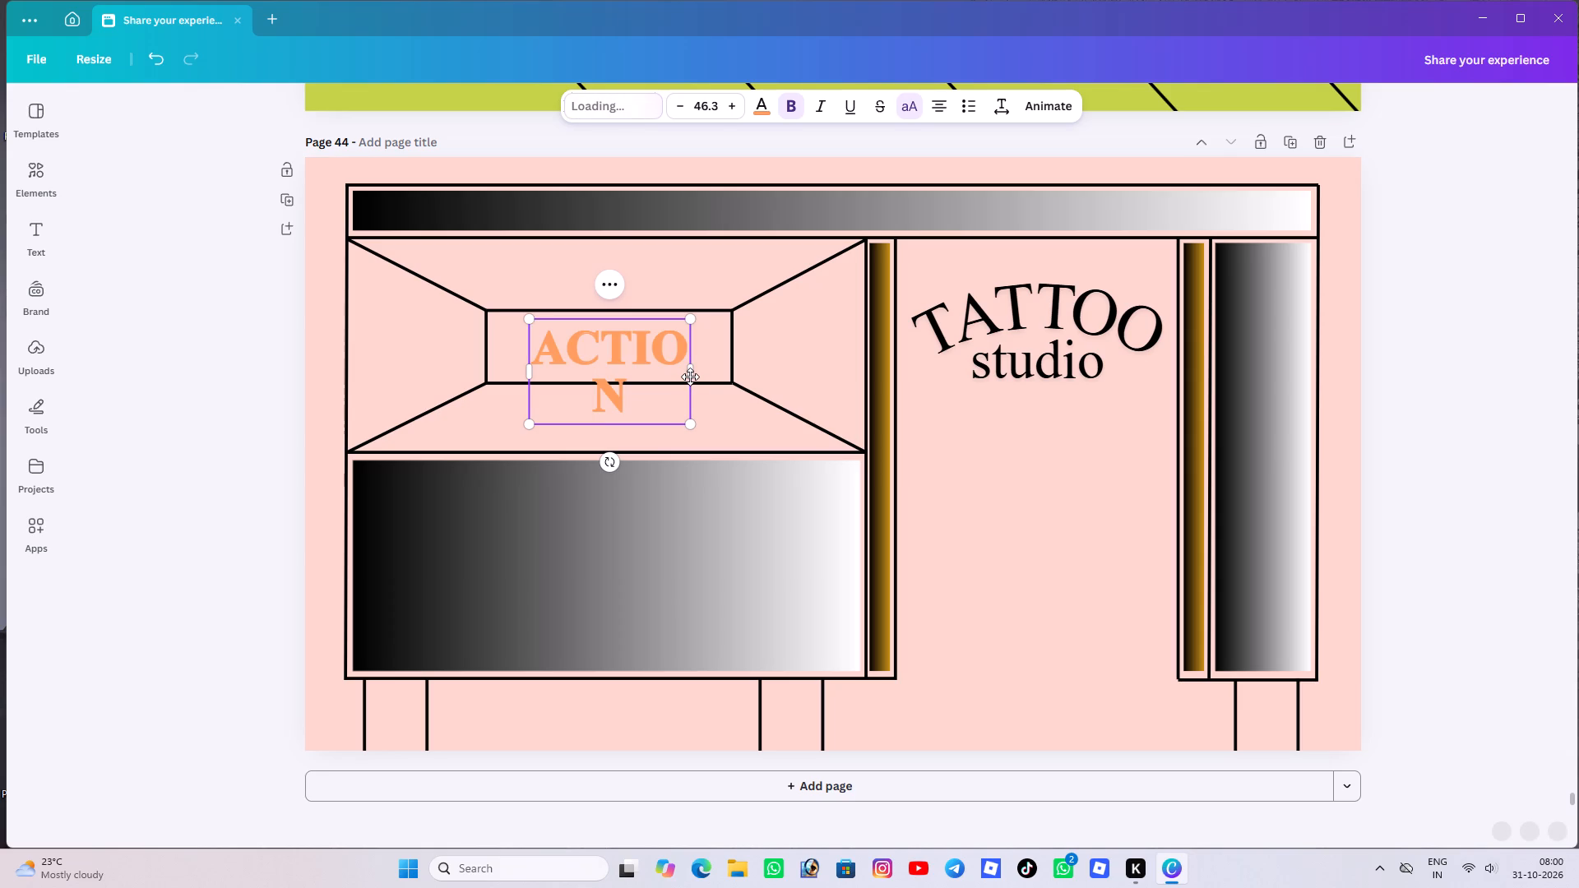
double_click(690, 377)
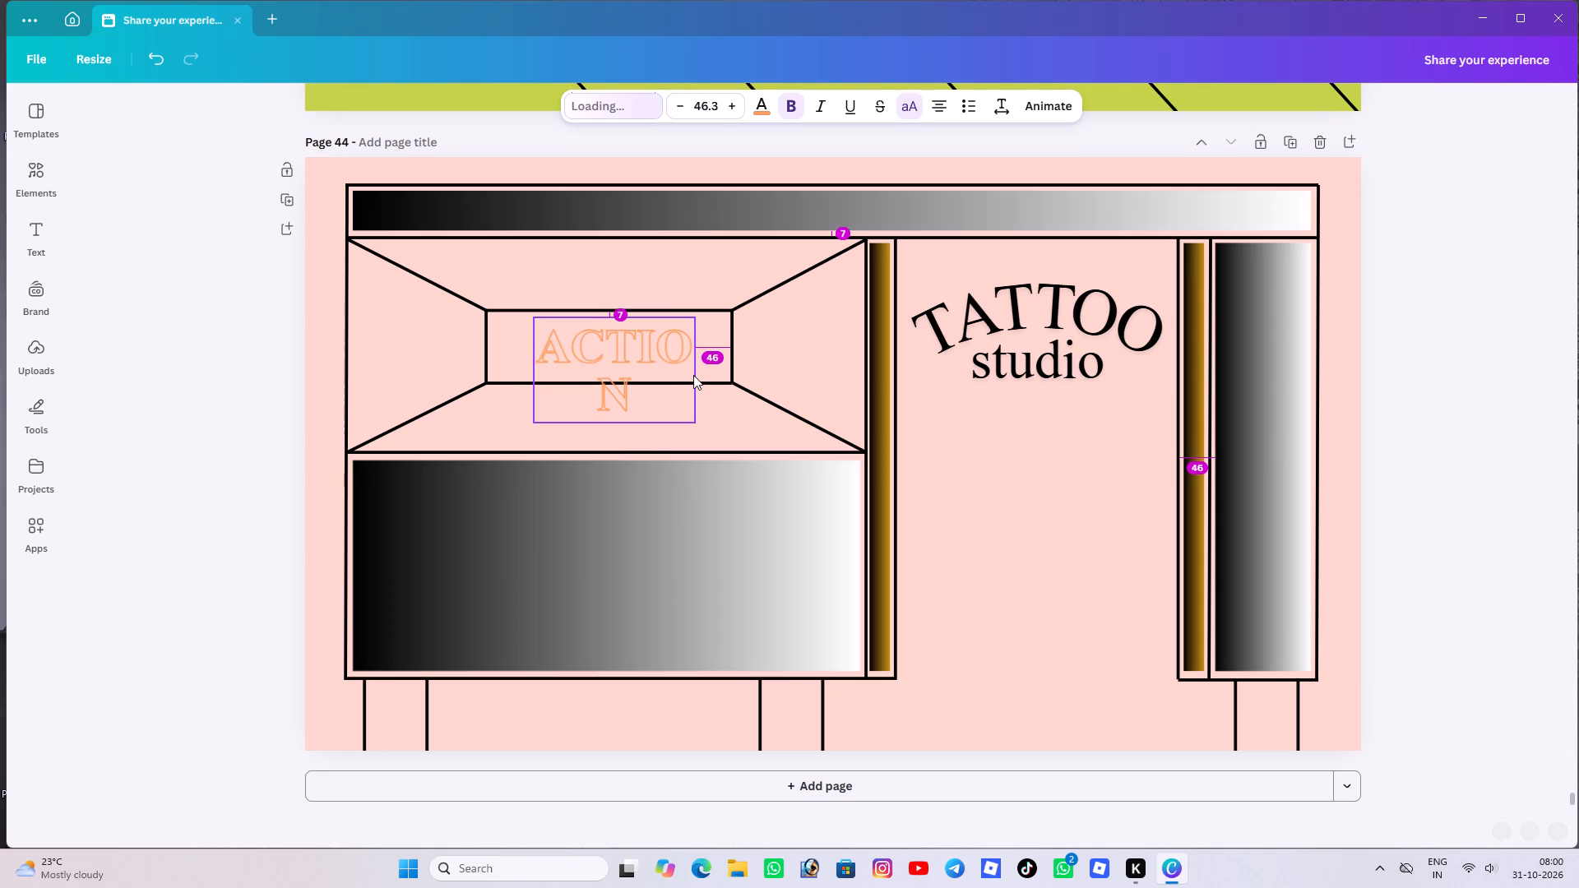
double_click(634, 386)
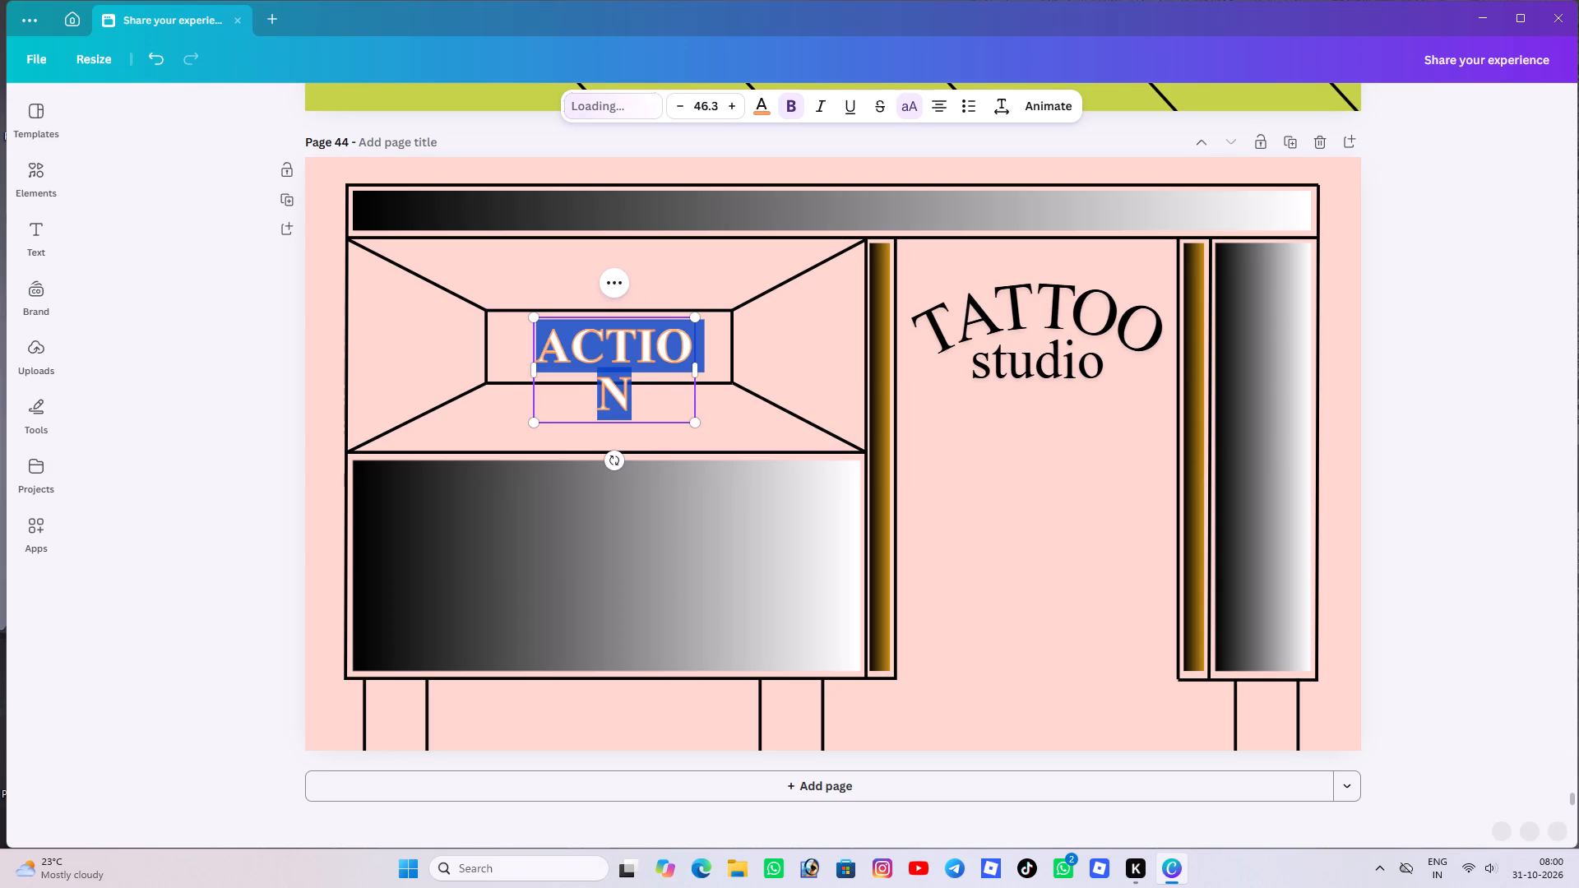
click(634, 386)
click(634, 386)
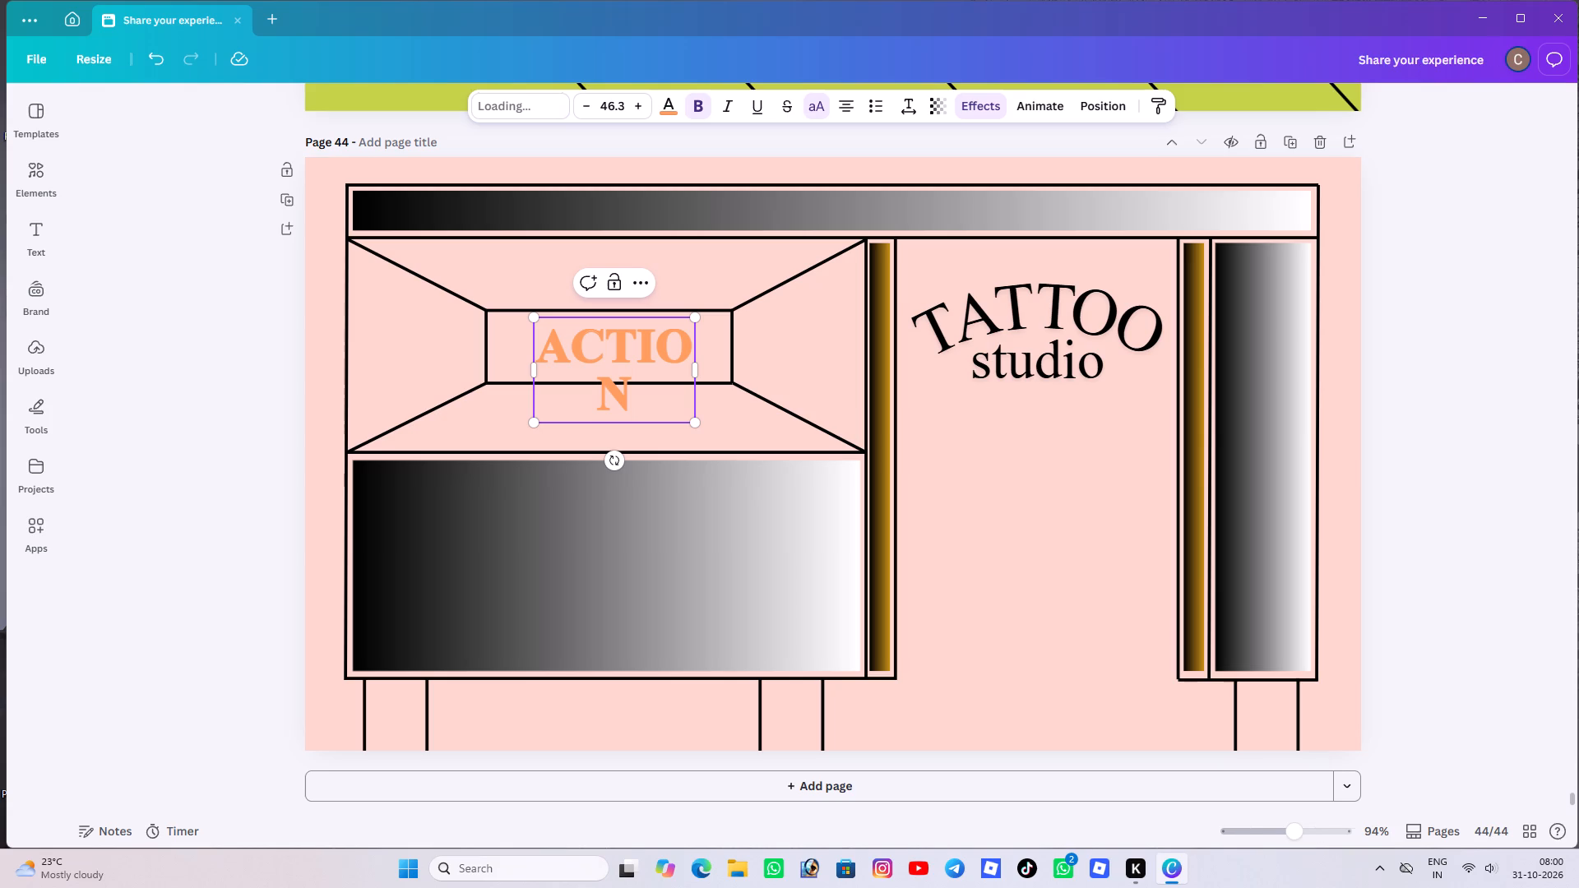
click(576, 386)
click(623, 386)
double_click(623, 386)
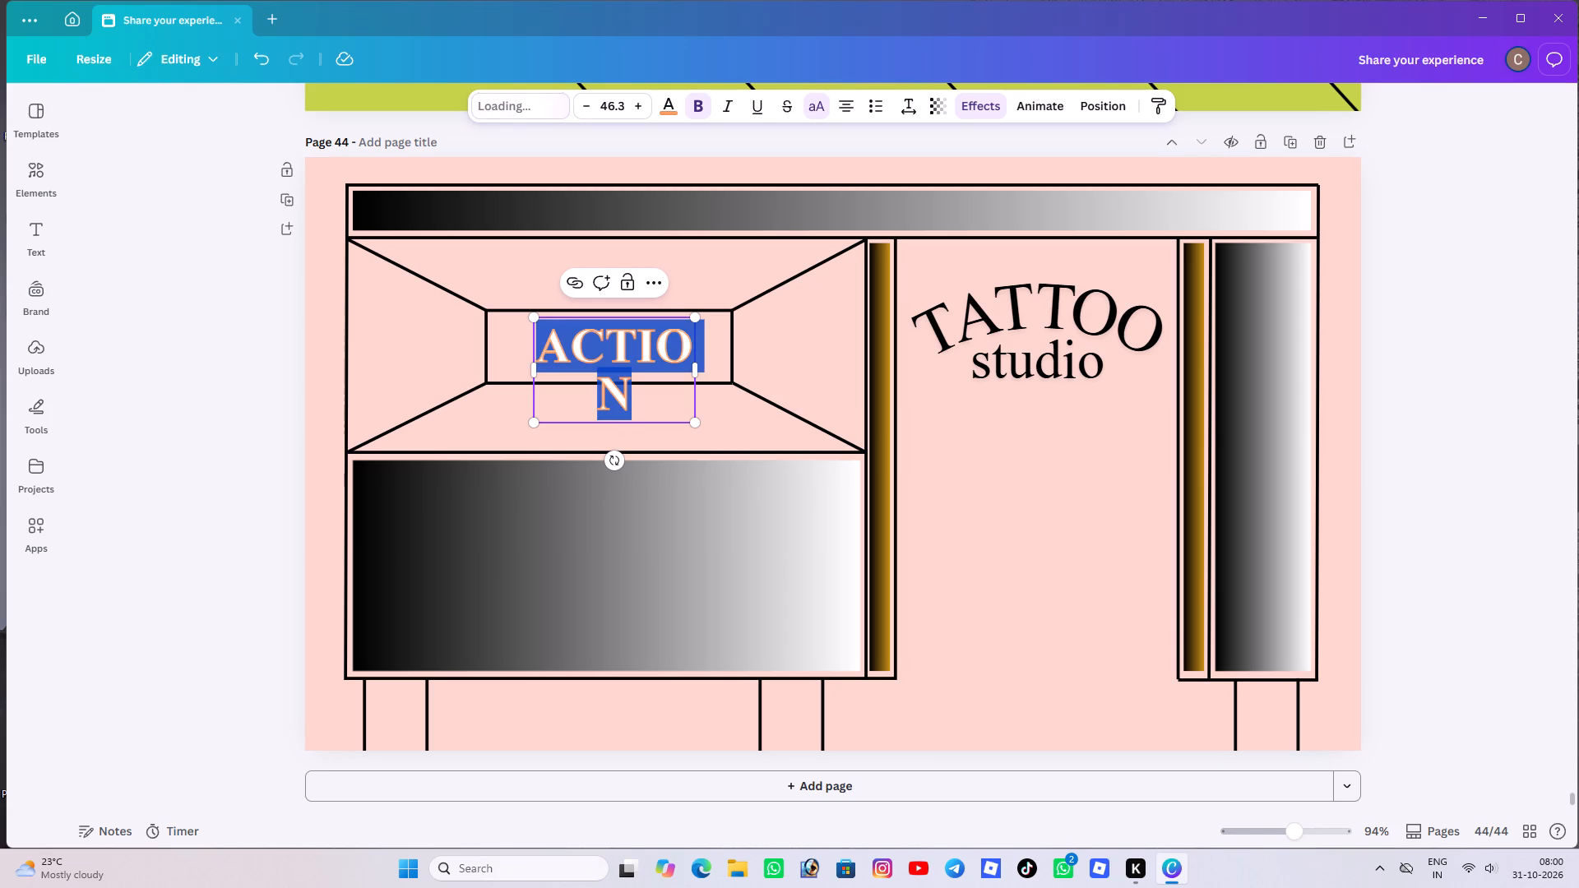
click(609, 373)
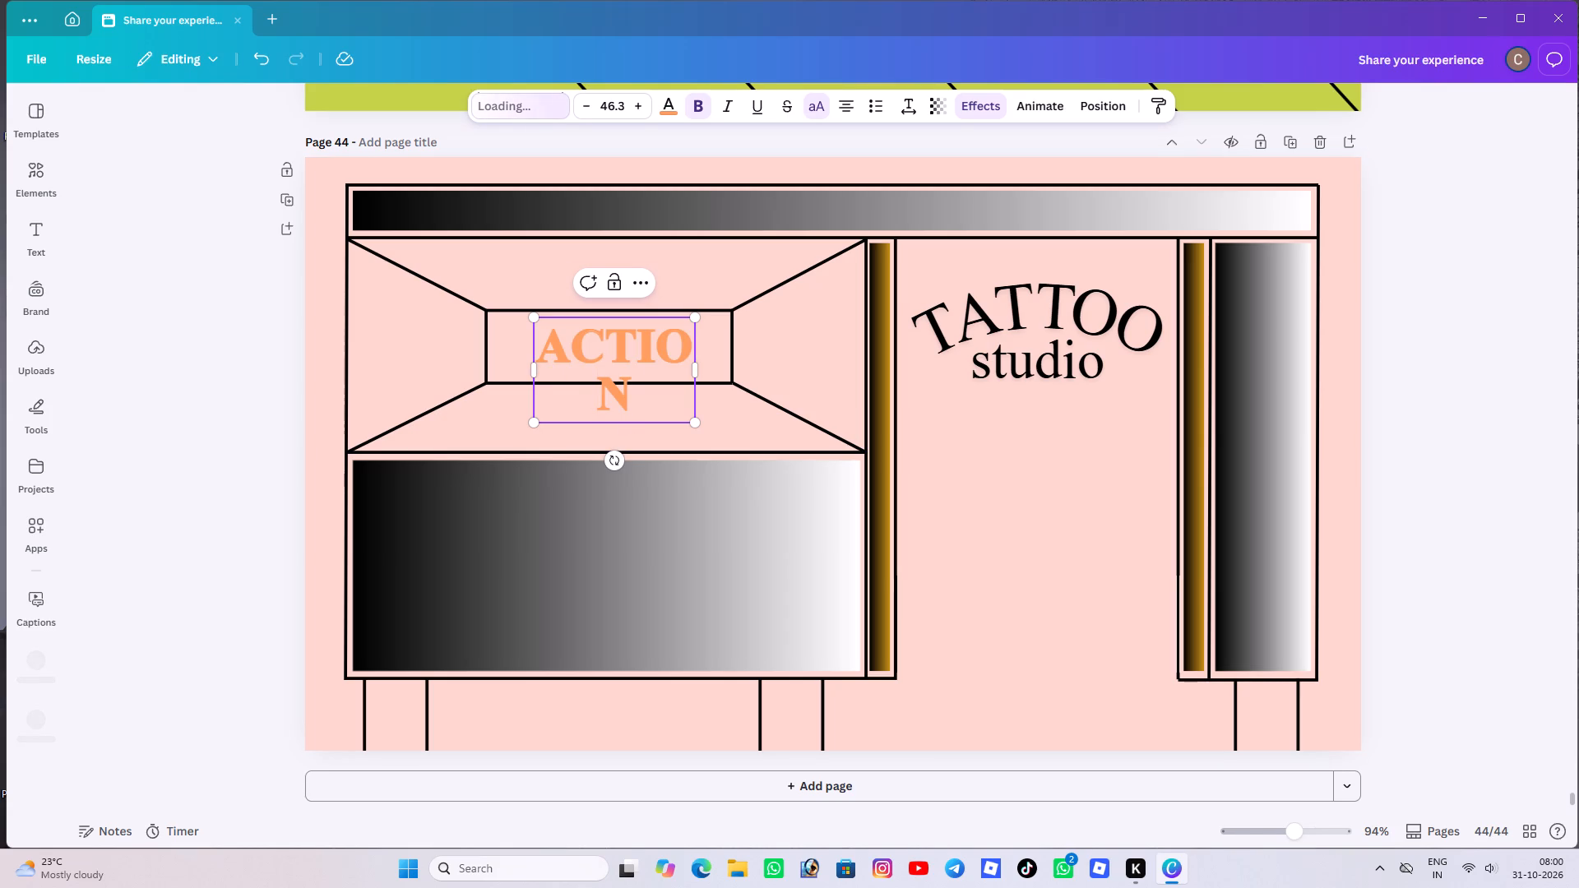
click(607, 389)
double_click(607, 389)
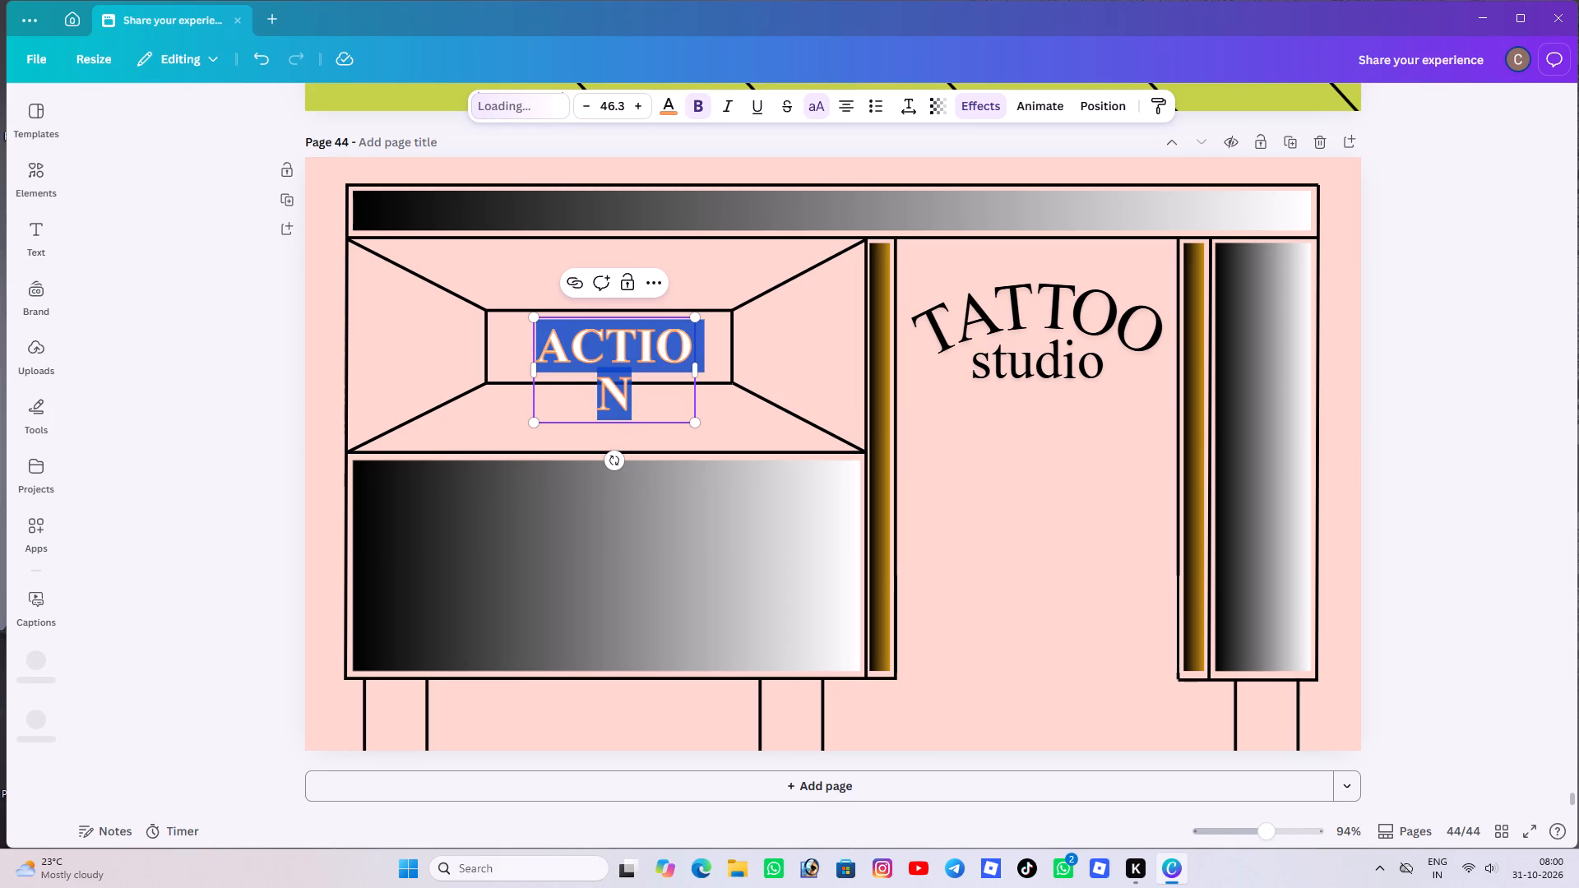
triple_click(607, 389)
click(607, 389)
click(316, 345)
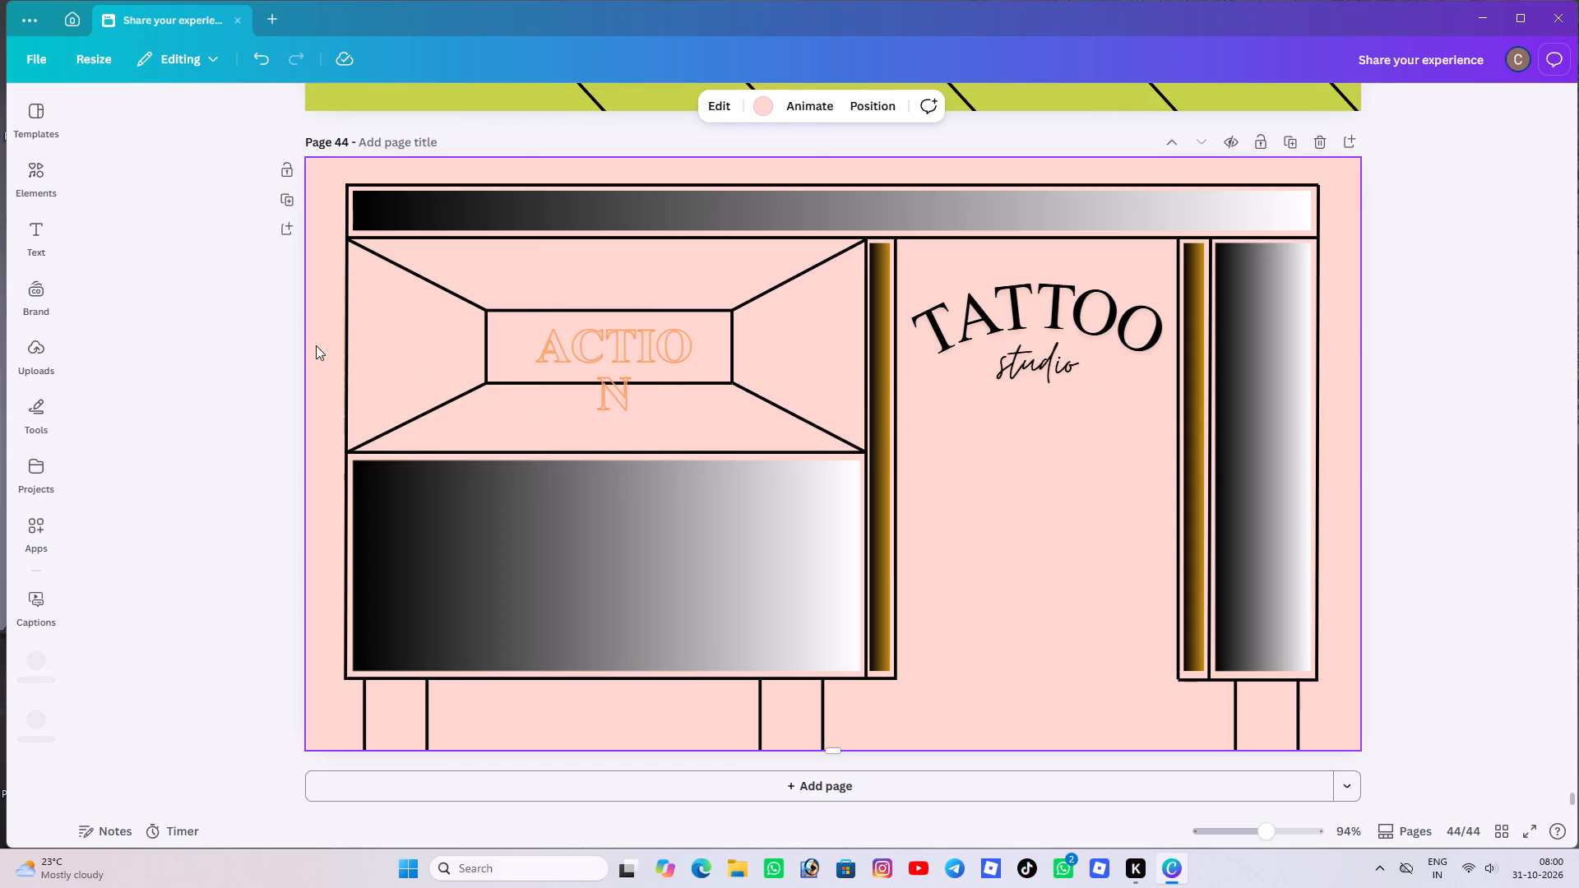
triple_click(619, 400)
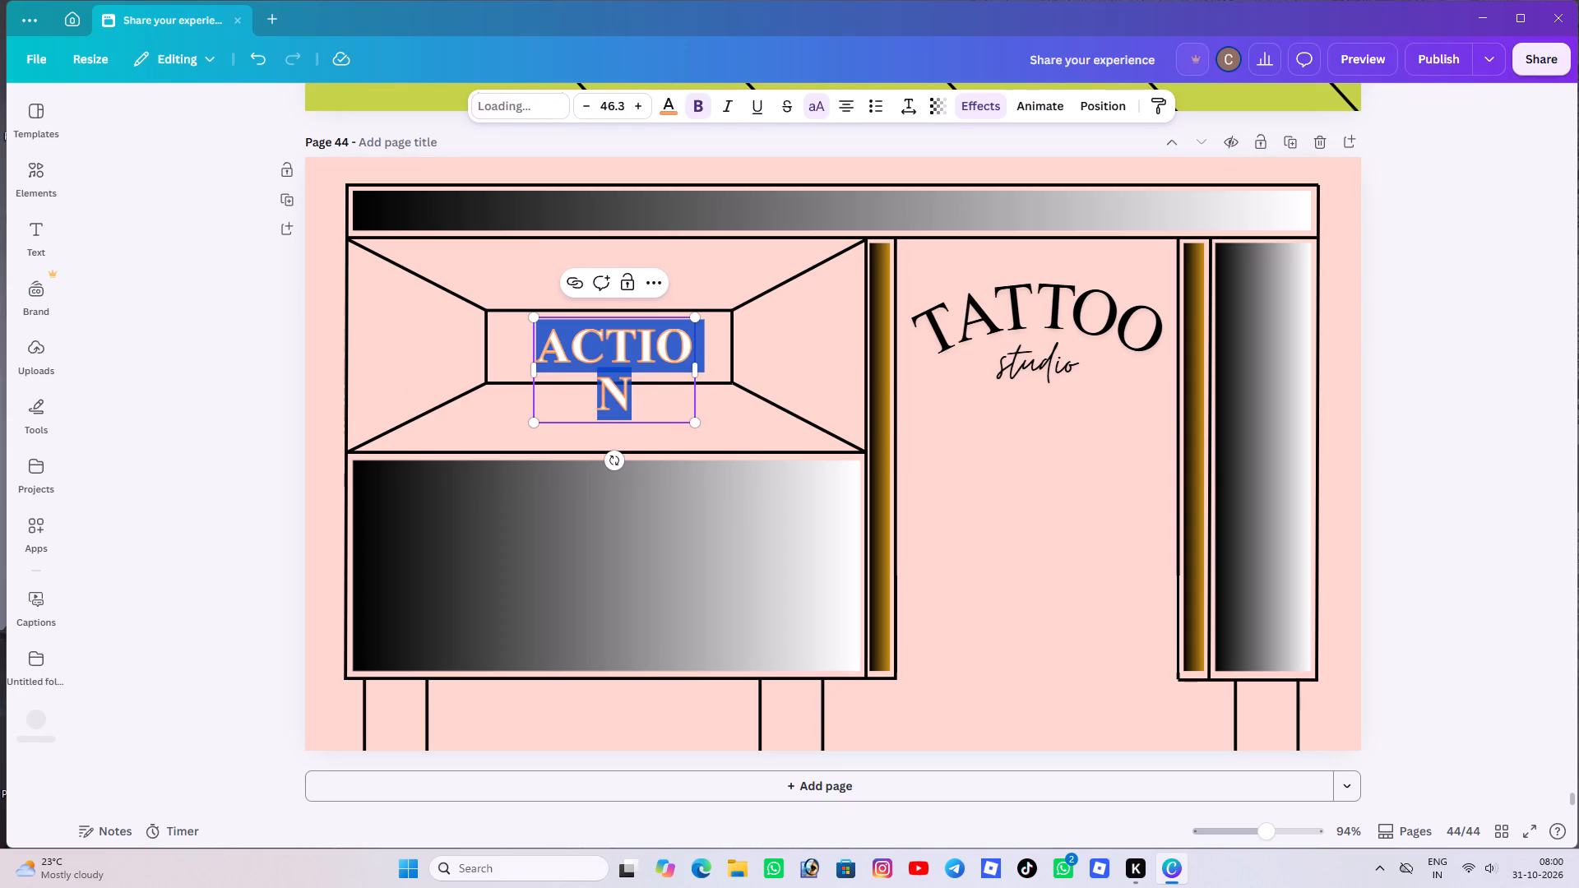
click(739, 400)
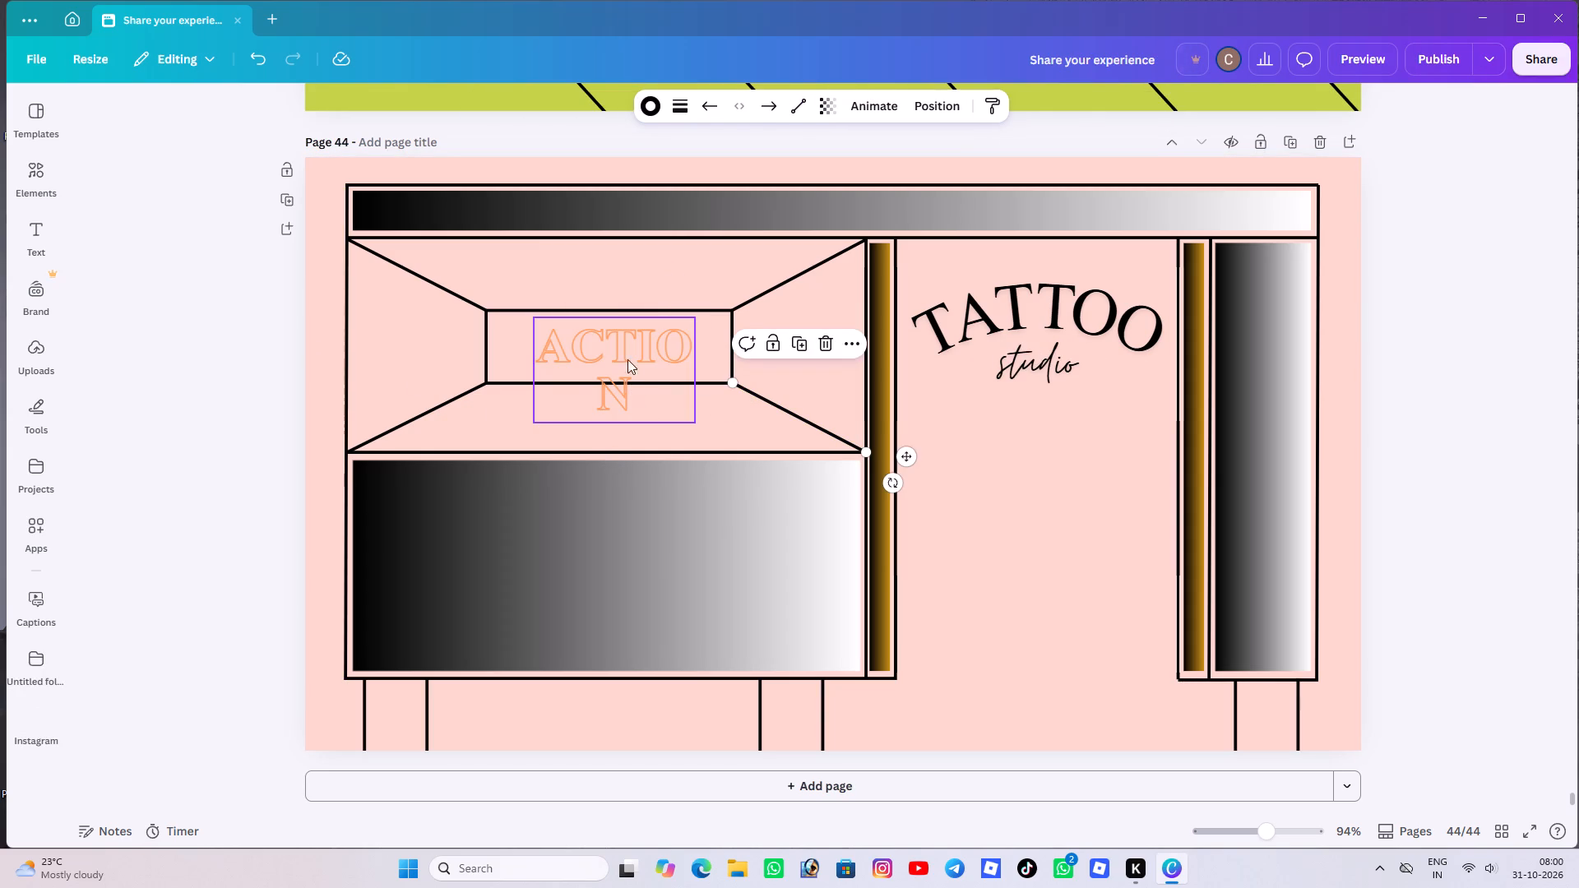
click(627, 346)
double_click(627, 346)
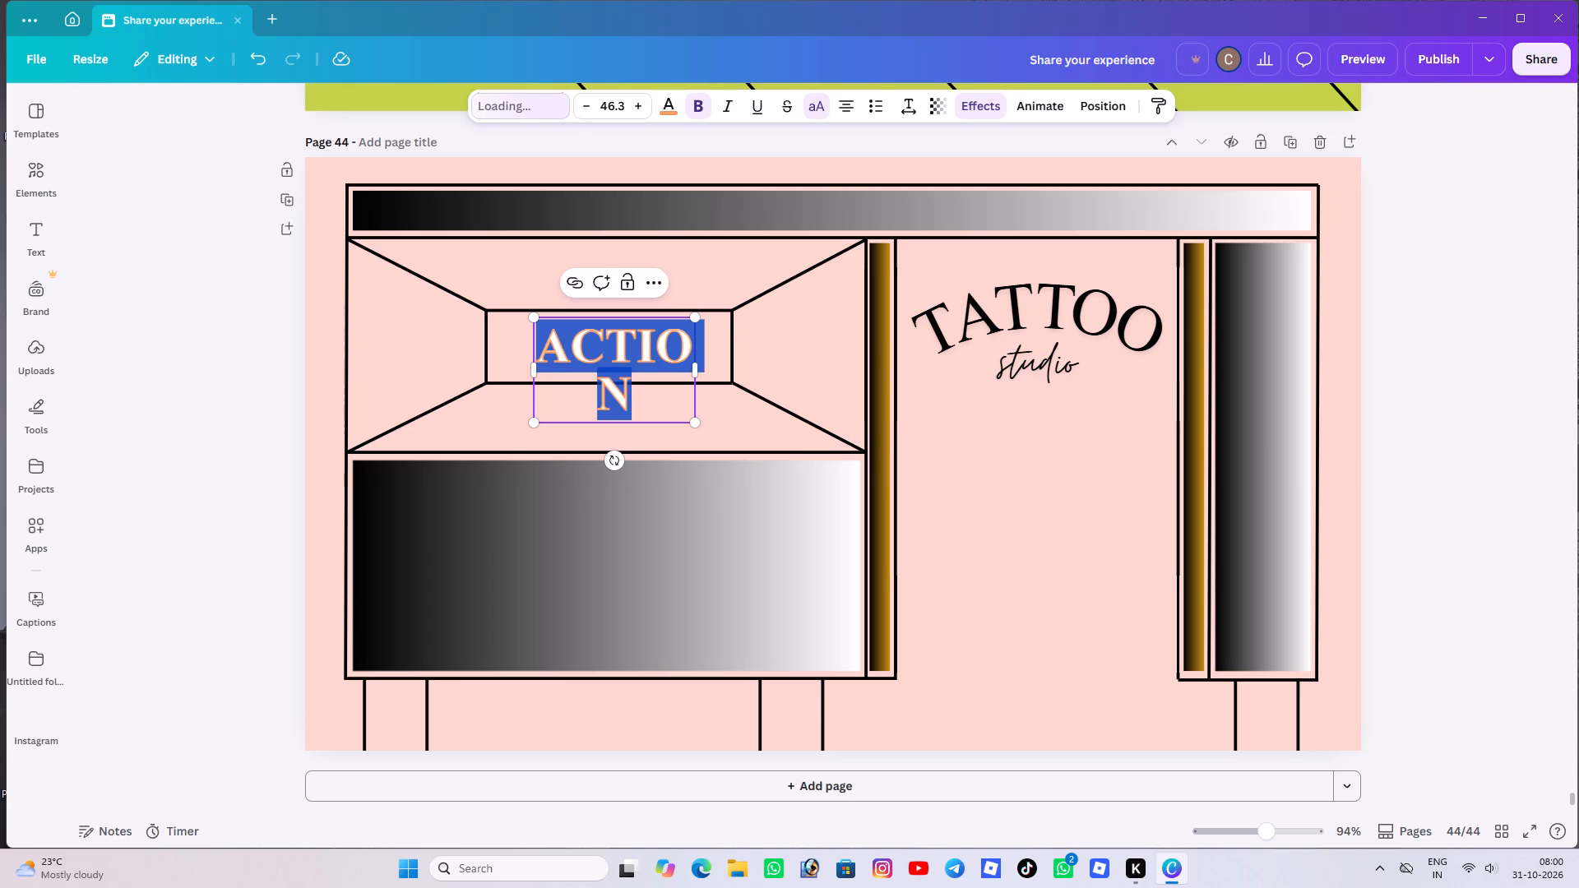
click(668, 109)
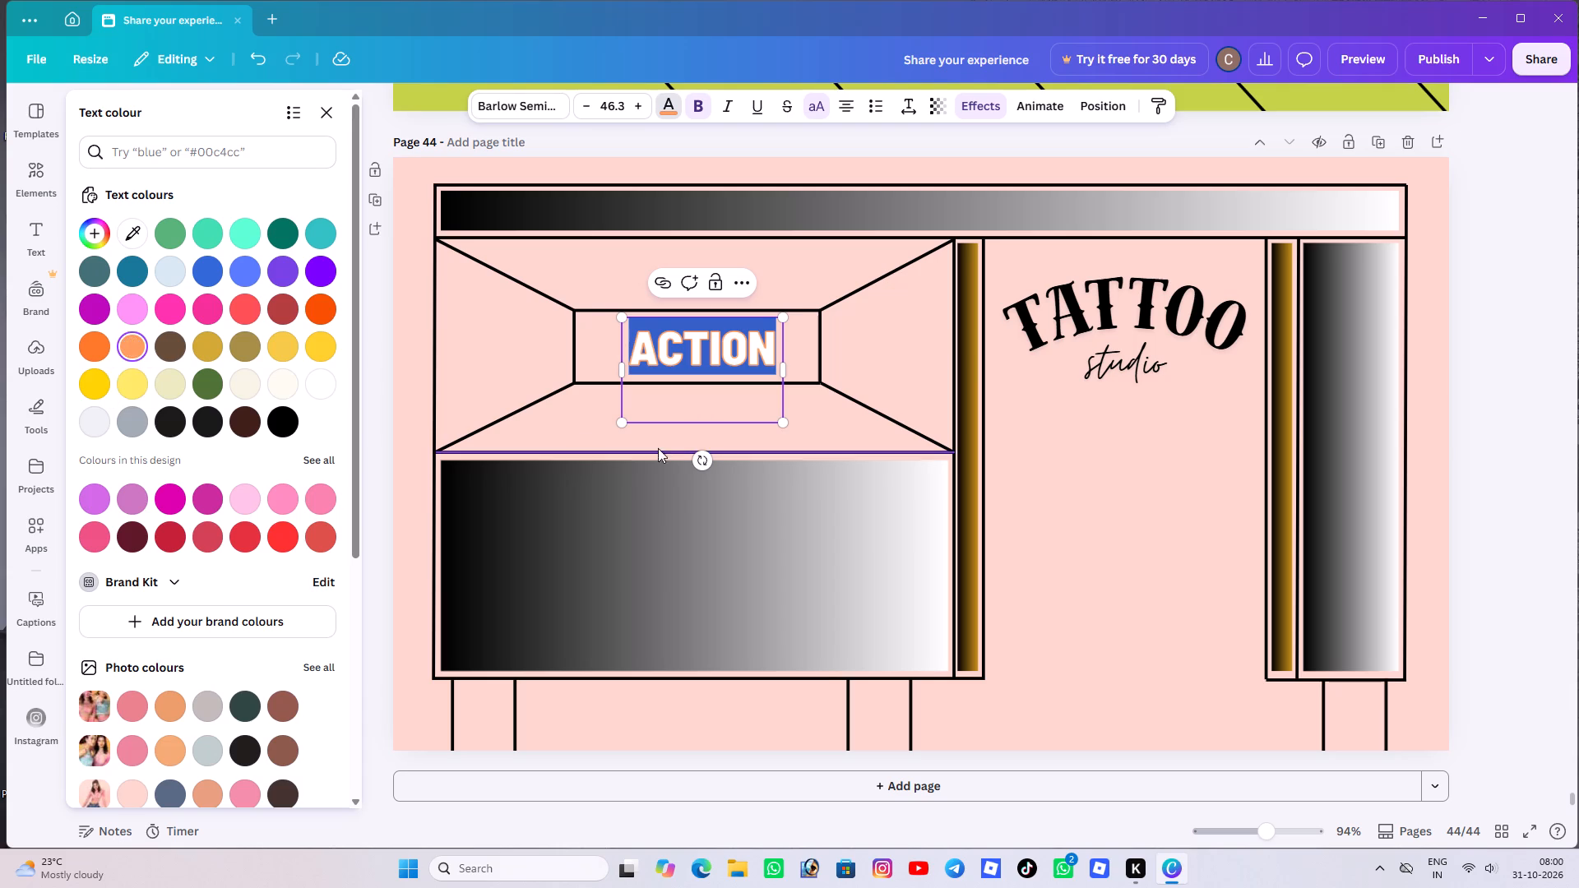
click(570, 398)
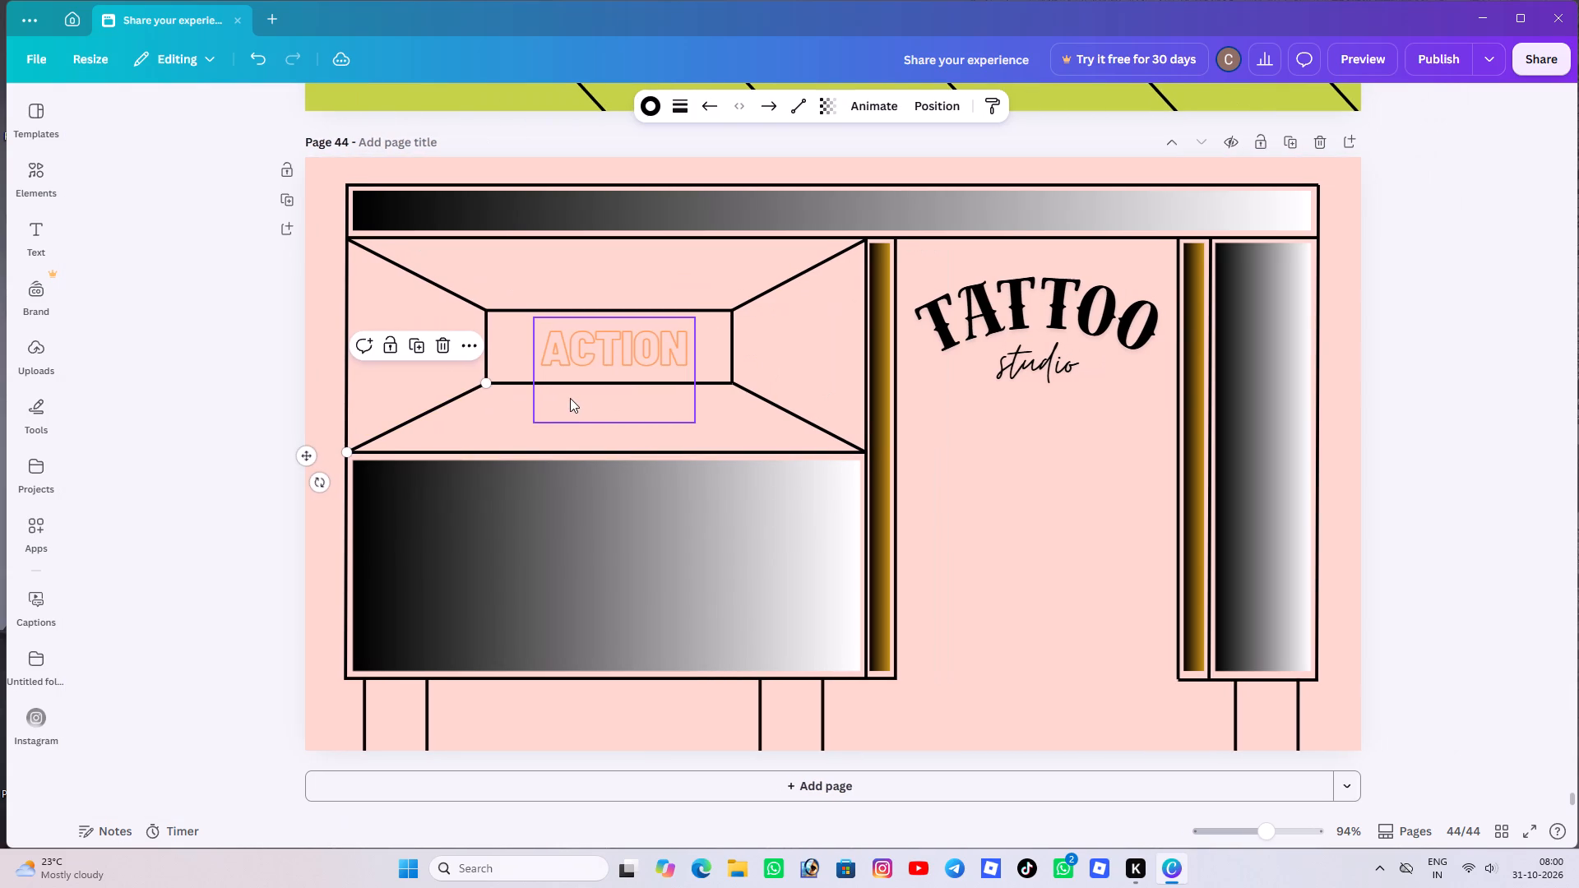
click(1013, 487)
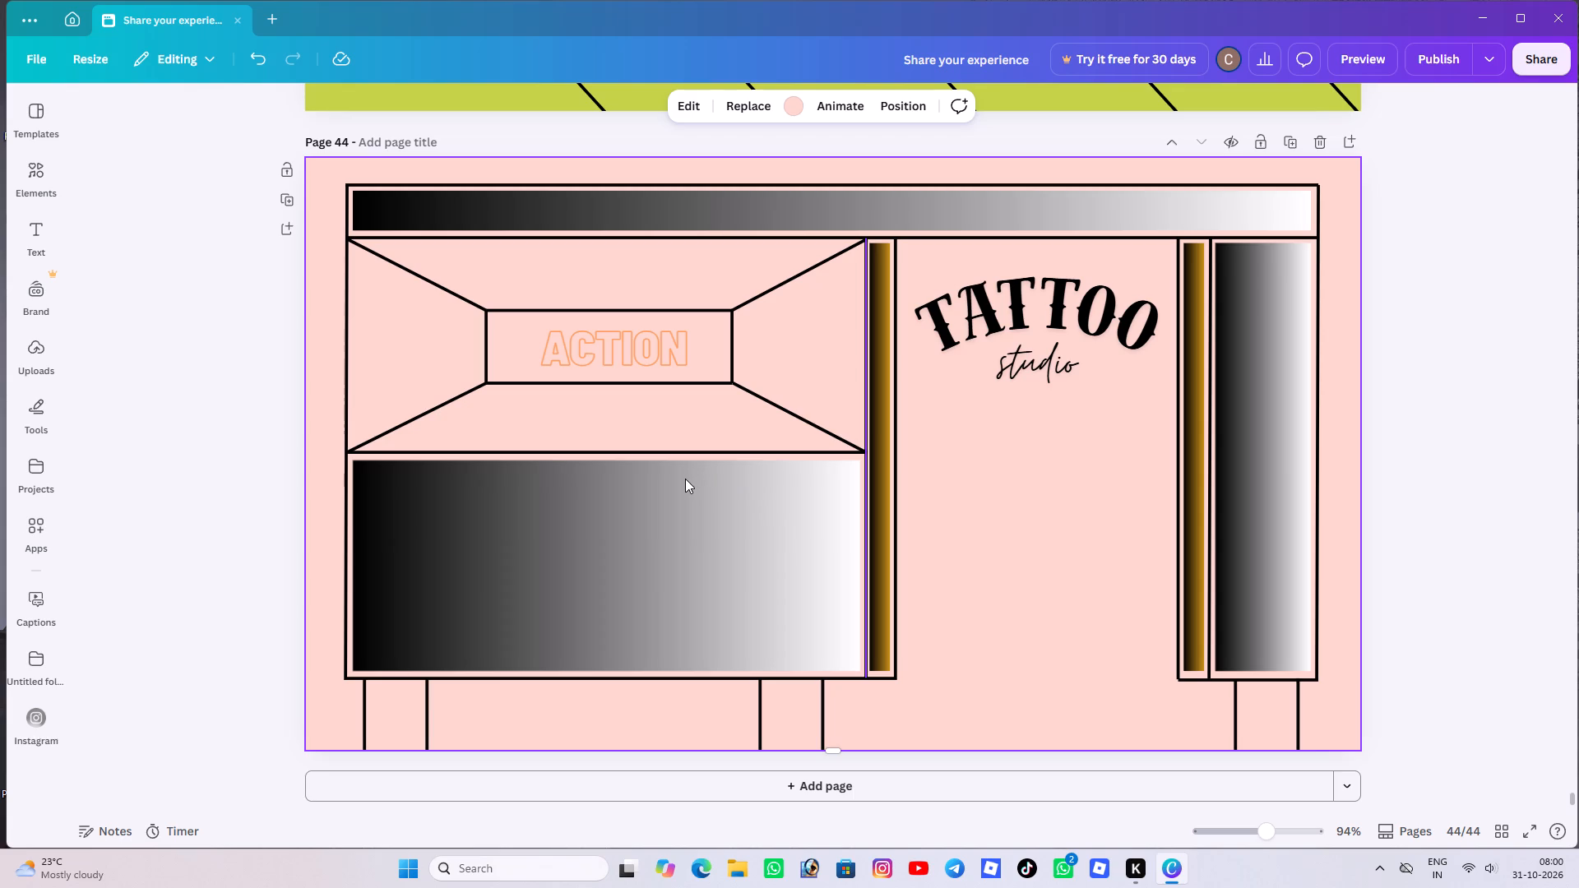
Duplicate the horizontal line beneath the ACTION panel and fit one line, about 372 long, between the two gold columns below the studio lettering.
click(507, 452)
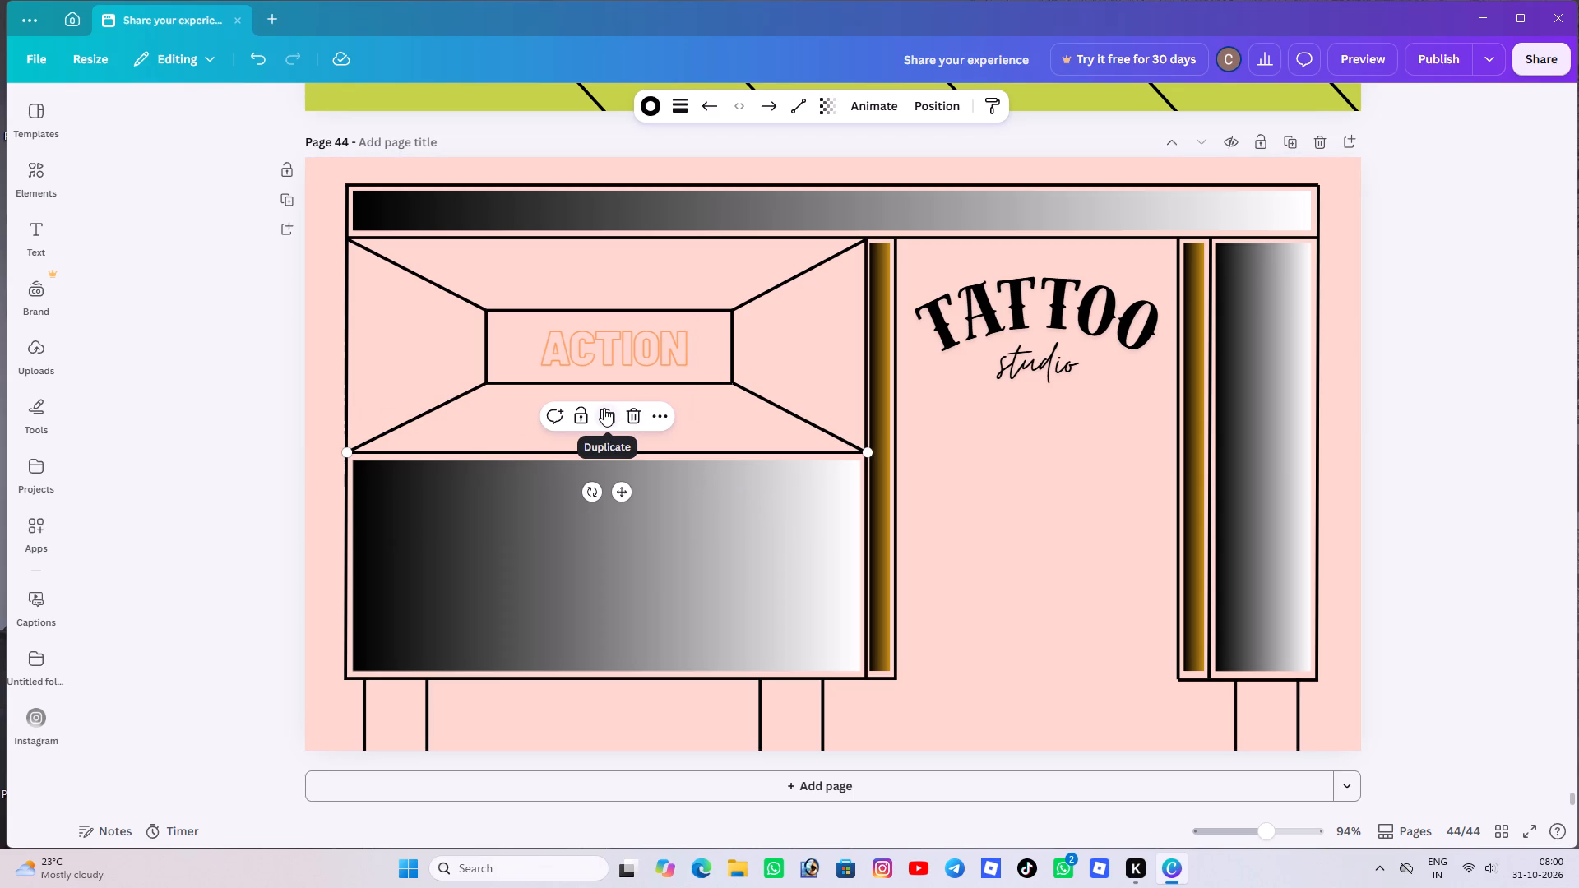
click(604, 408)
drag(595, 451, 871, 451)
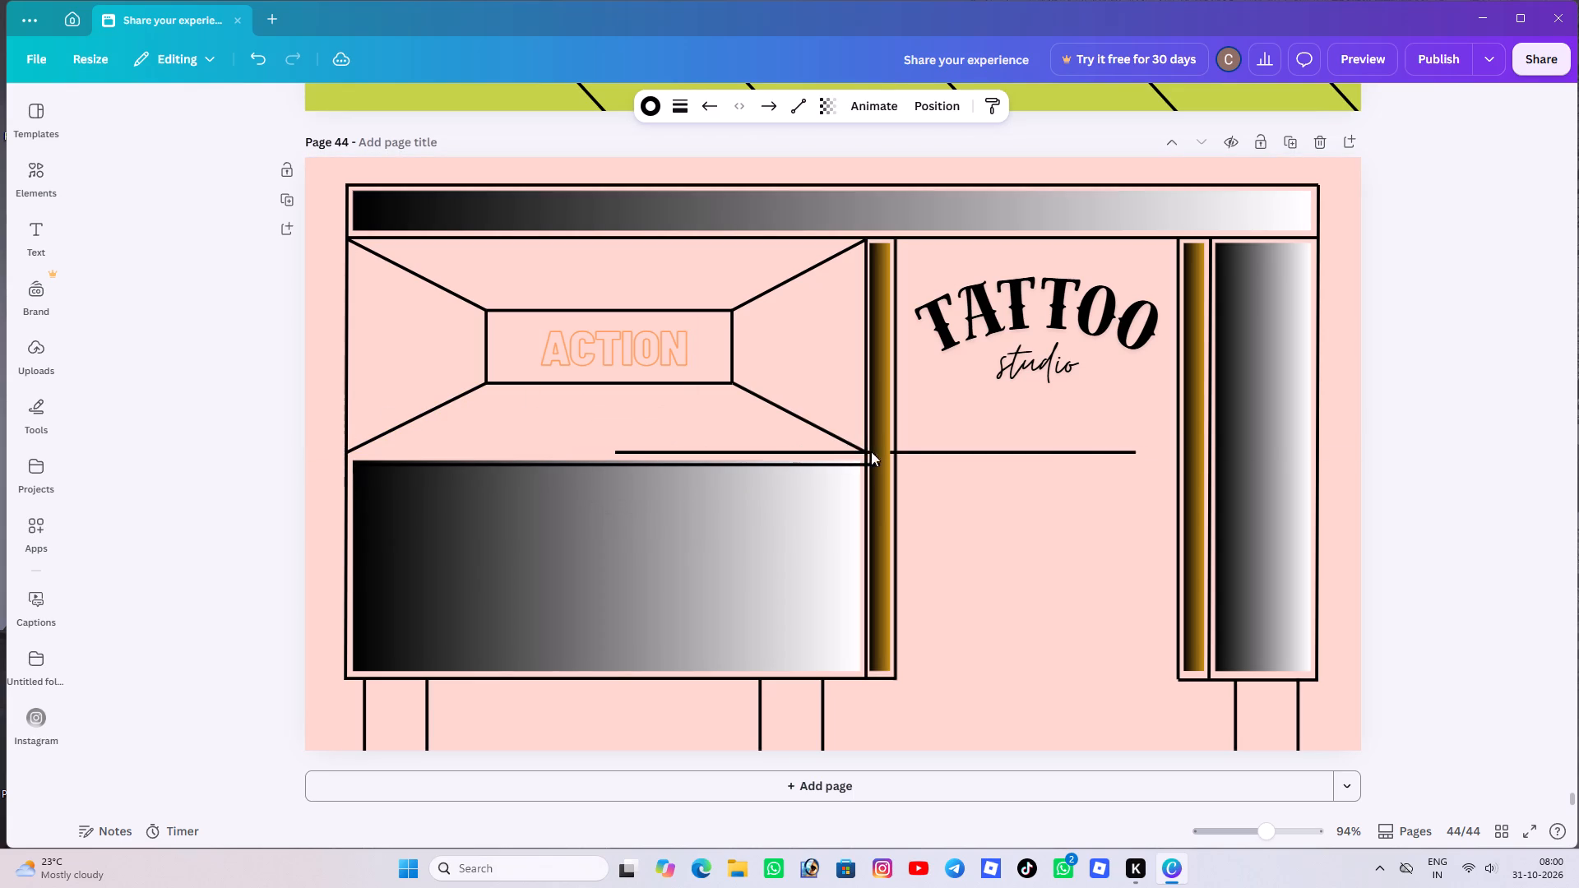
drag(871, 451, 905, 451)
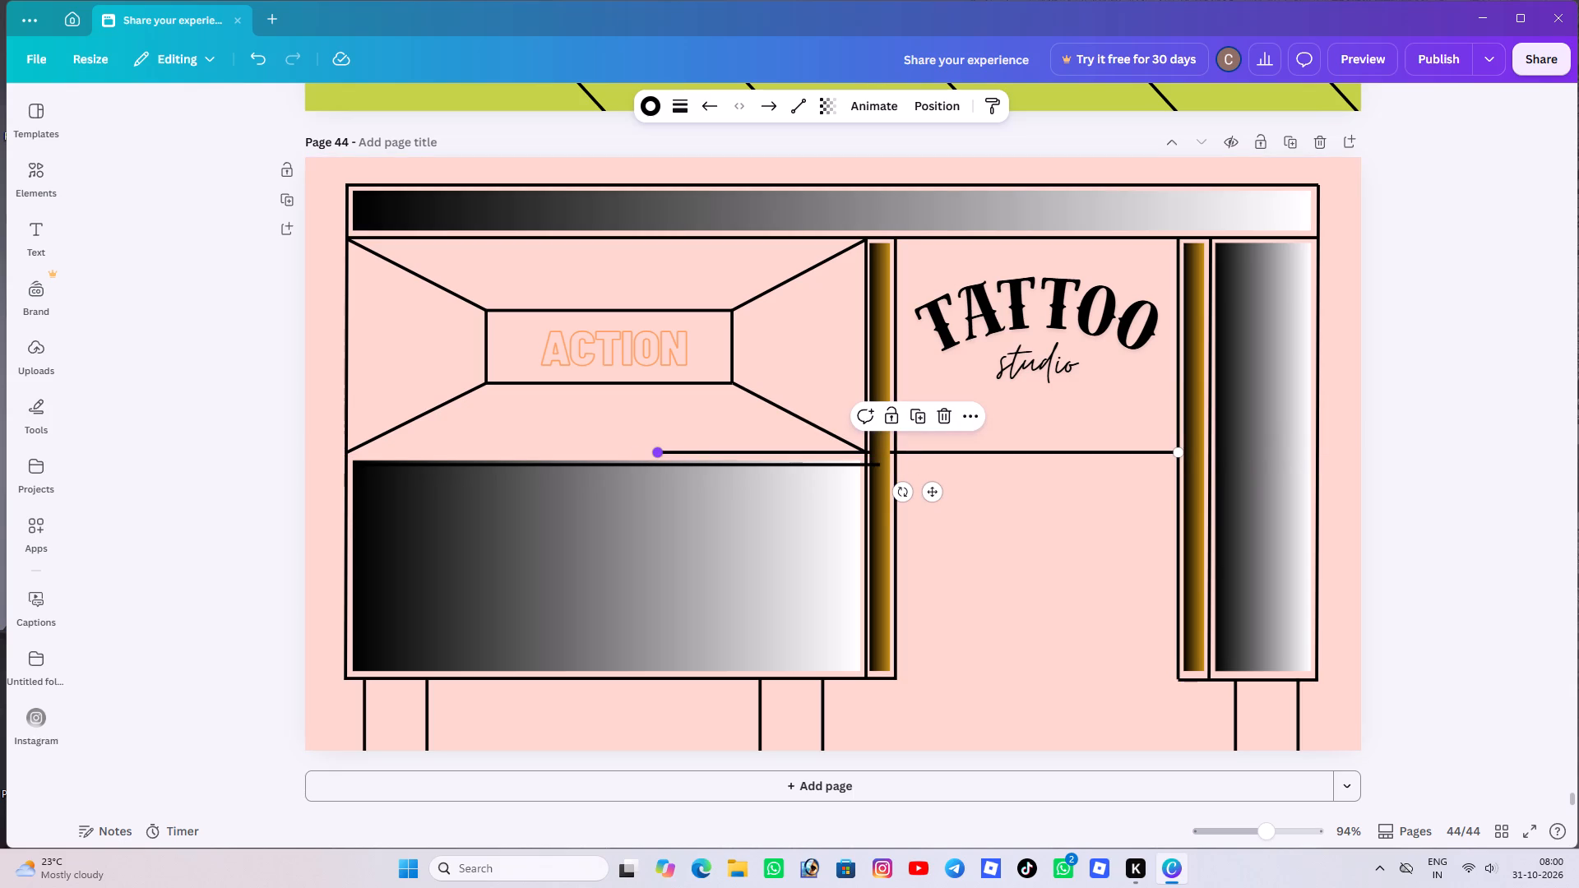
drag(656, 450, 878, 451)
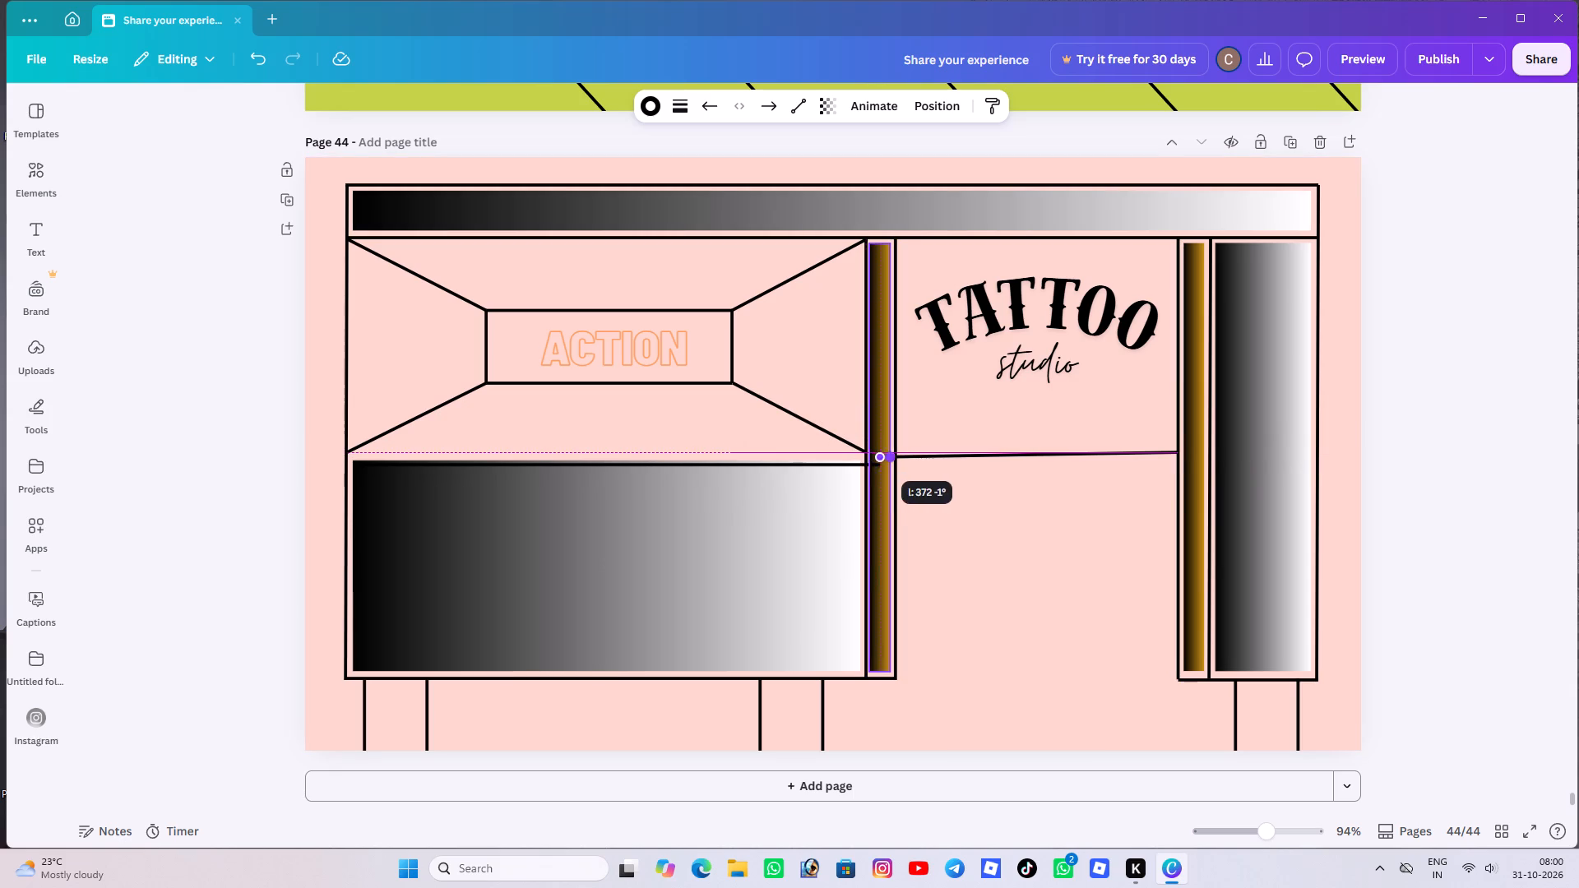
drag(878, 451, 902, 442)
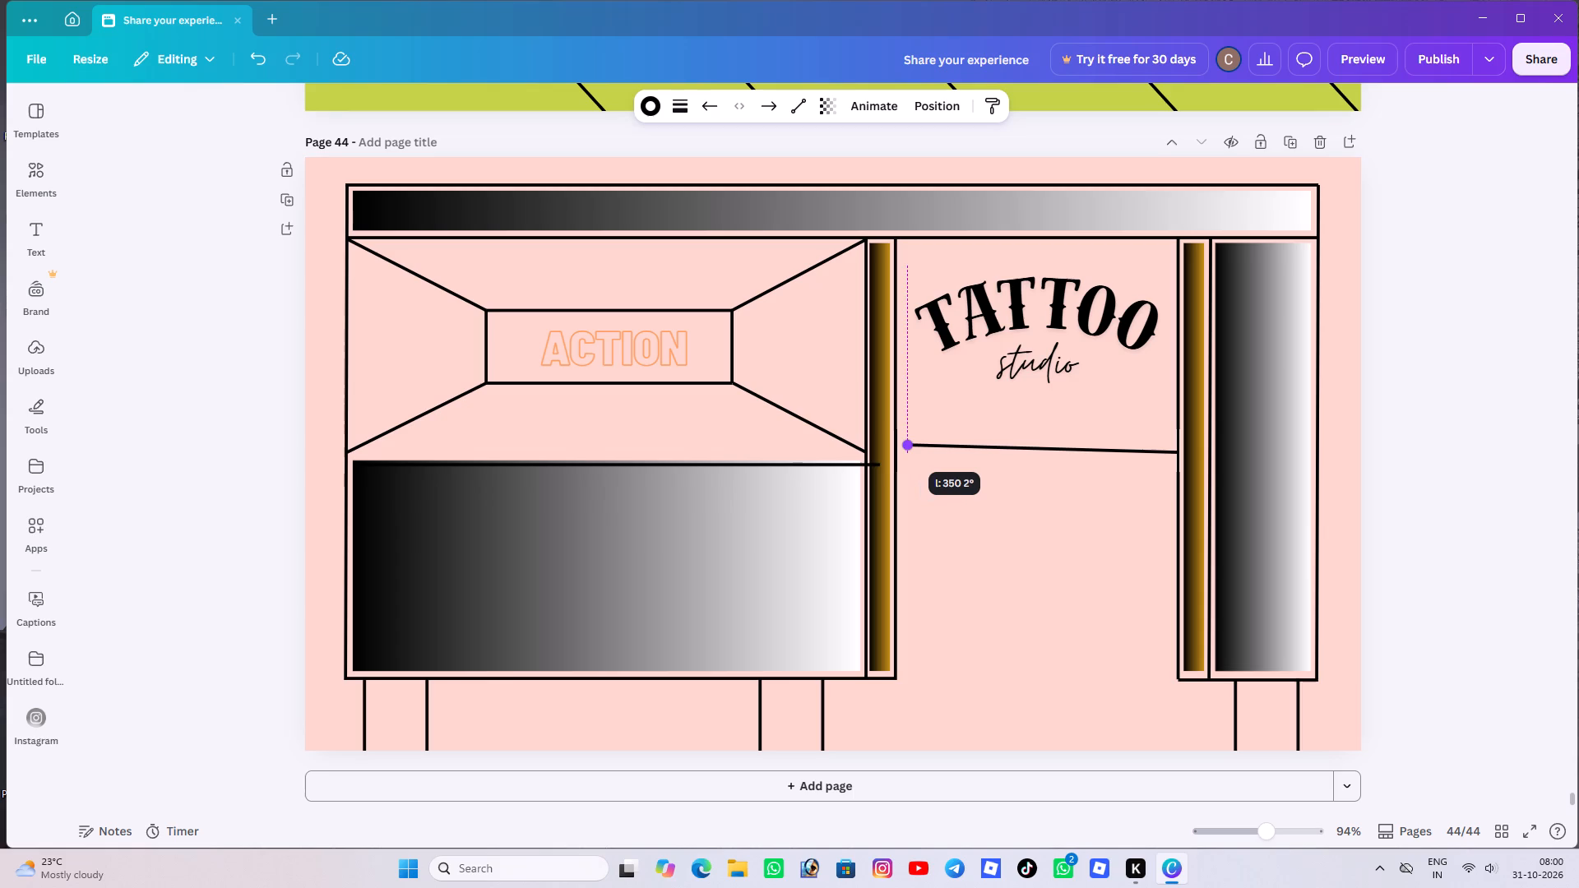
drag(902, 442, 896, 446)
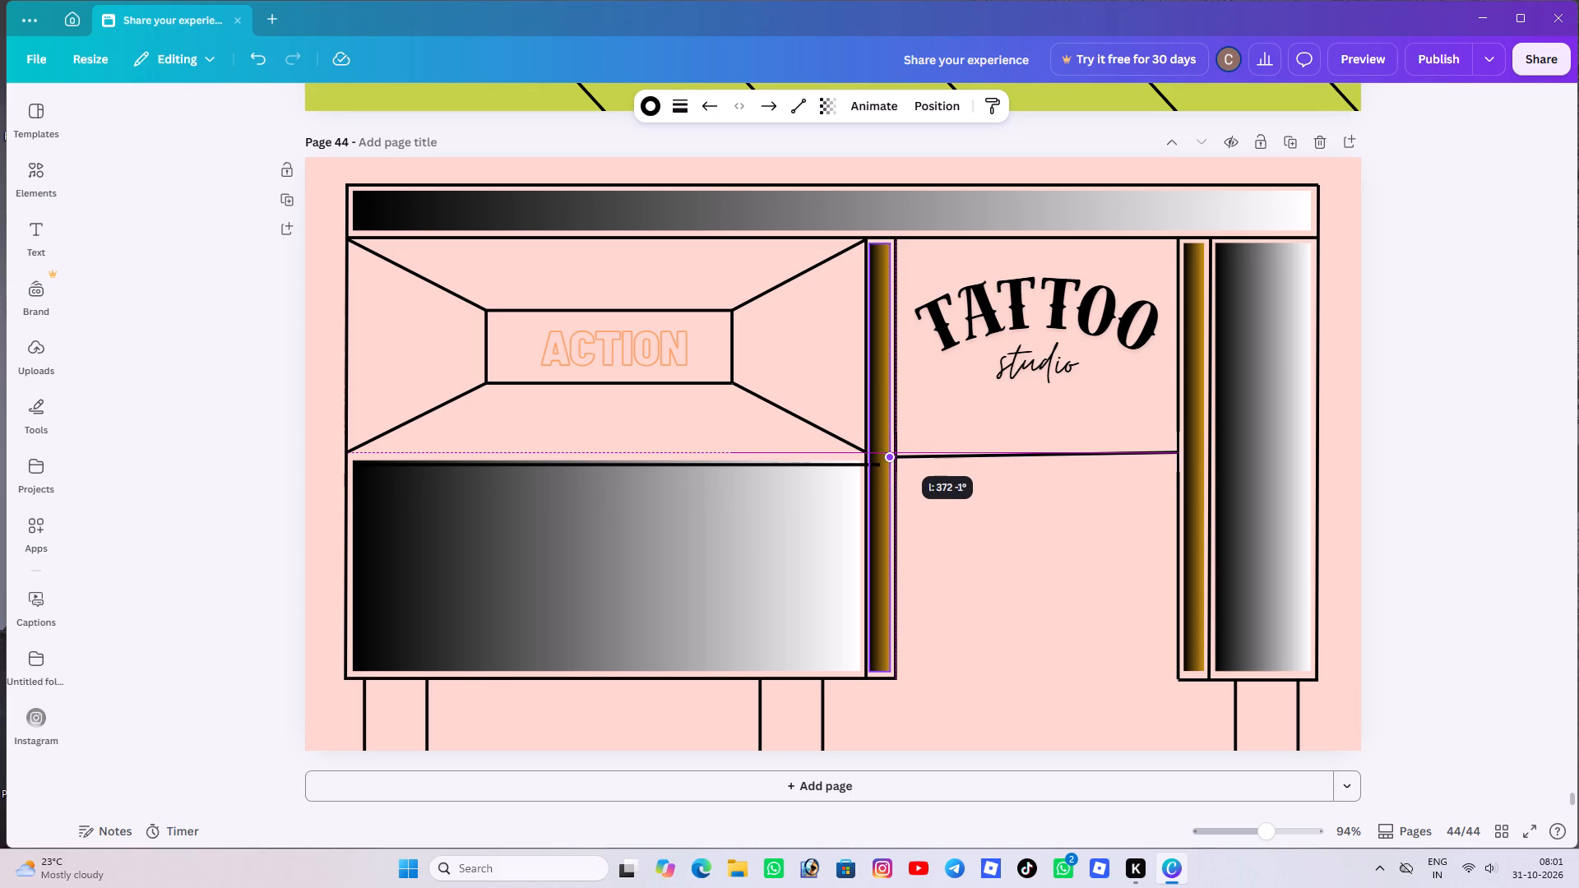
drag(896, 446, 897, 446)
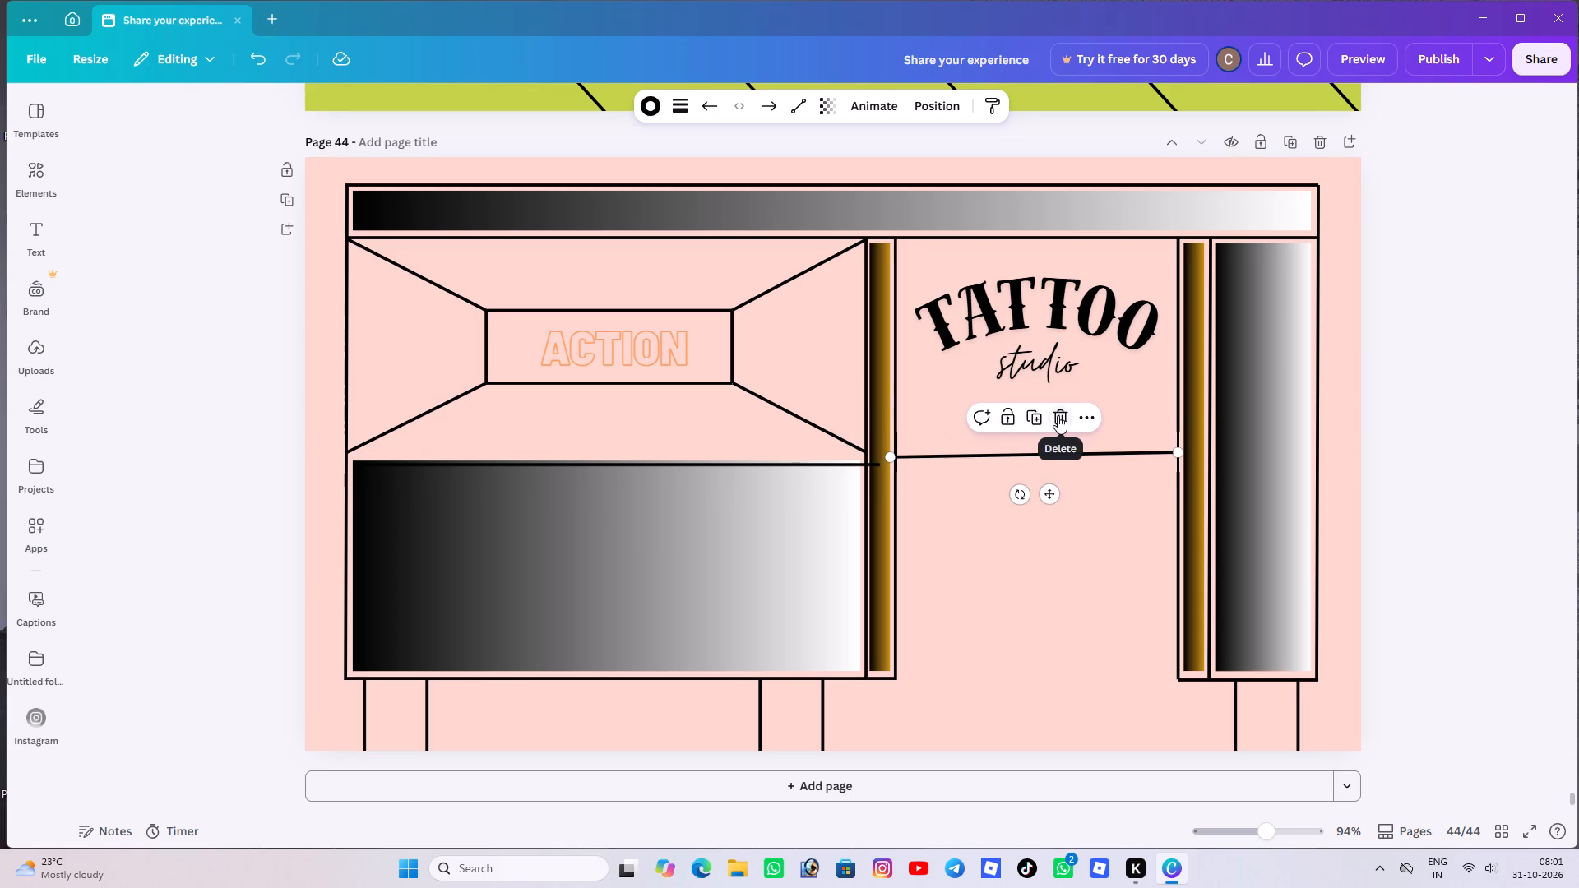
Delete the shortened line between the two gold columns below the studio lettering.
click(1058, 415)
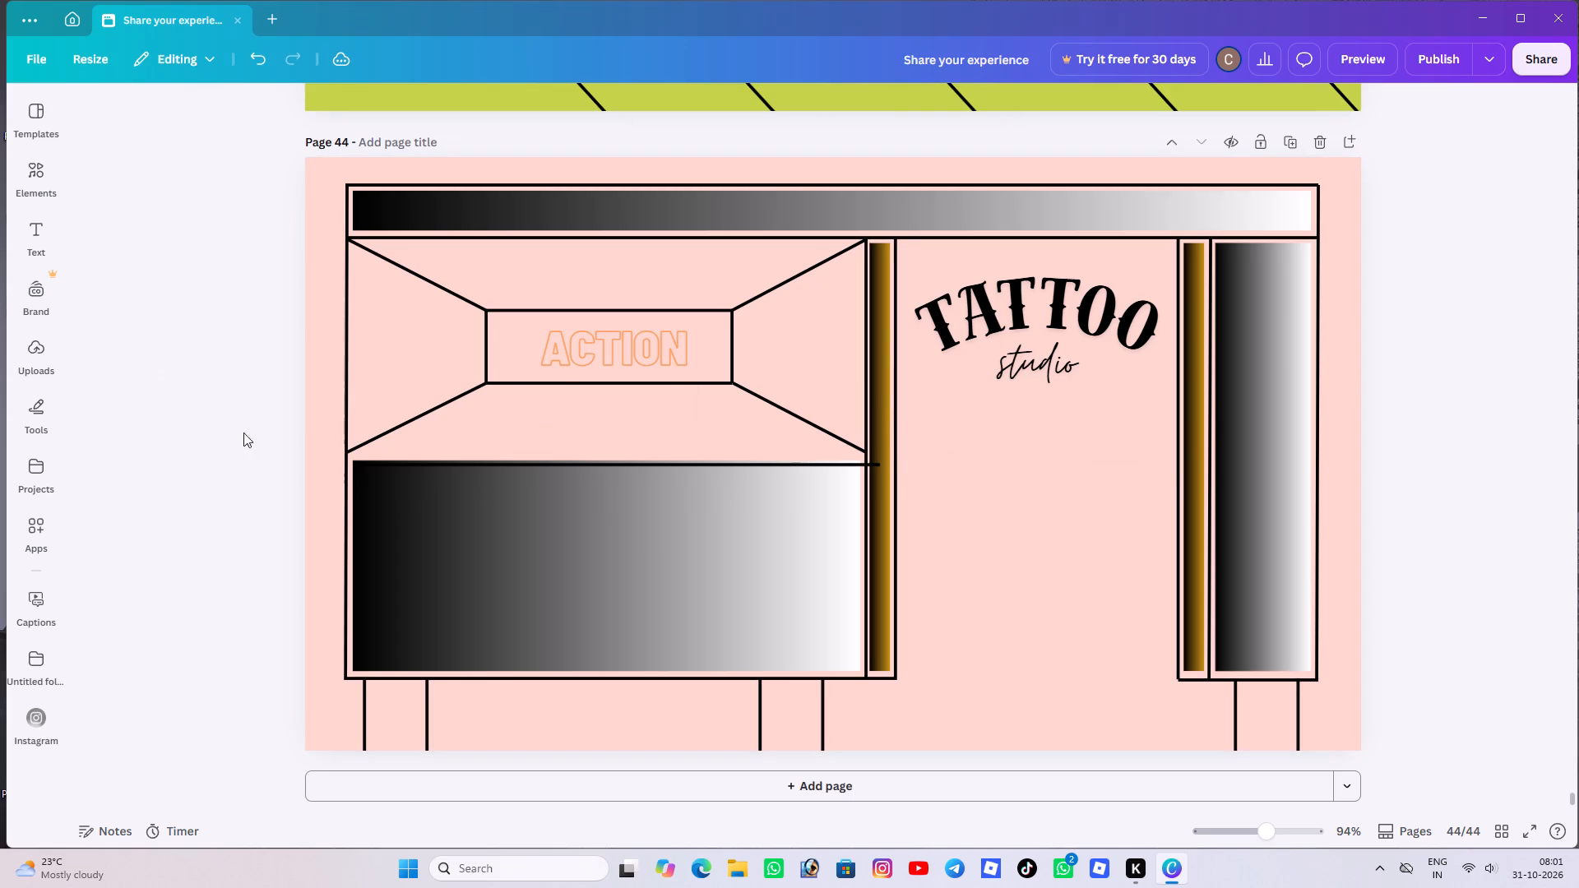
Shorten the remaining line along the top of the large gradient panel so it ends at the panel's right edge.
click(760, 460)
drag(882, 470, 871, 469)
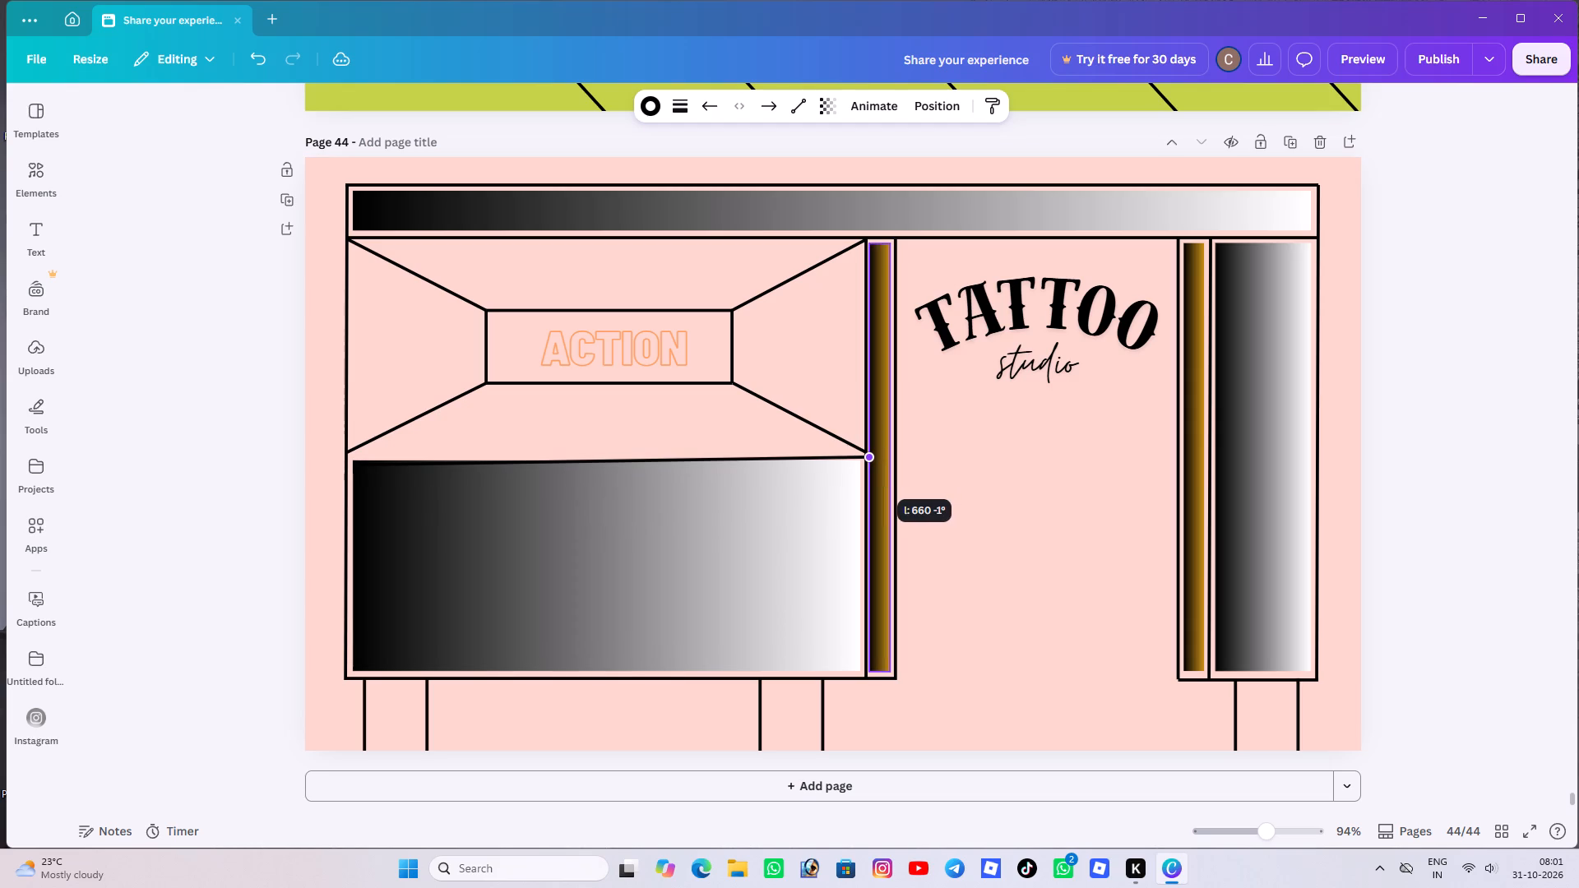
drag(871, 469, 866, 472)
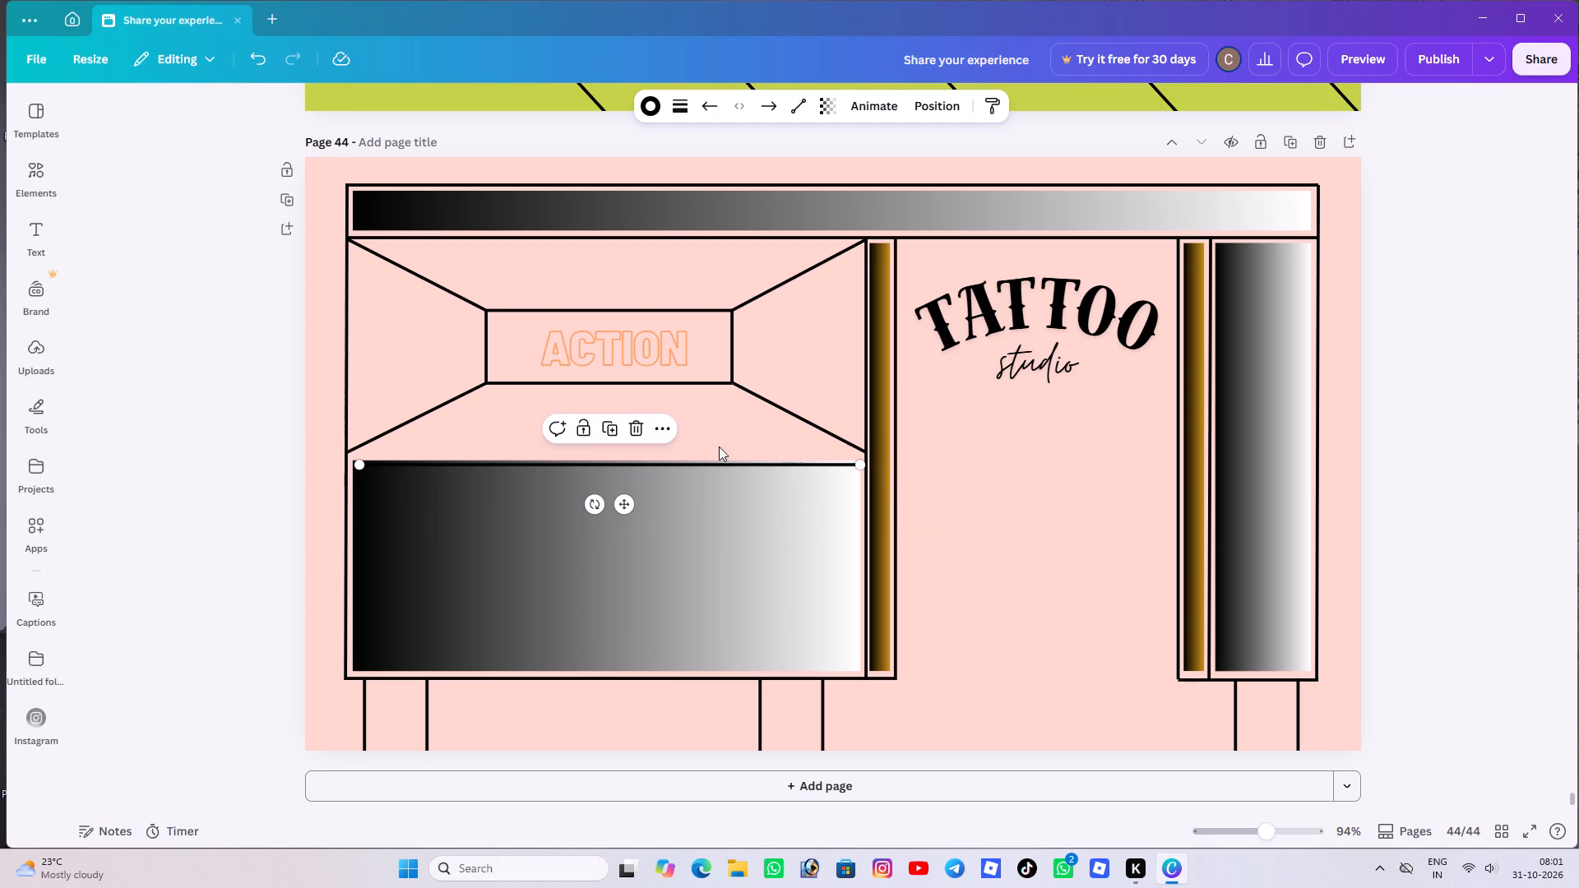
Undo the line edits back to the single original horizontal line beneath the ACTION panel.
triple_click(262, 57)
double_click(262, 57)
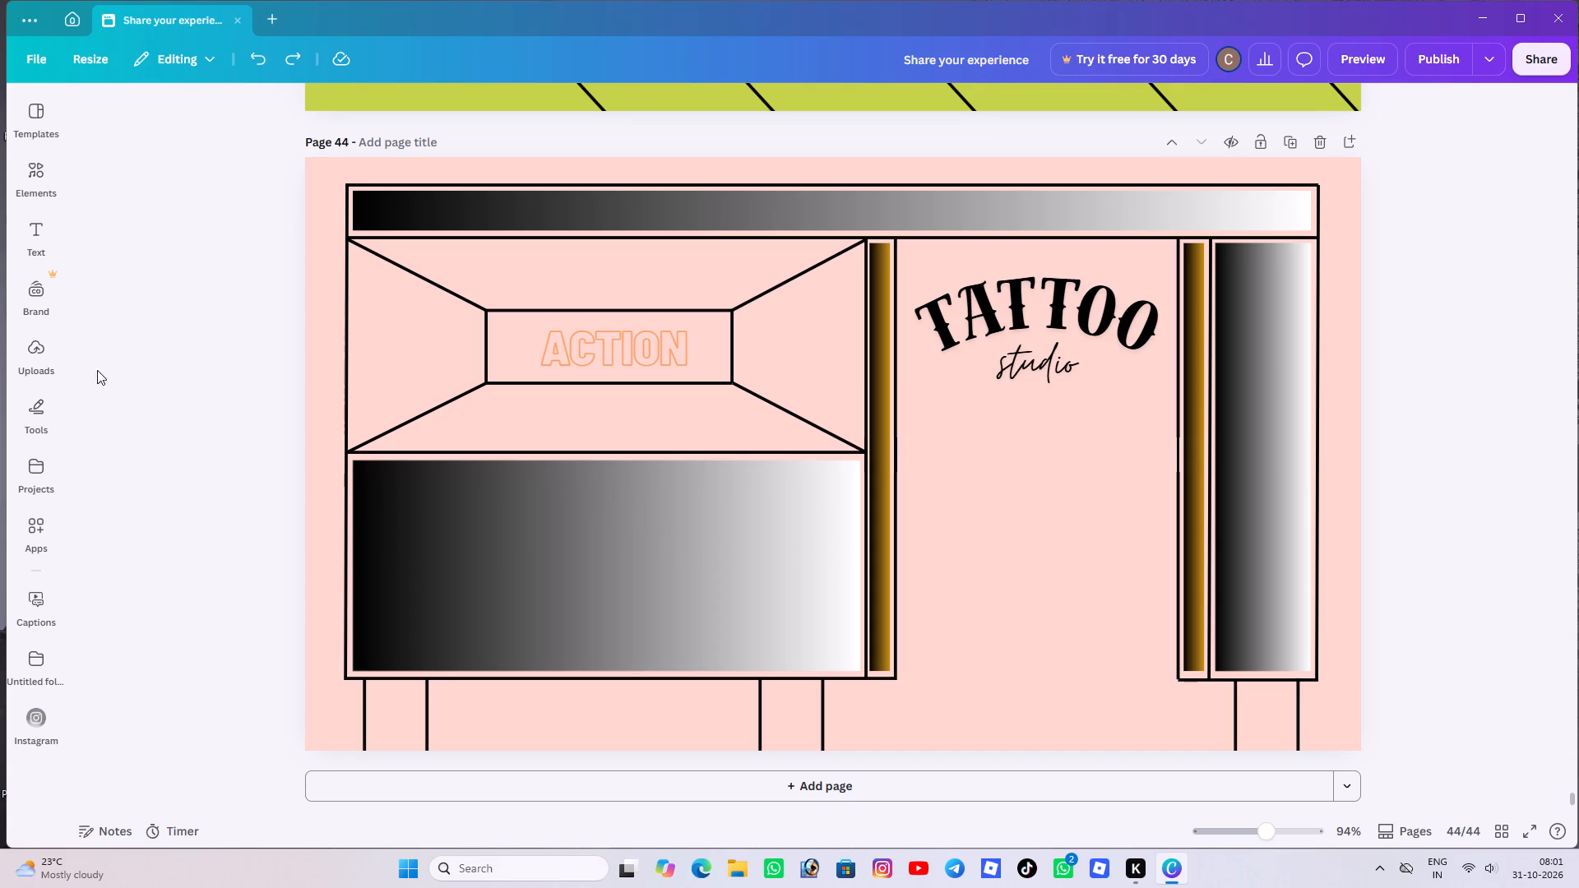
Add a straight horizontal line below the studio lettering, with its right end meeting the right-hand gold column's frame.
click(35, 405)
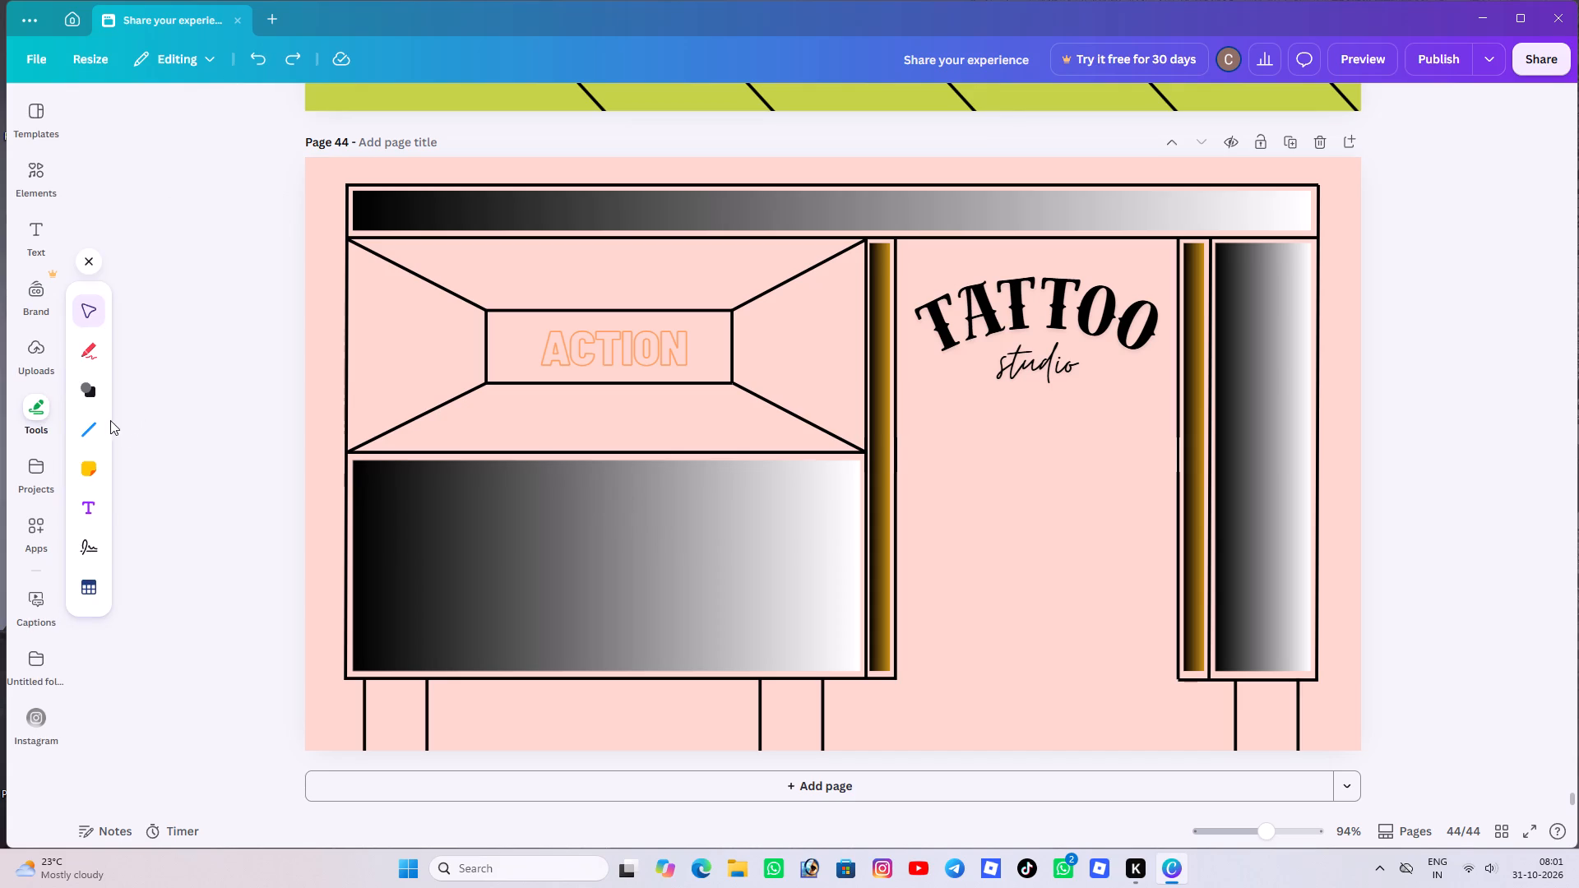
click(93, 426)
click(132, 413)
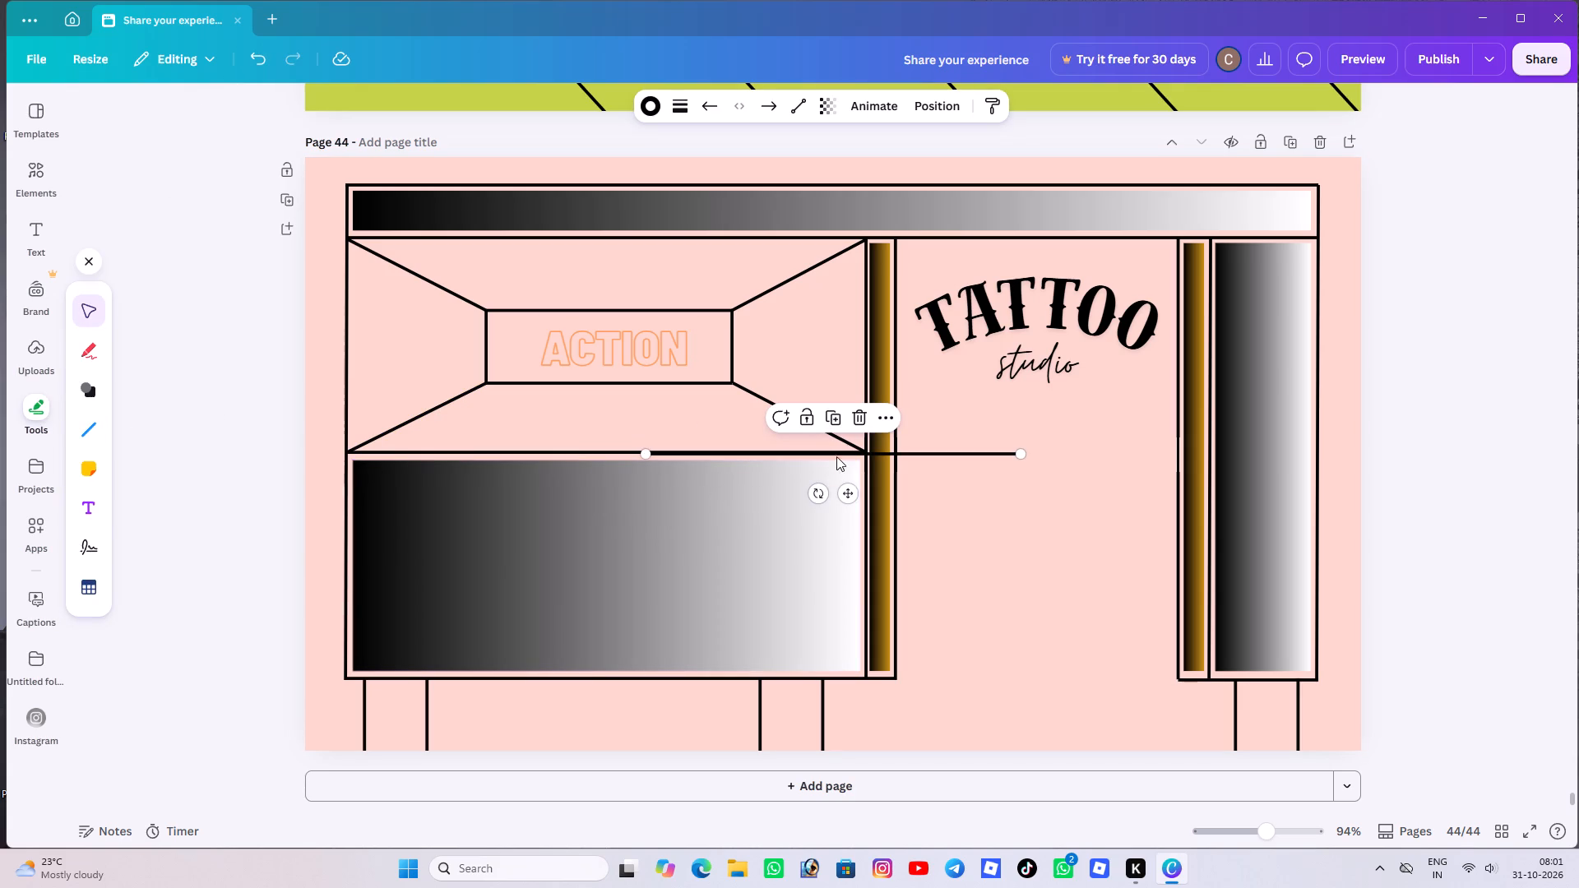
drag(886, 453, 994, 456)
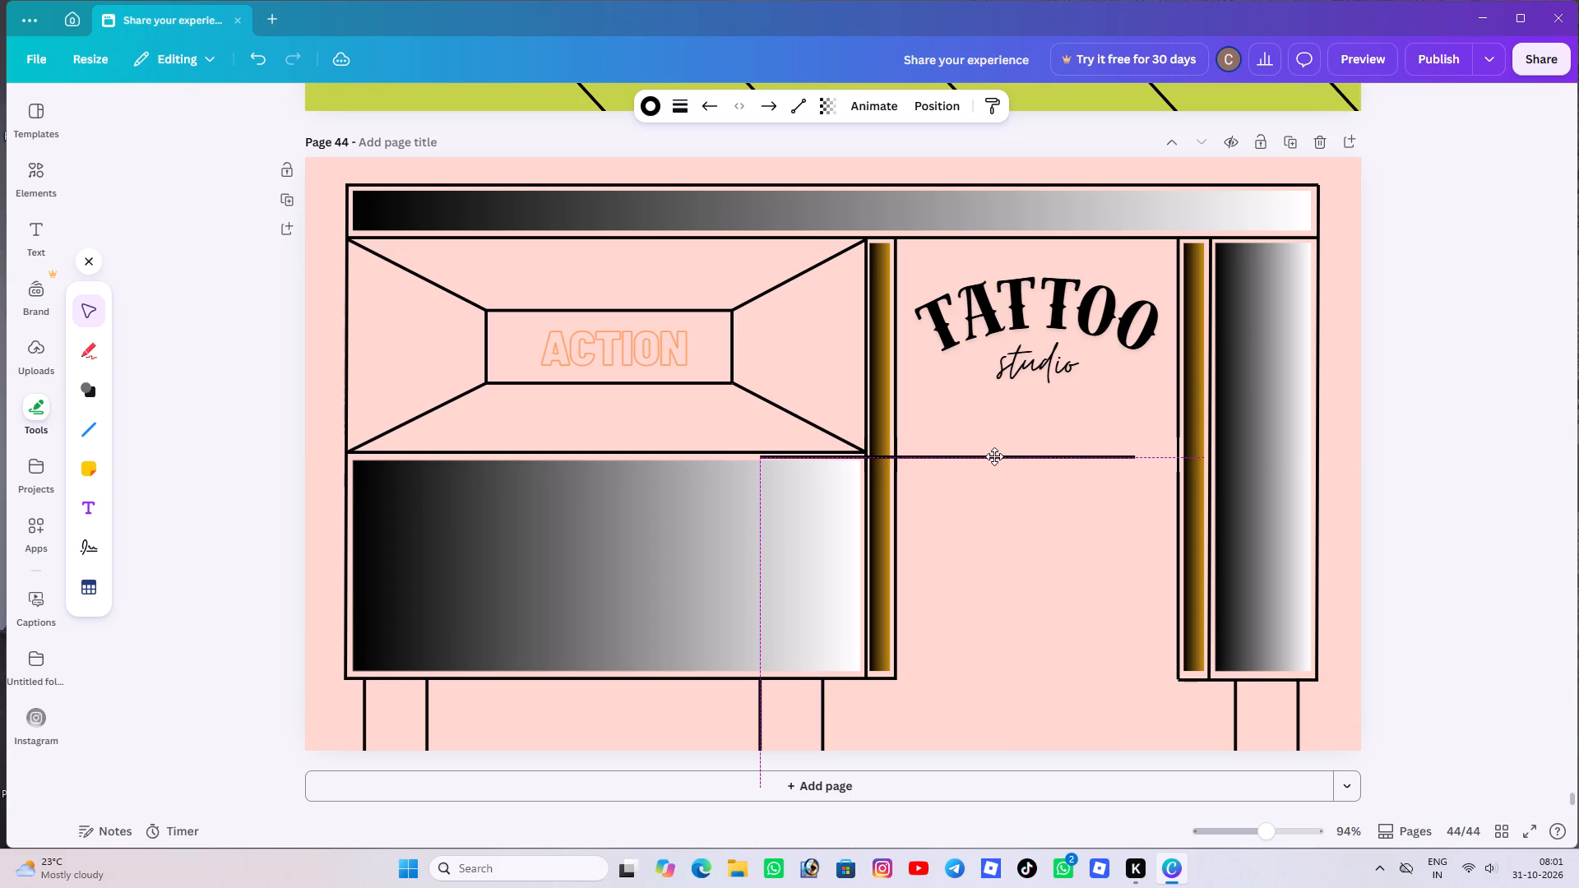
drag(994, 456, 993, 456)
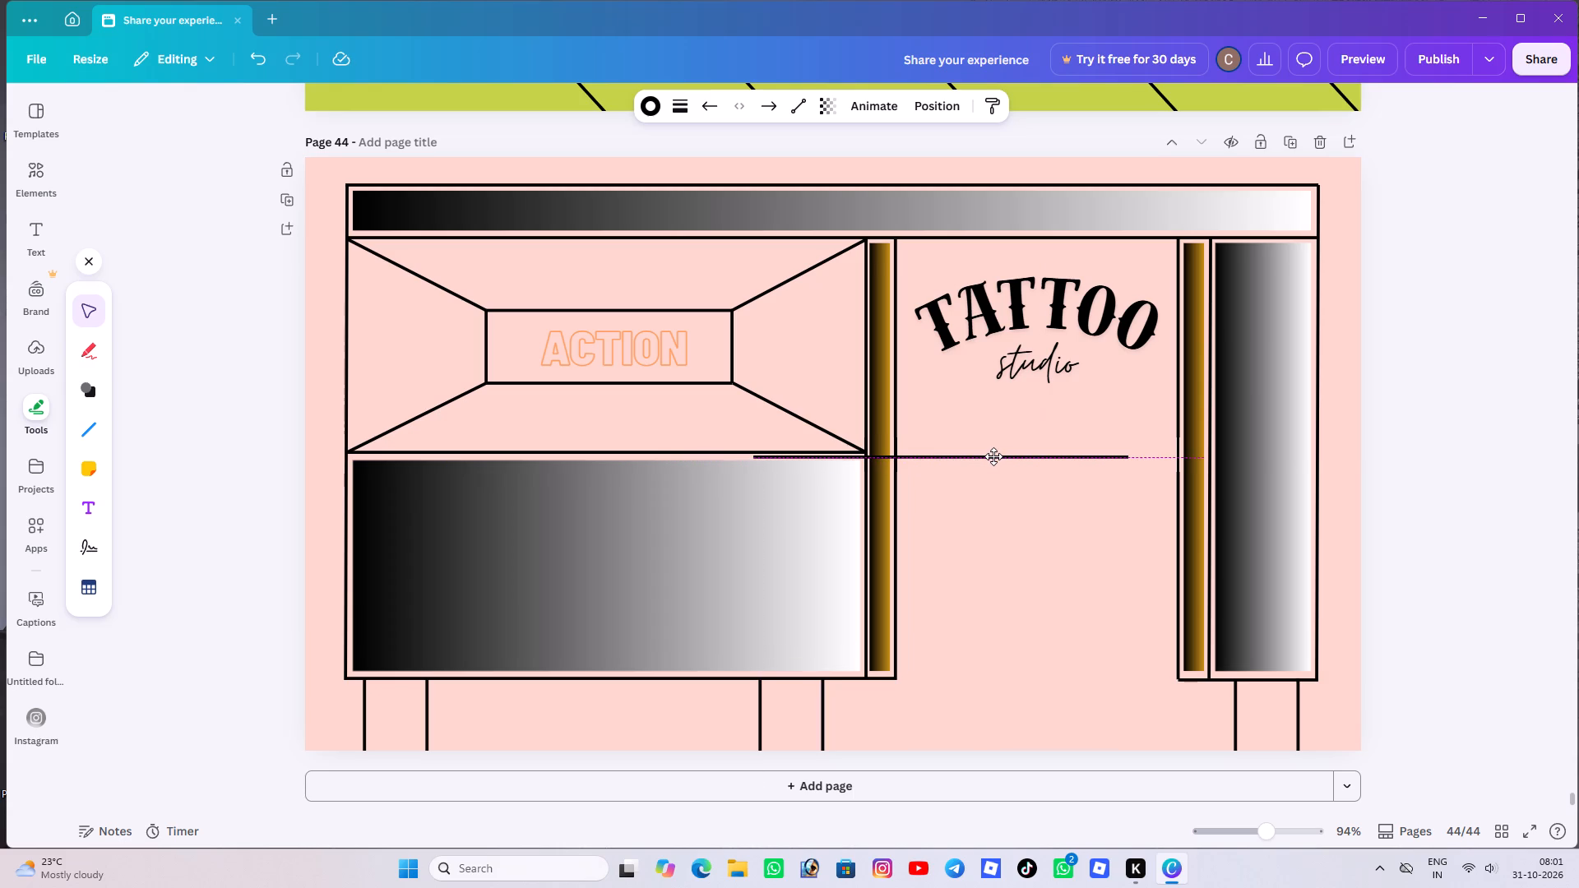
drag(993, 456, 994, 459)
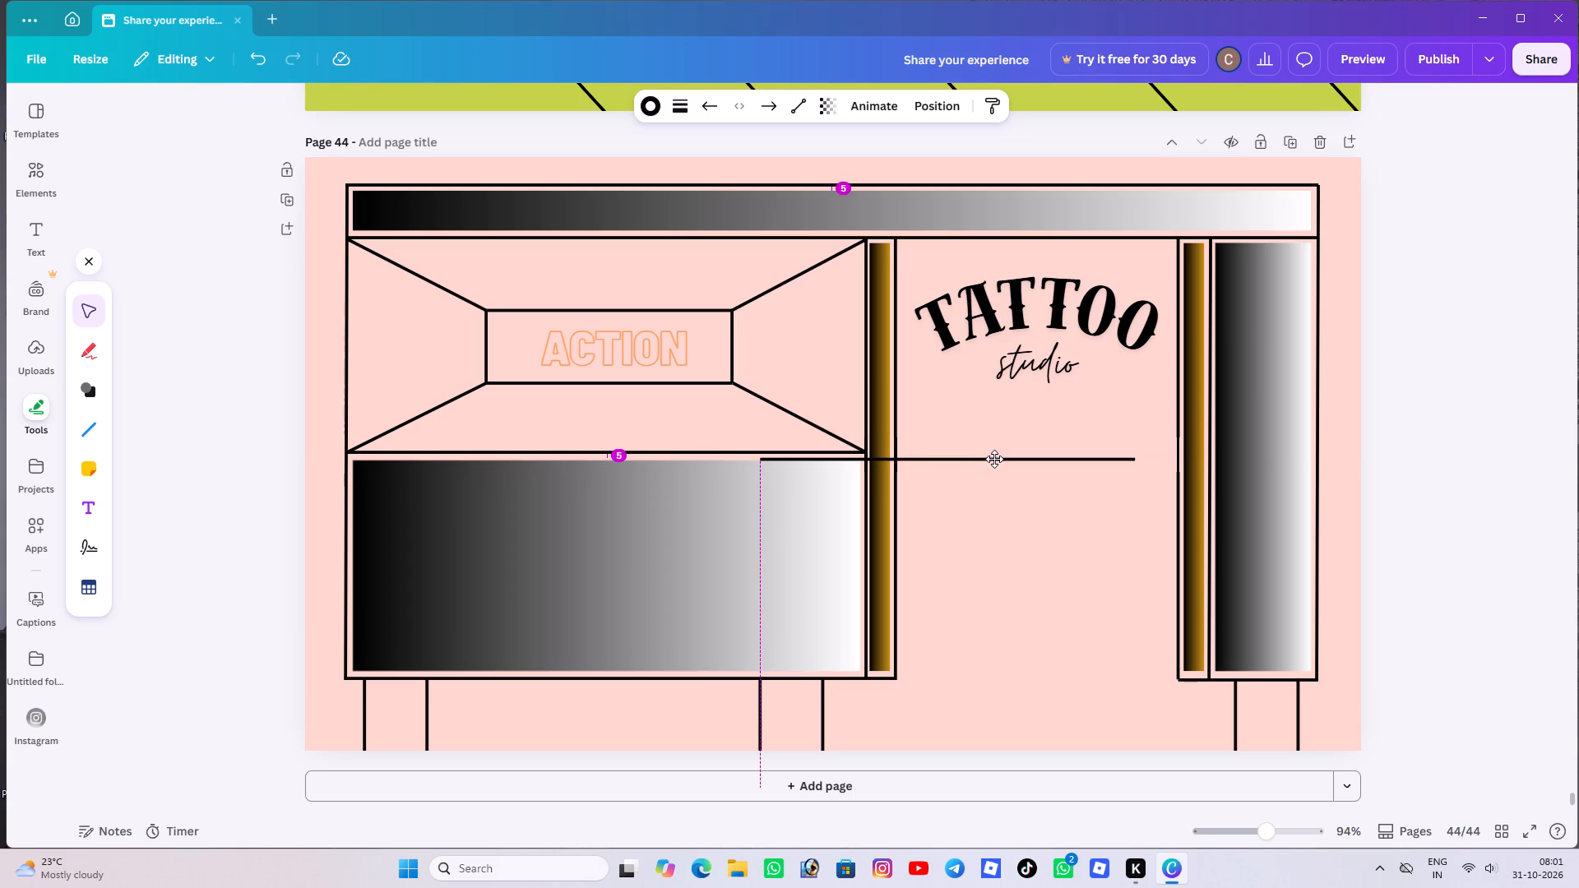
drag(994, 459, 1040, 462)
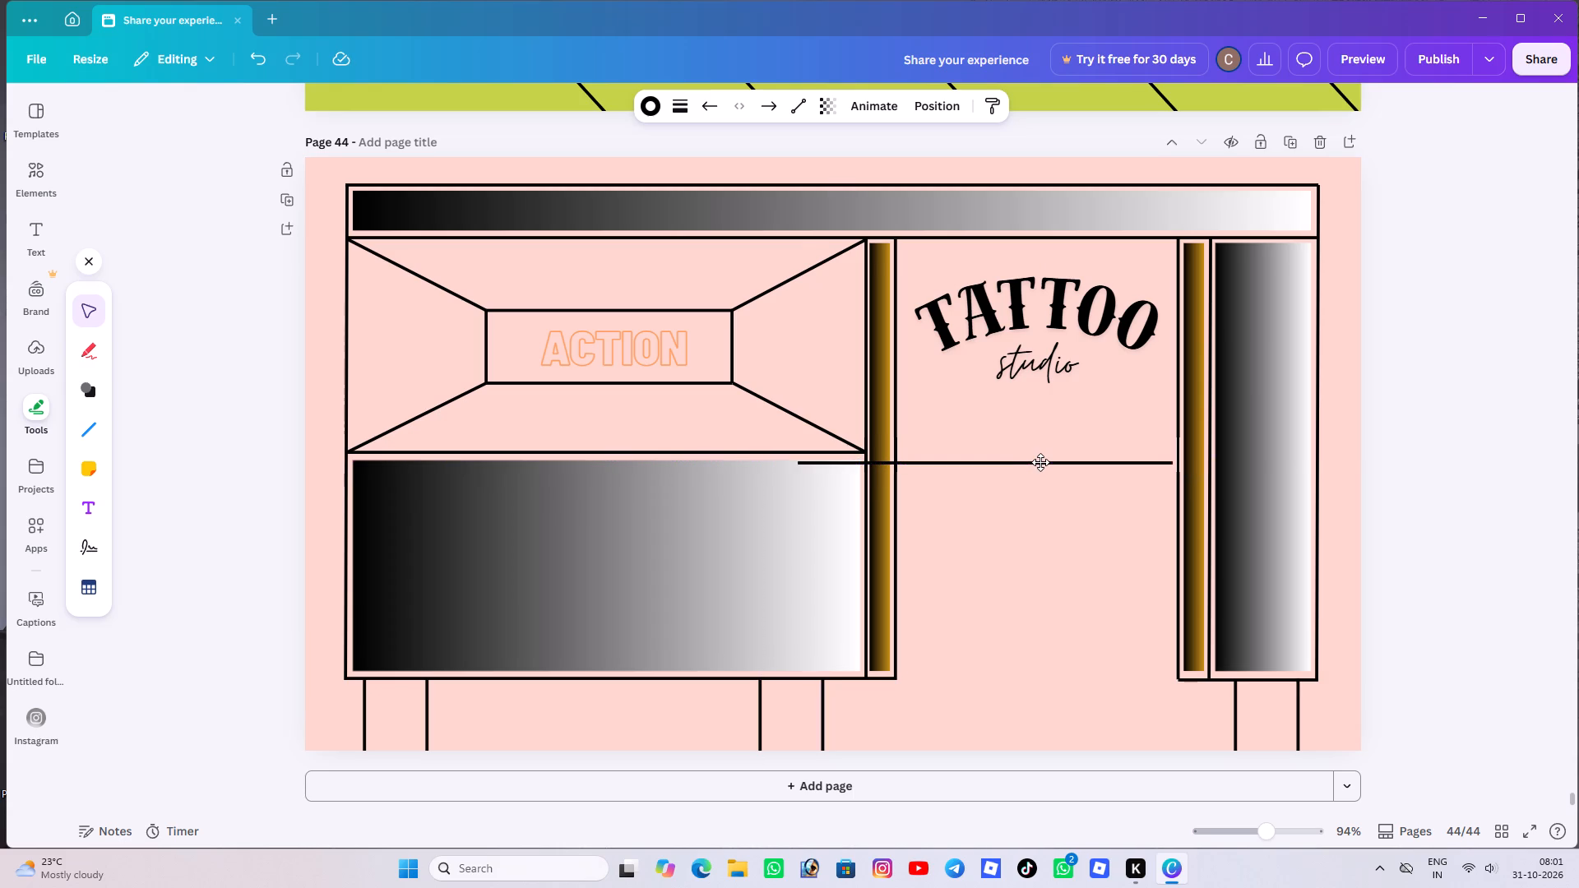
drag(1040, 462, 1044, 461)
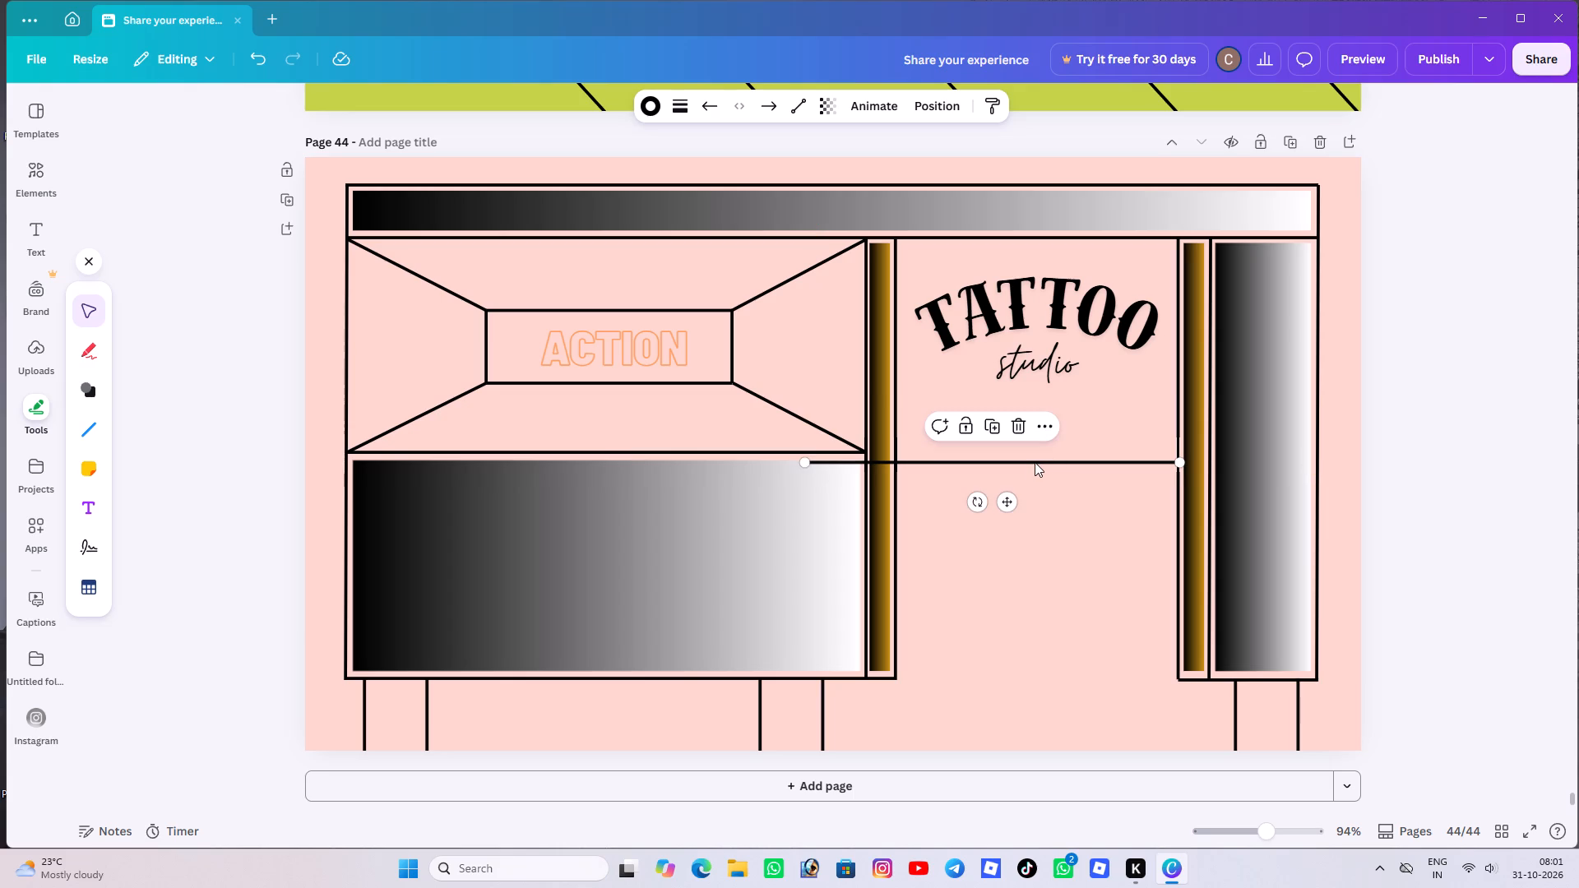
click(1021, 475)
click(1021, 492)
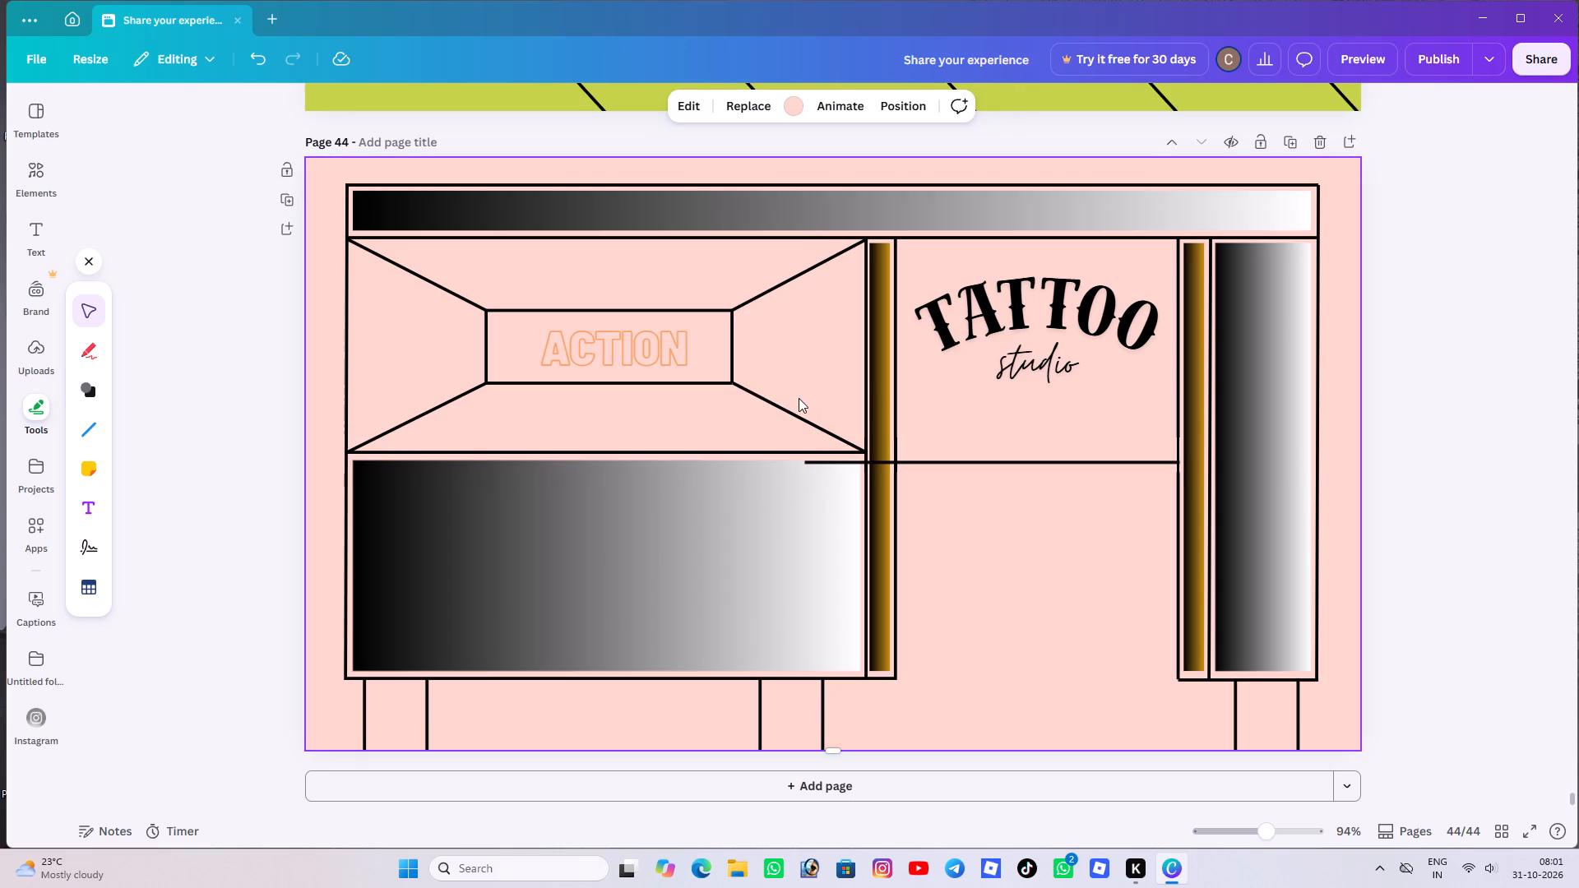
Shorten the new line from its left end so it spans only between the two gold columns below the studio lettering.
click(933, 464)
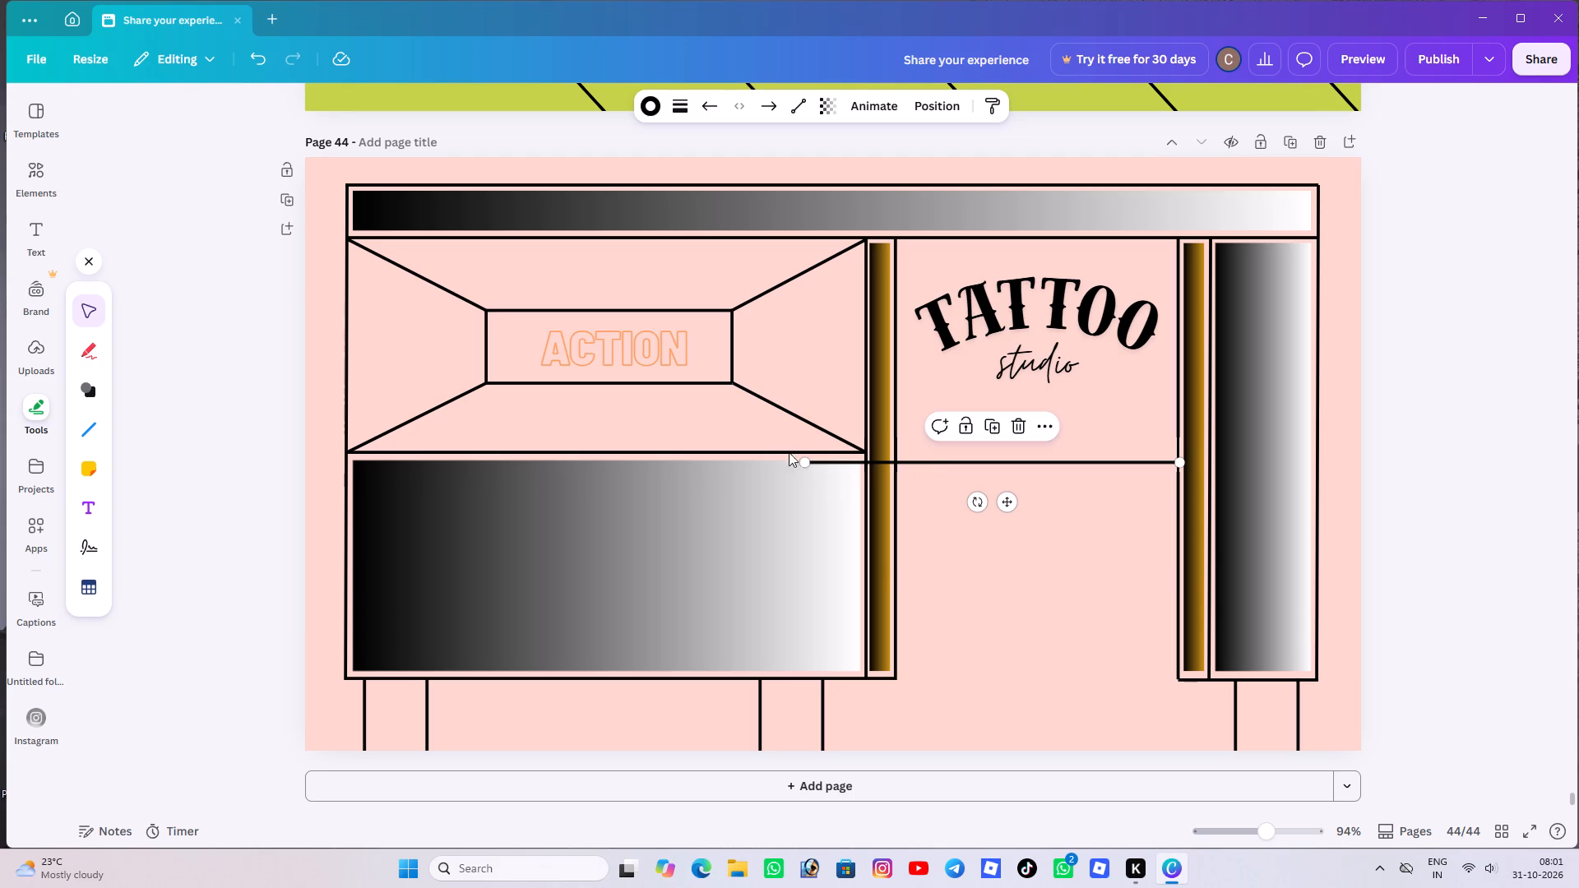
drag(806, 457, 910, 464)
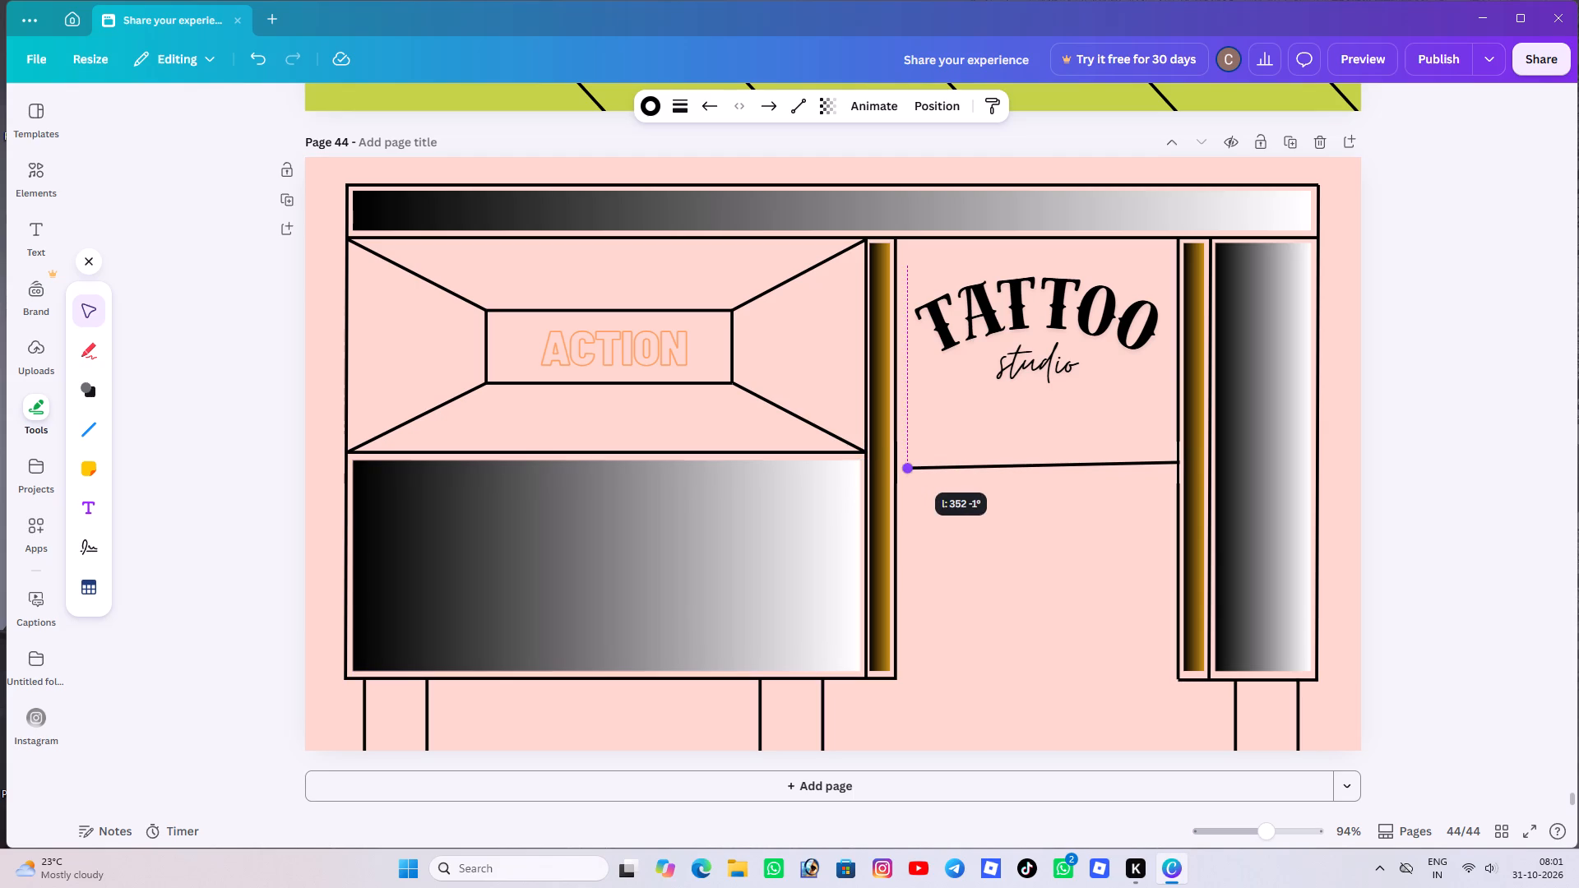
drag(910, 464, 896, 464)
click(950, 495)
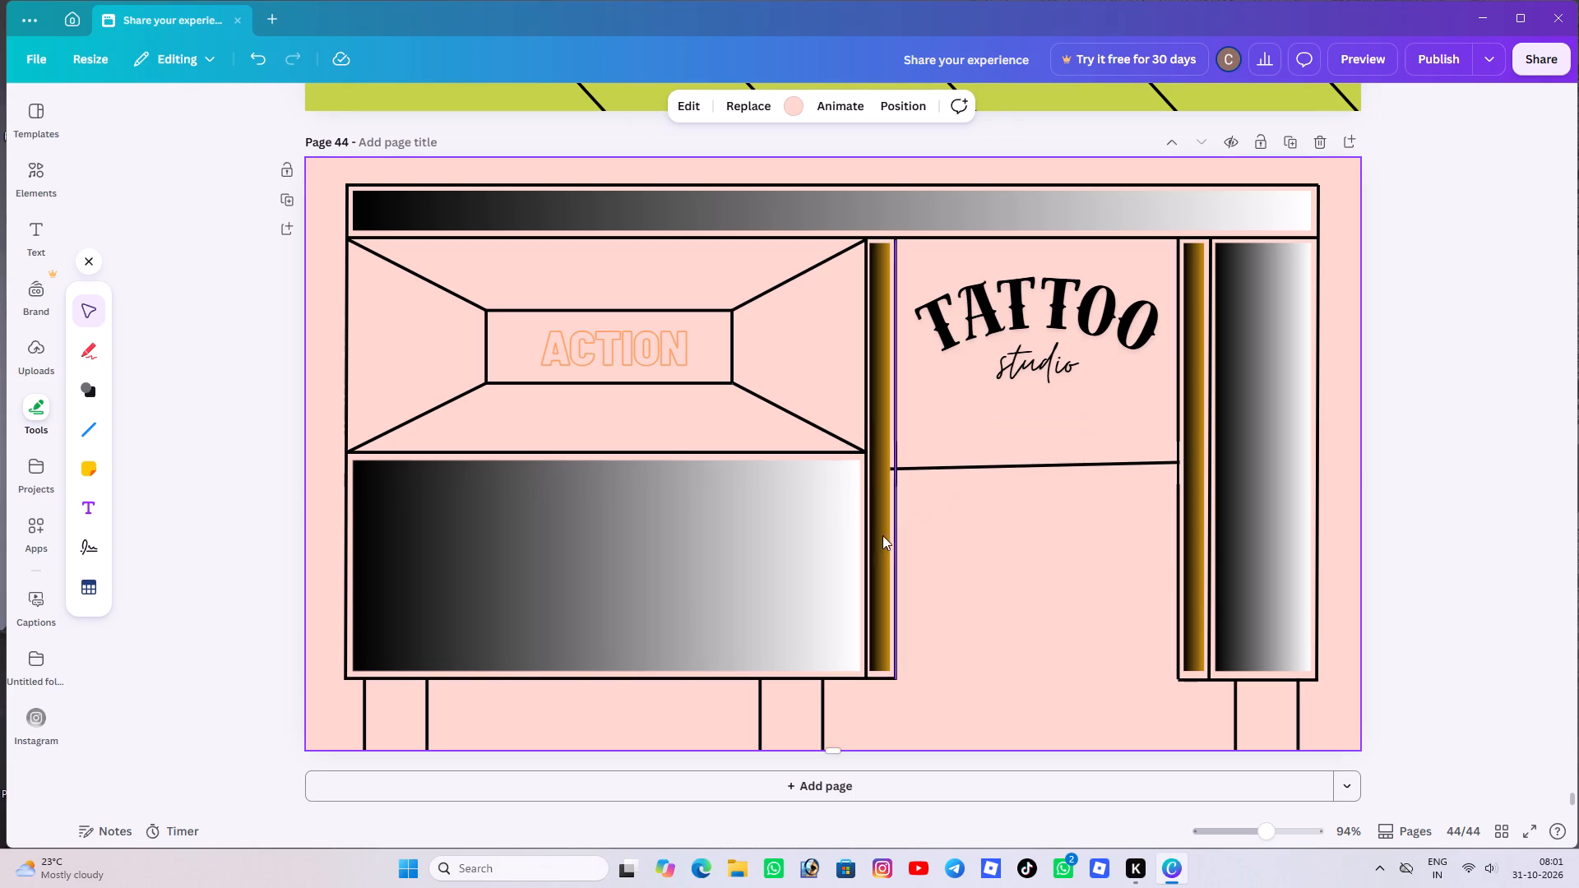
click(915, 469)
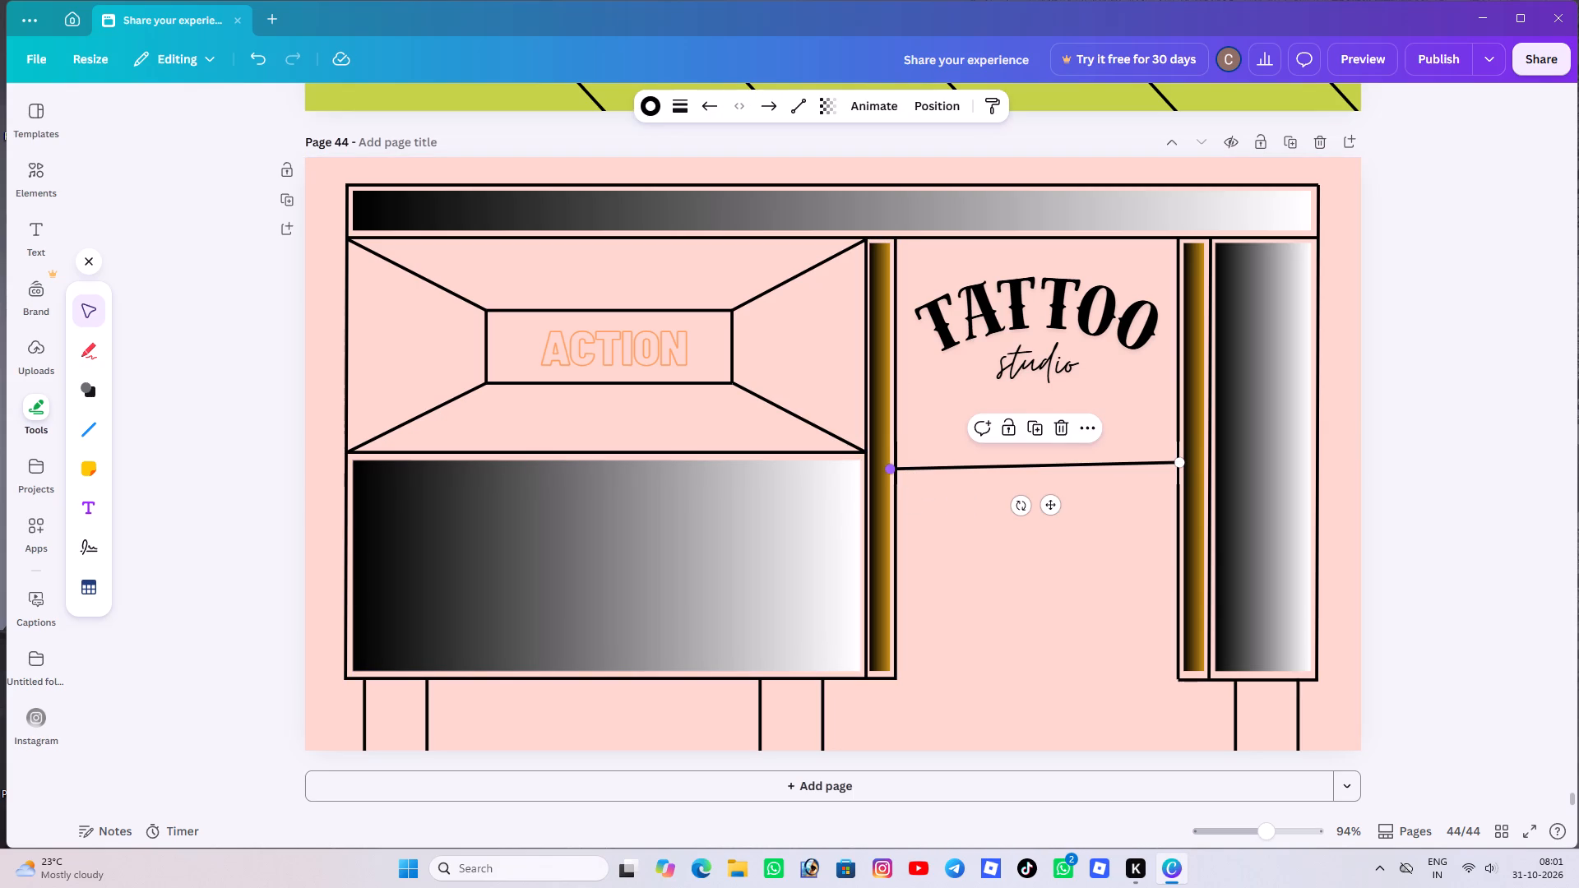
drag(889, 469, 897, 465)
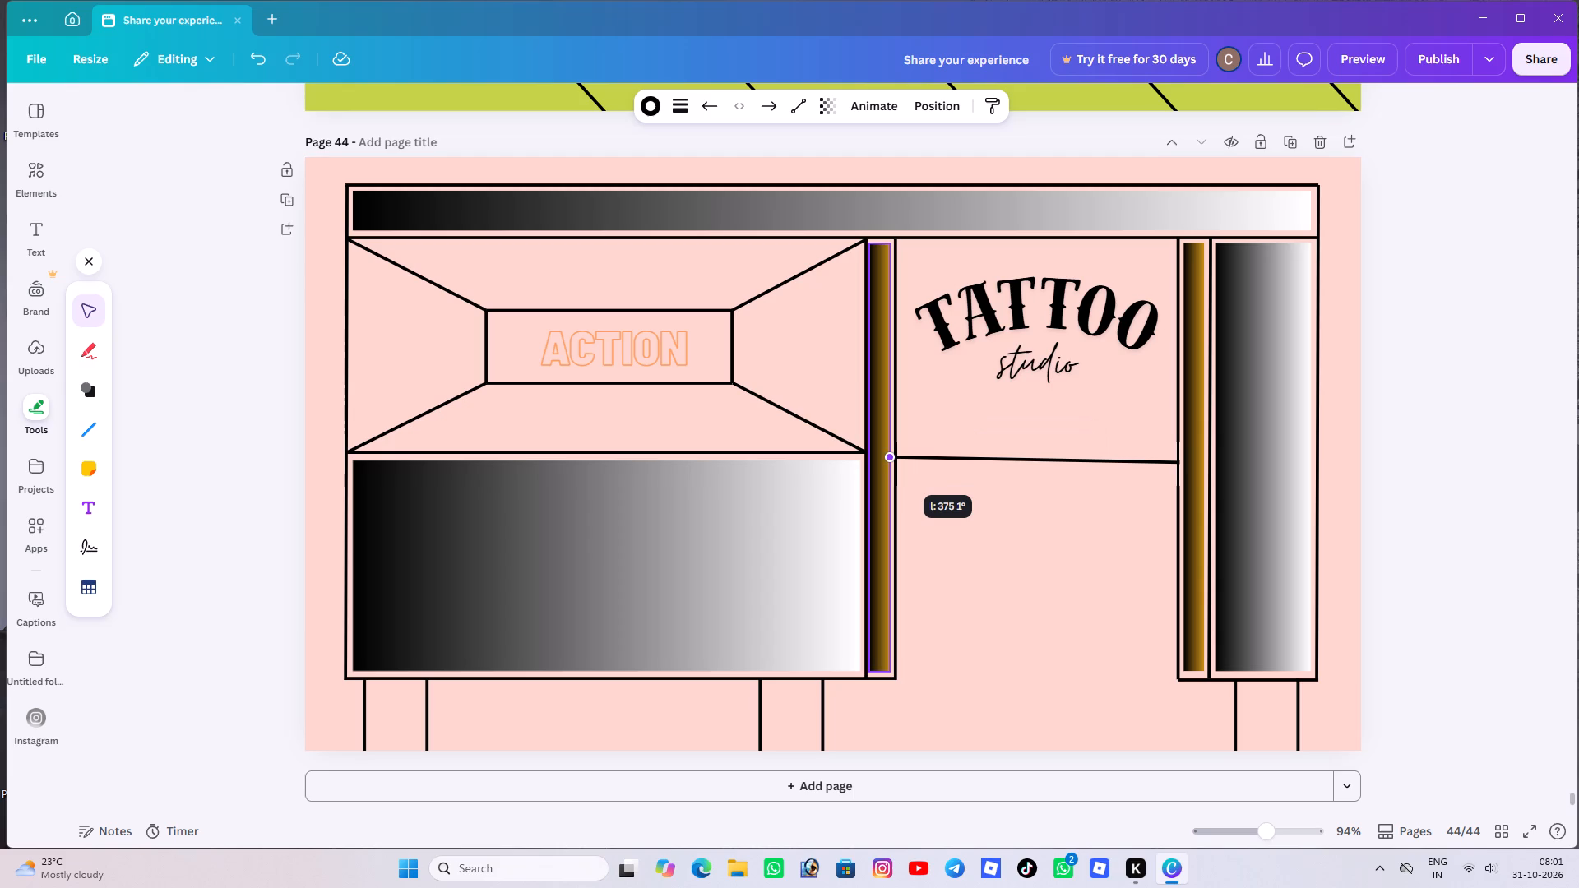
drag(897, 465, 898, 469)
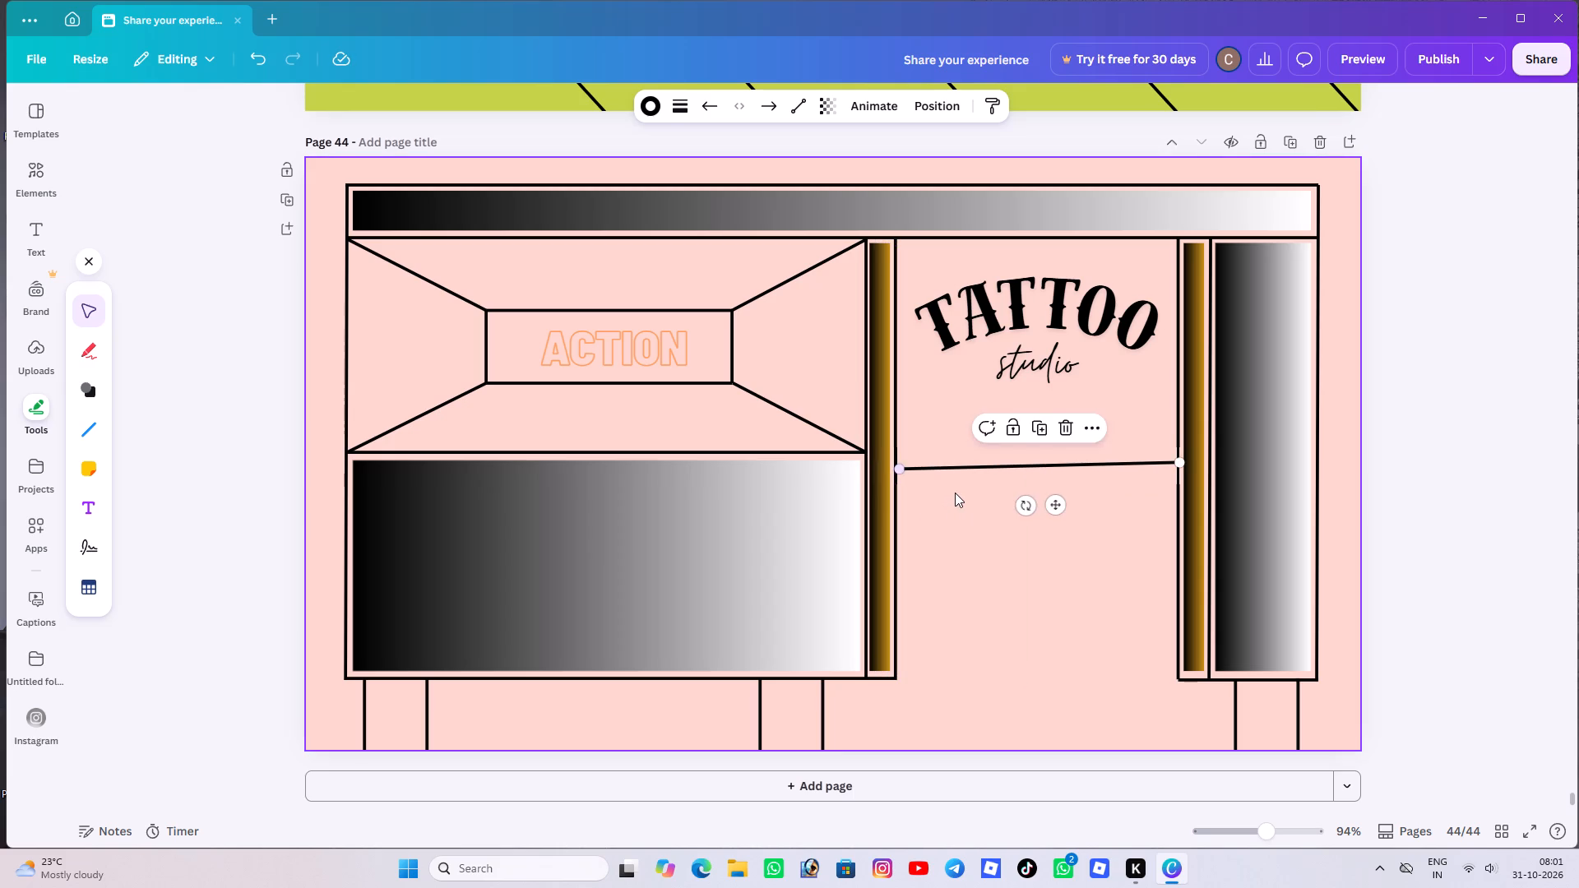
click(955, 493)
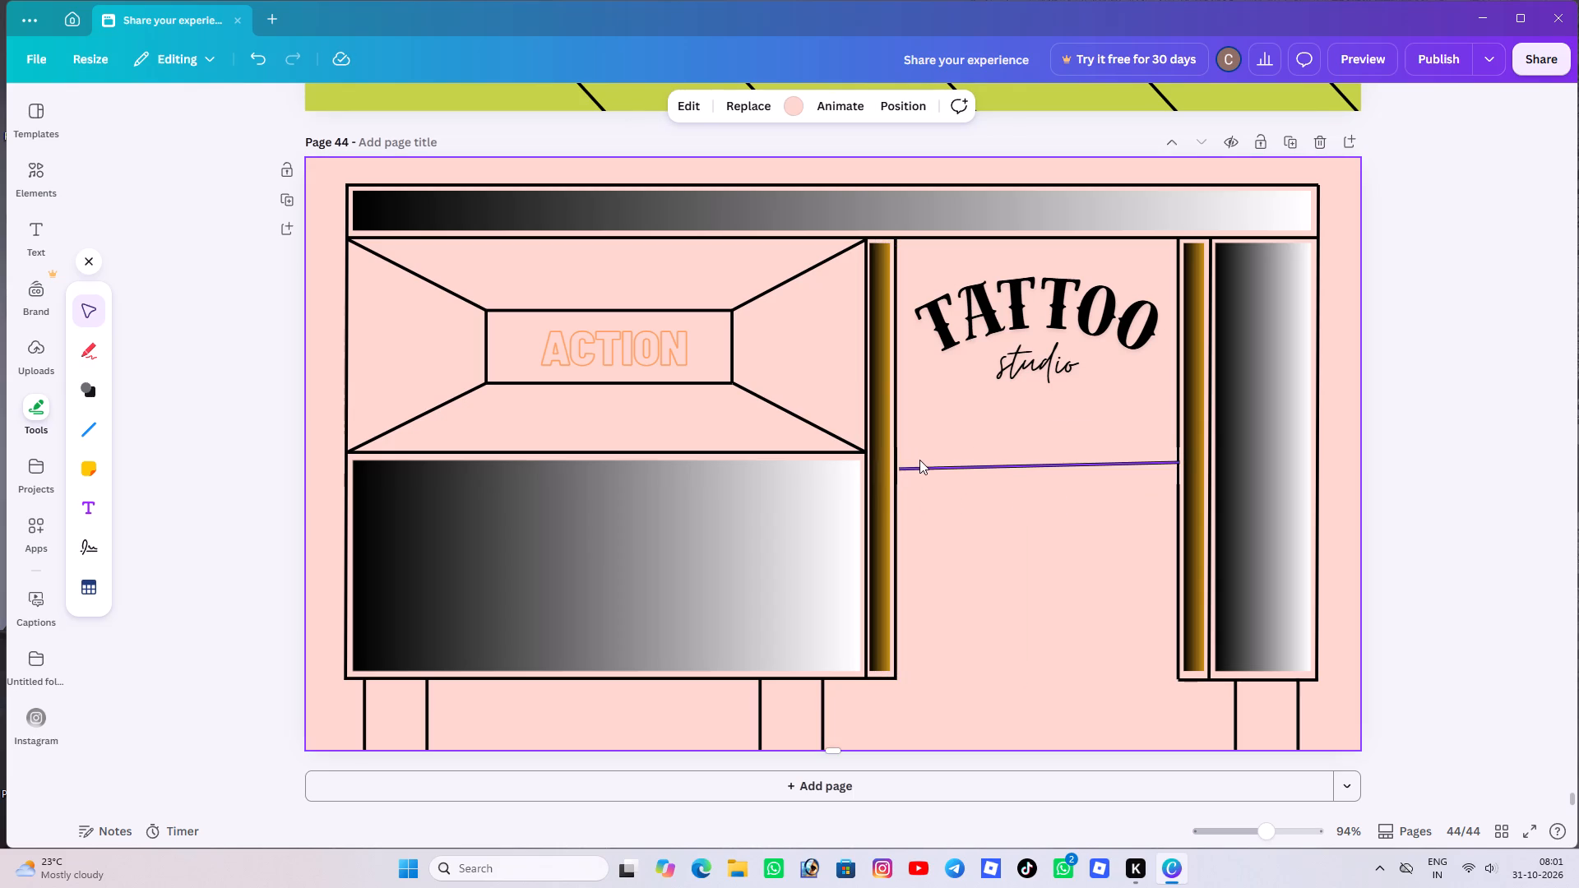
click(952, 465)
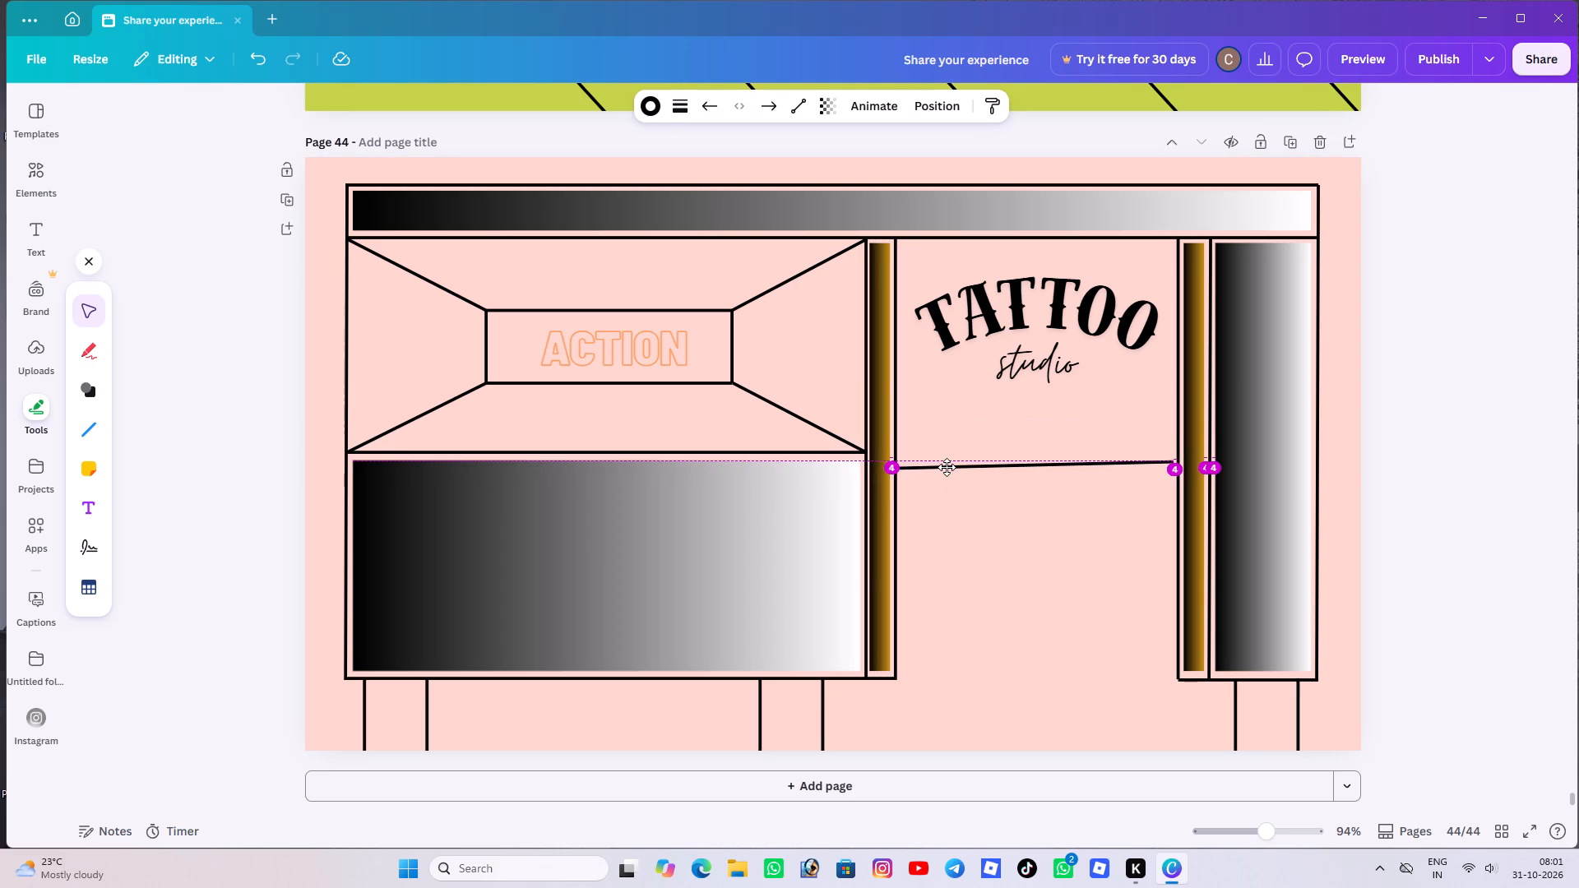
click(945, 532)
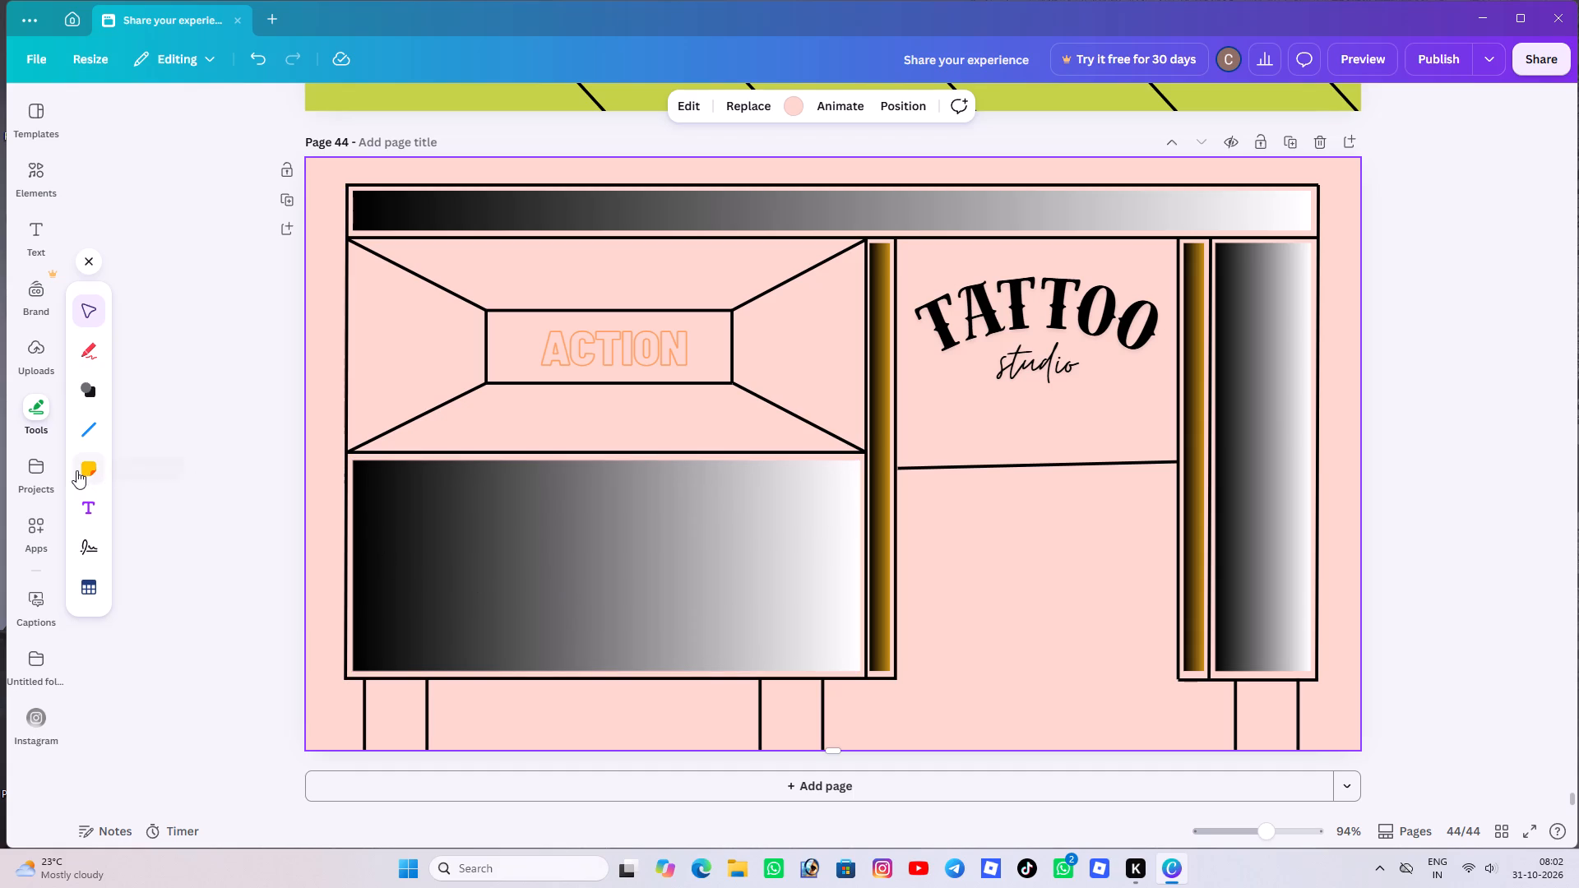
Add a four-pointed star shape to the page and shrink it to a small ornament.
click(85, 380)
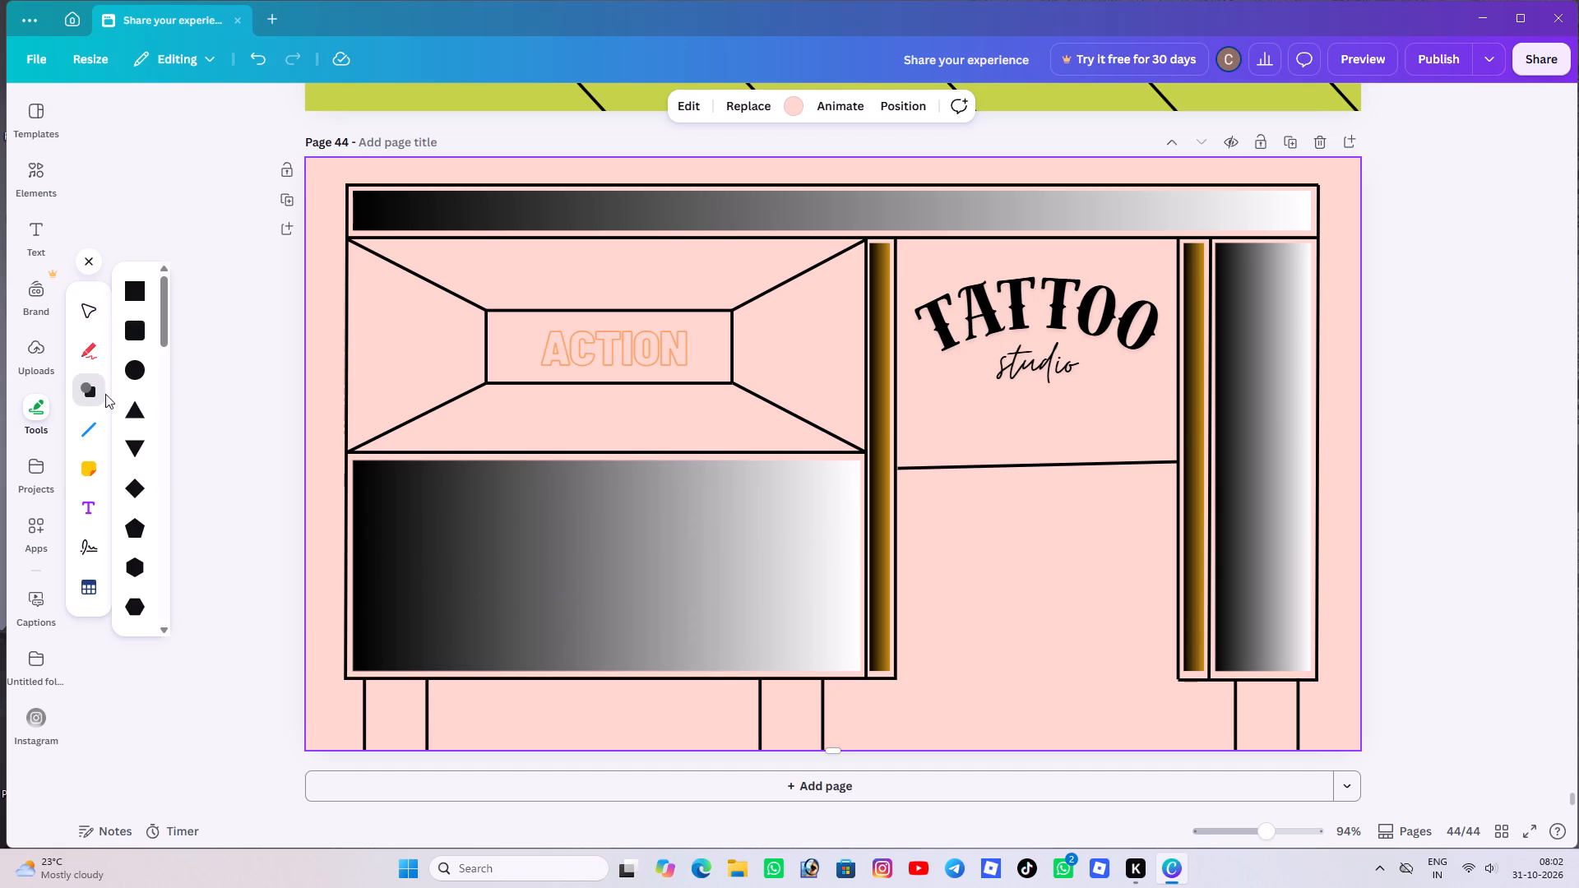
scroll(144, 493, down, 3)
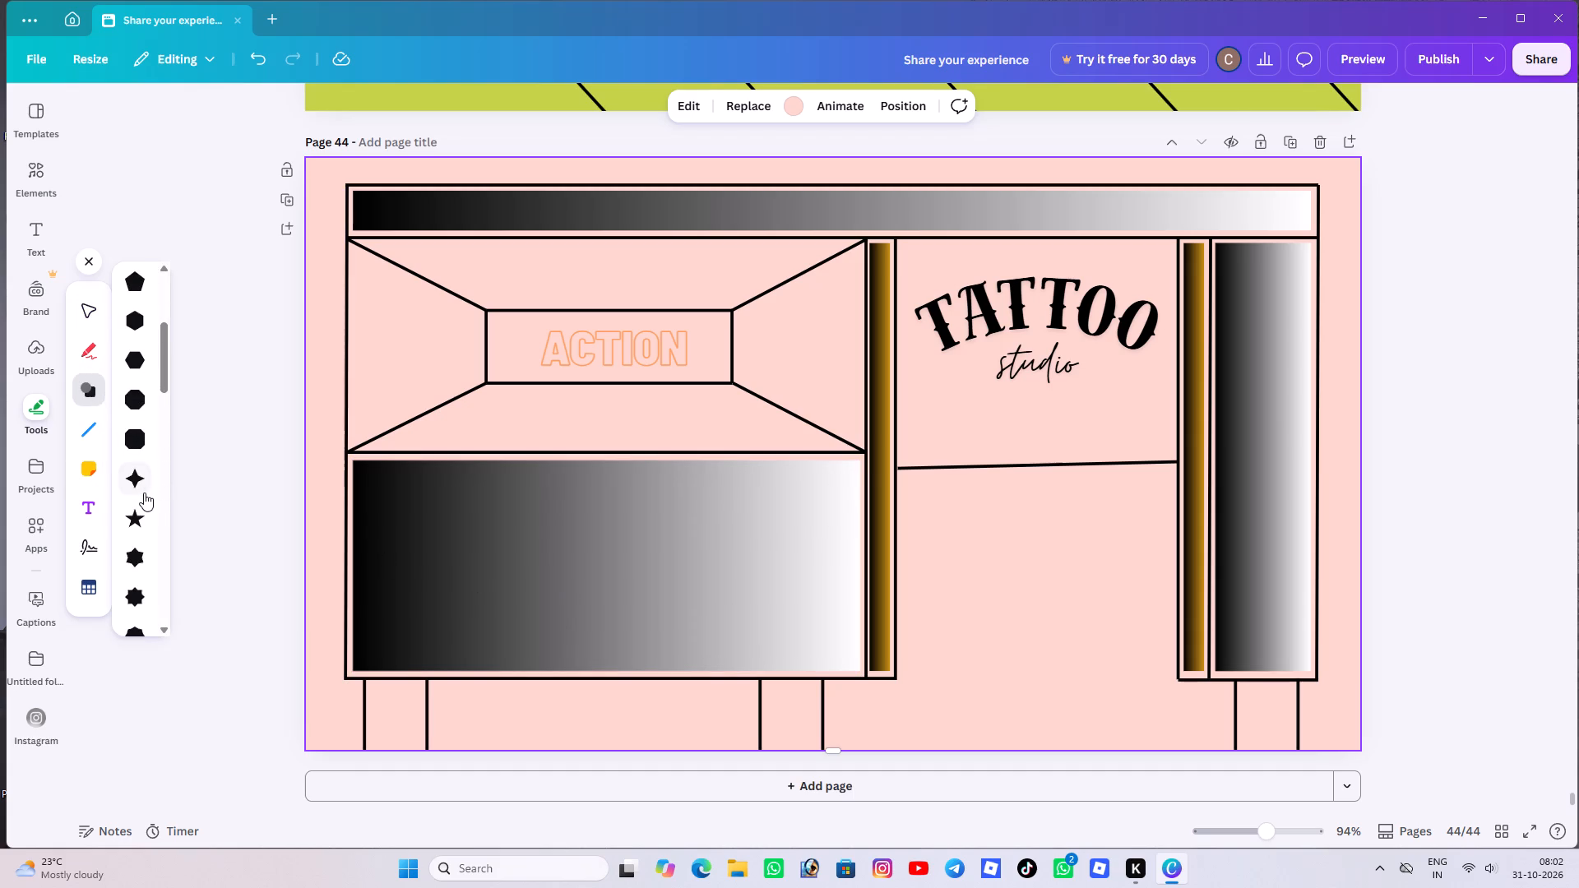
click(133, 481)
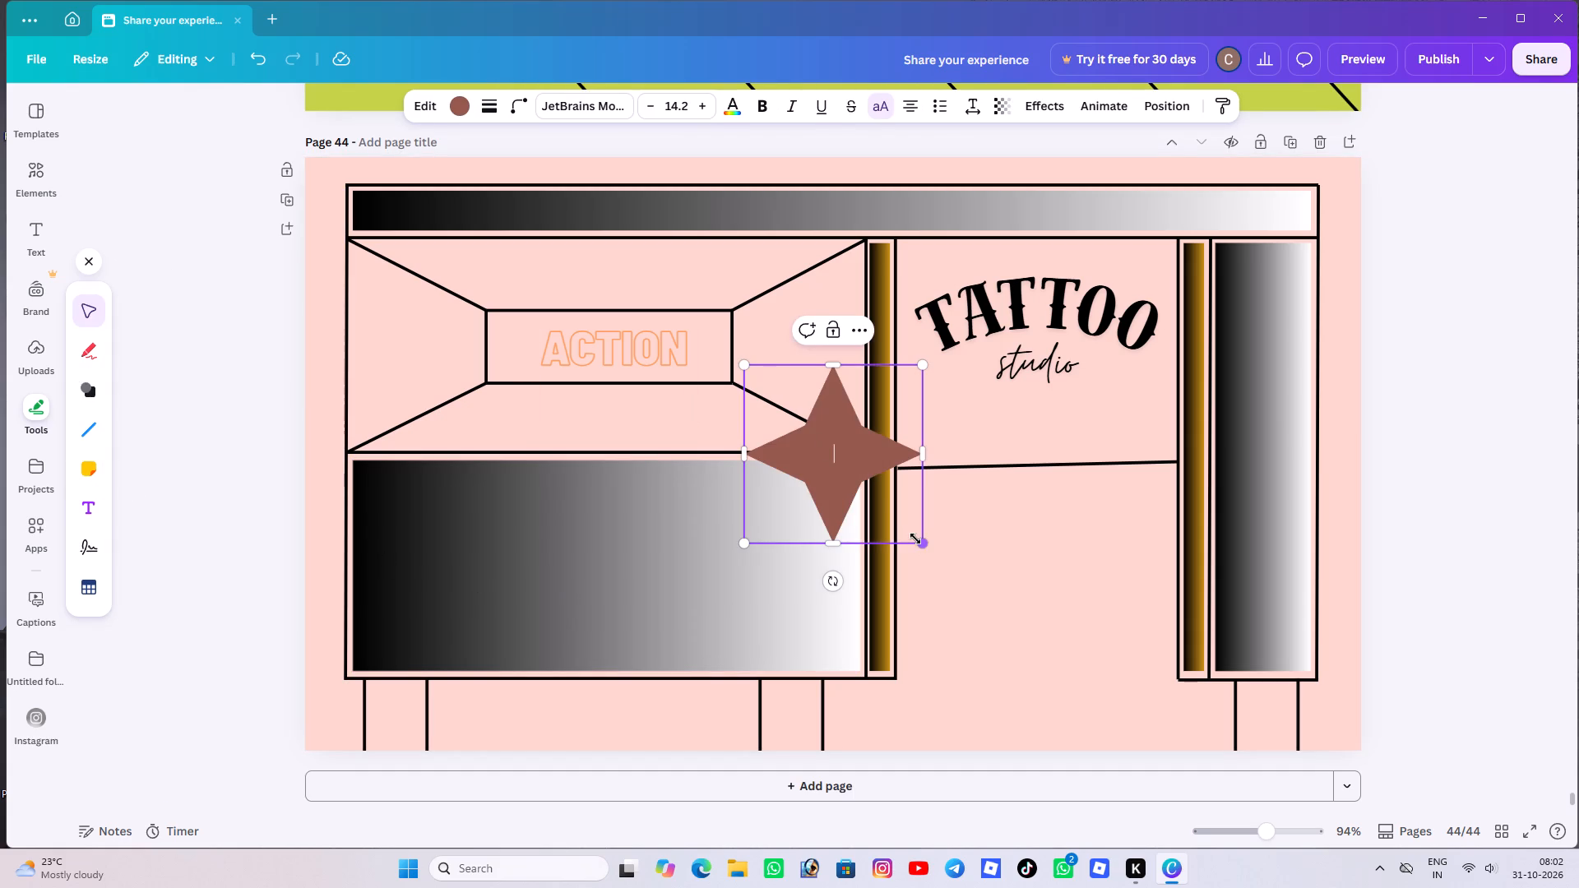
drag(915, 539, 722, 455)
Fill the star with the blue linear gradient after trying the purple-pink gradient and solid yellow.
click(685, 112)
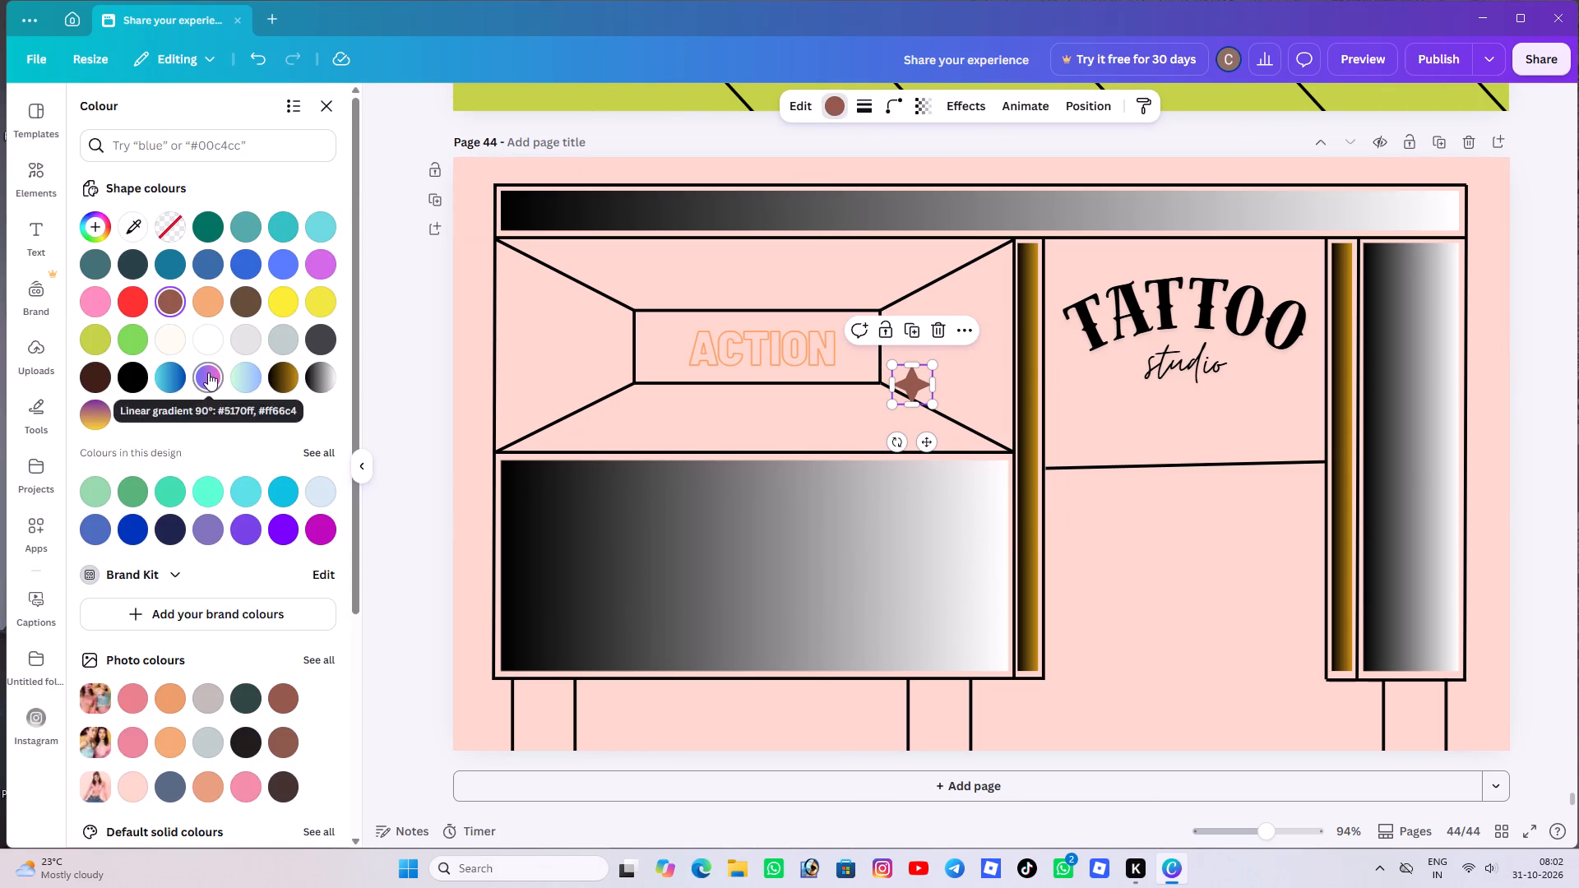
click(208, 372)
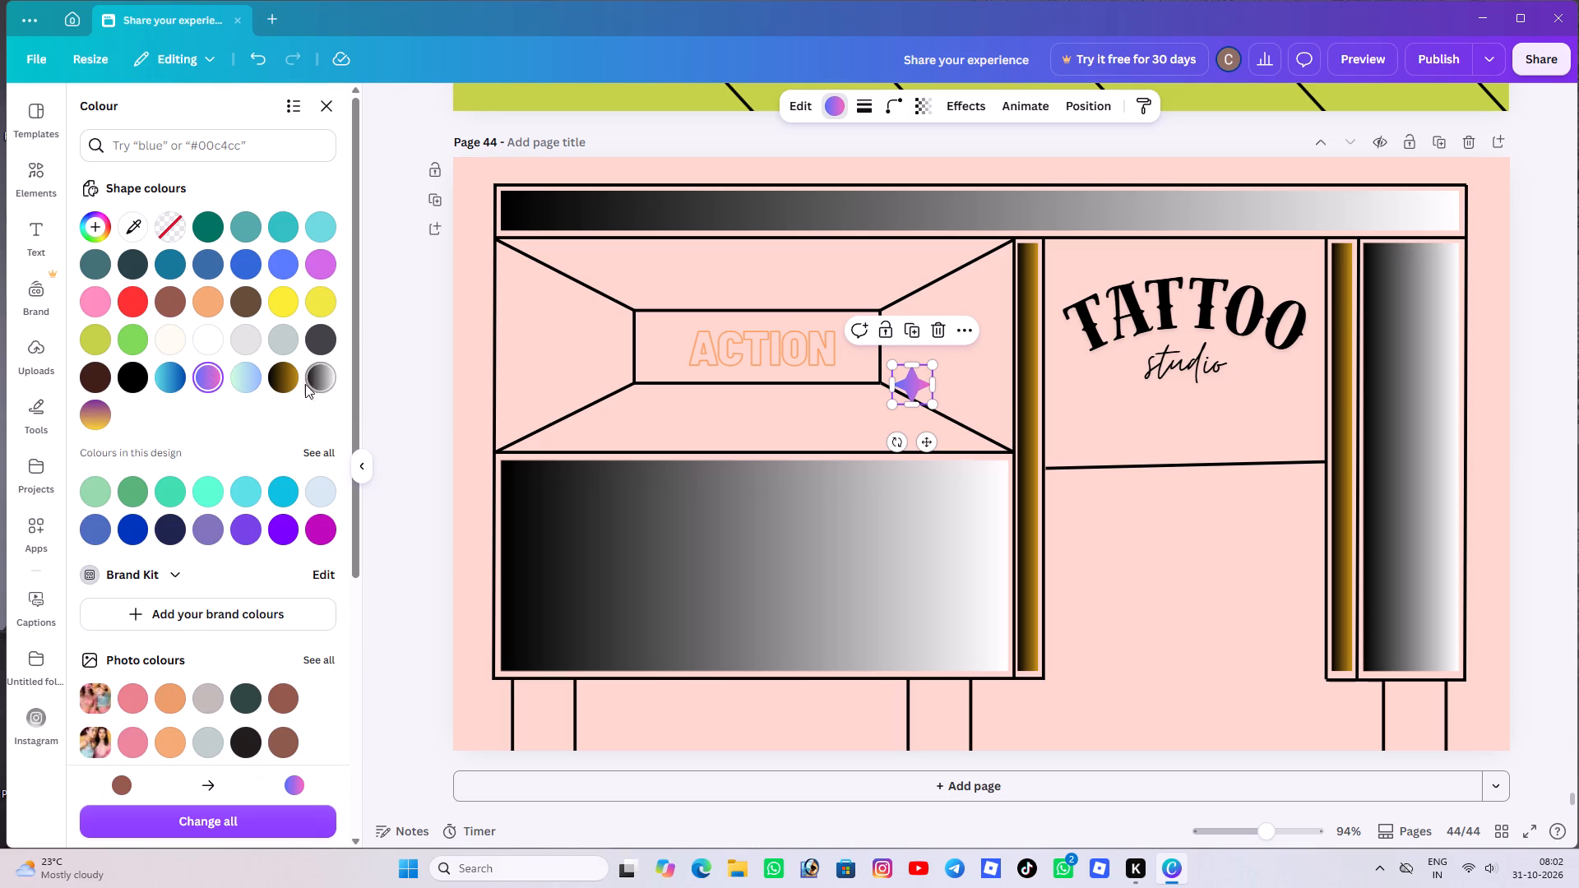
click(277, 303)
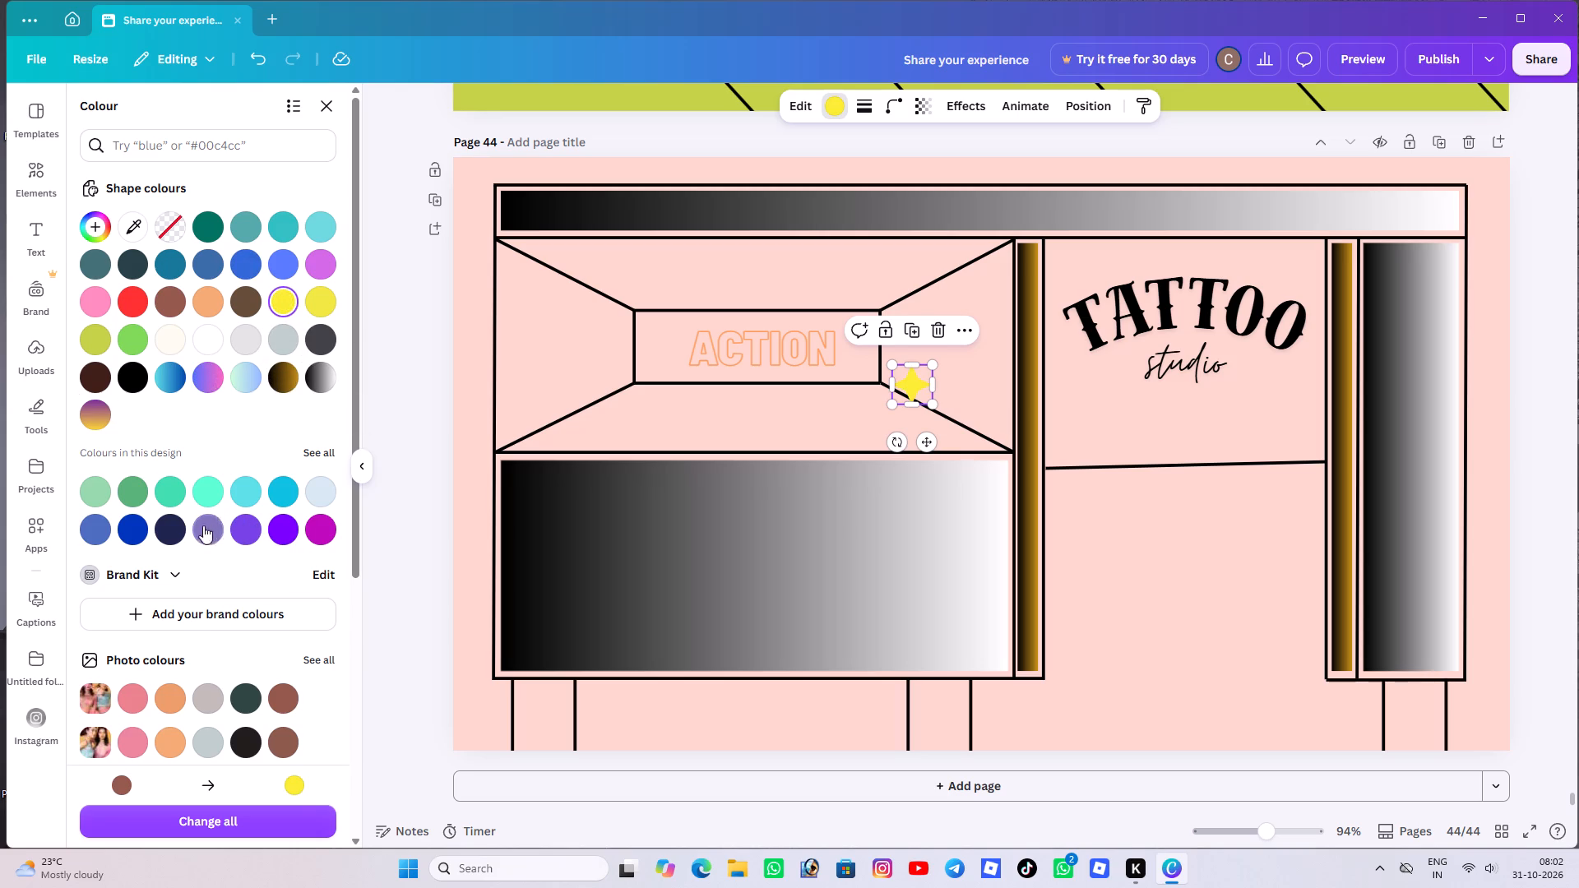
click(159, 378)
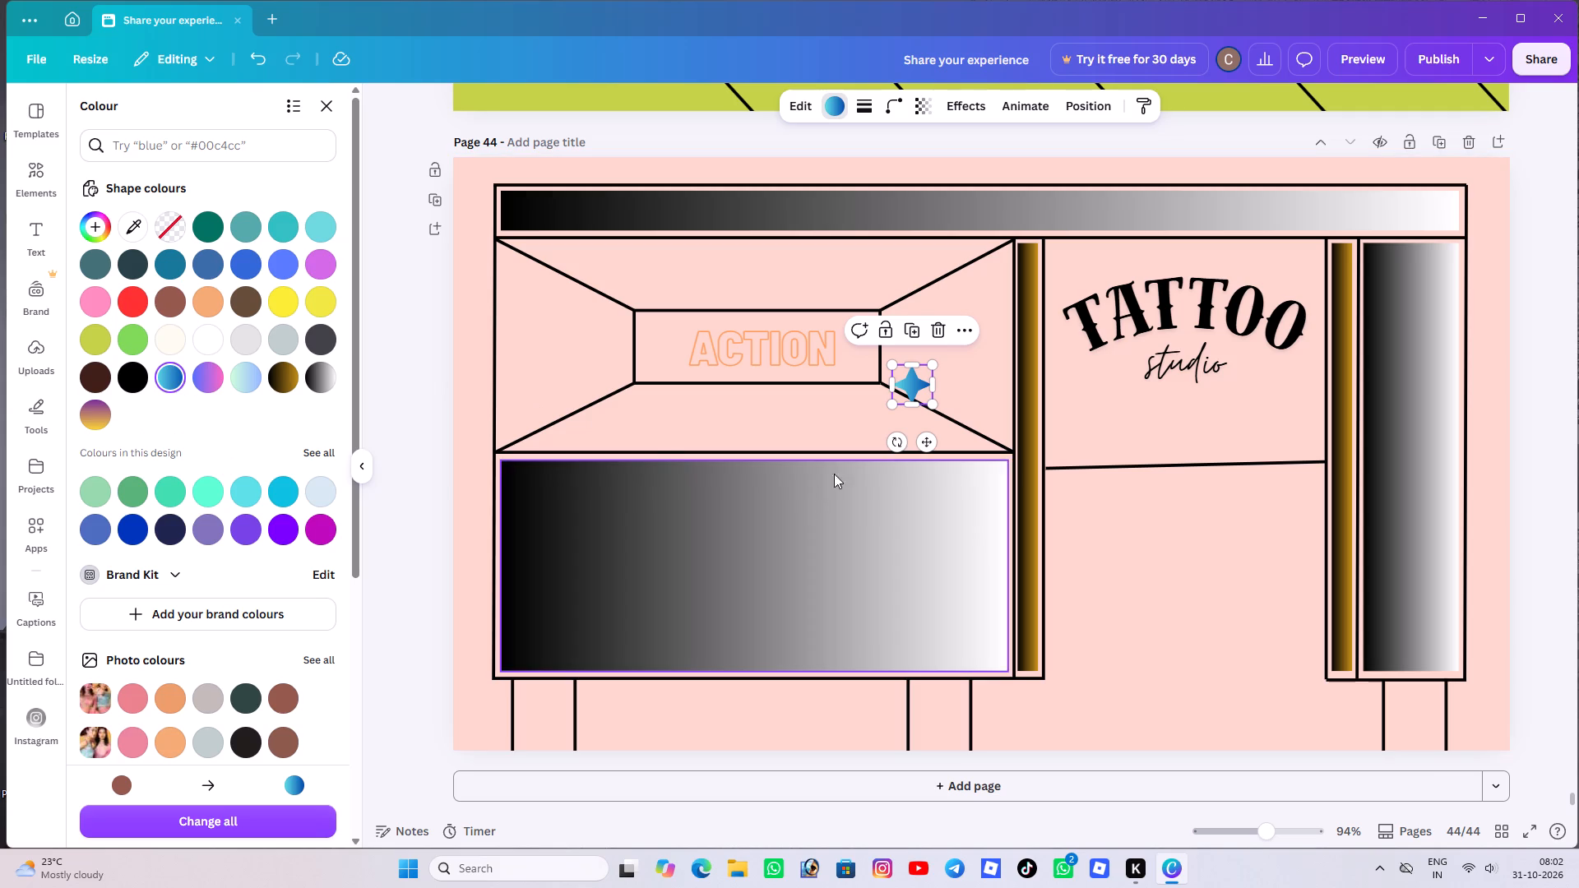
Move the star to the left end of the gradient bar across the top of the artwork.
drag(933, 440, 578, 262)
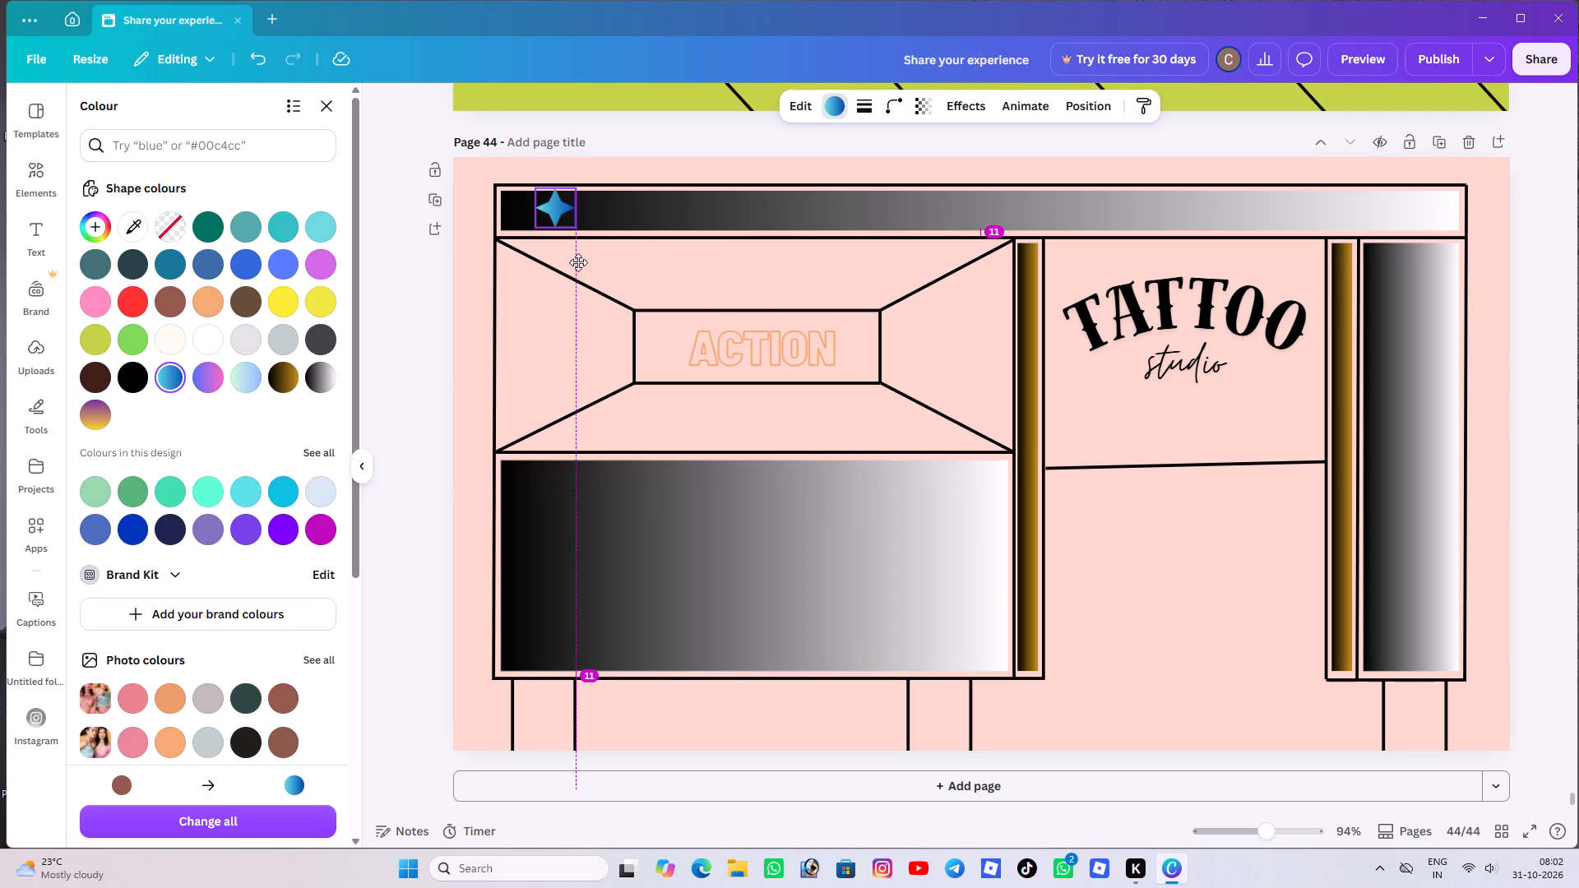
drag(578, 262, 557, 266)
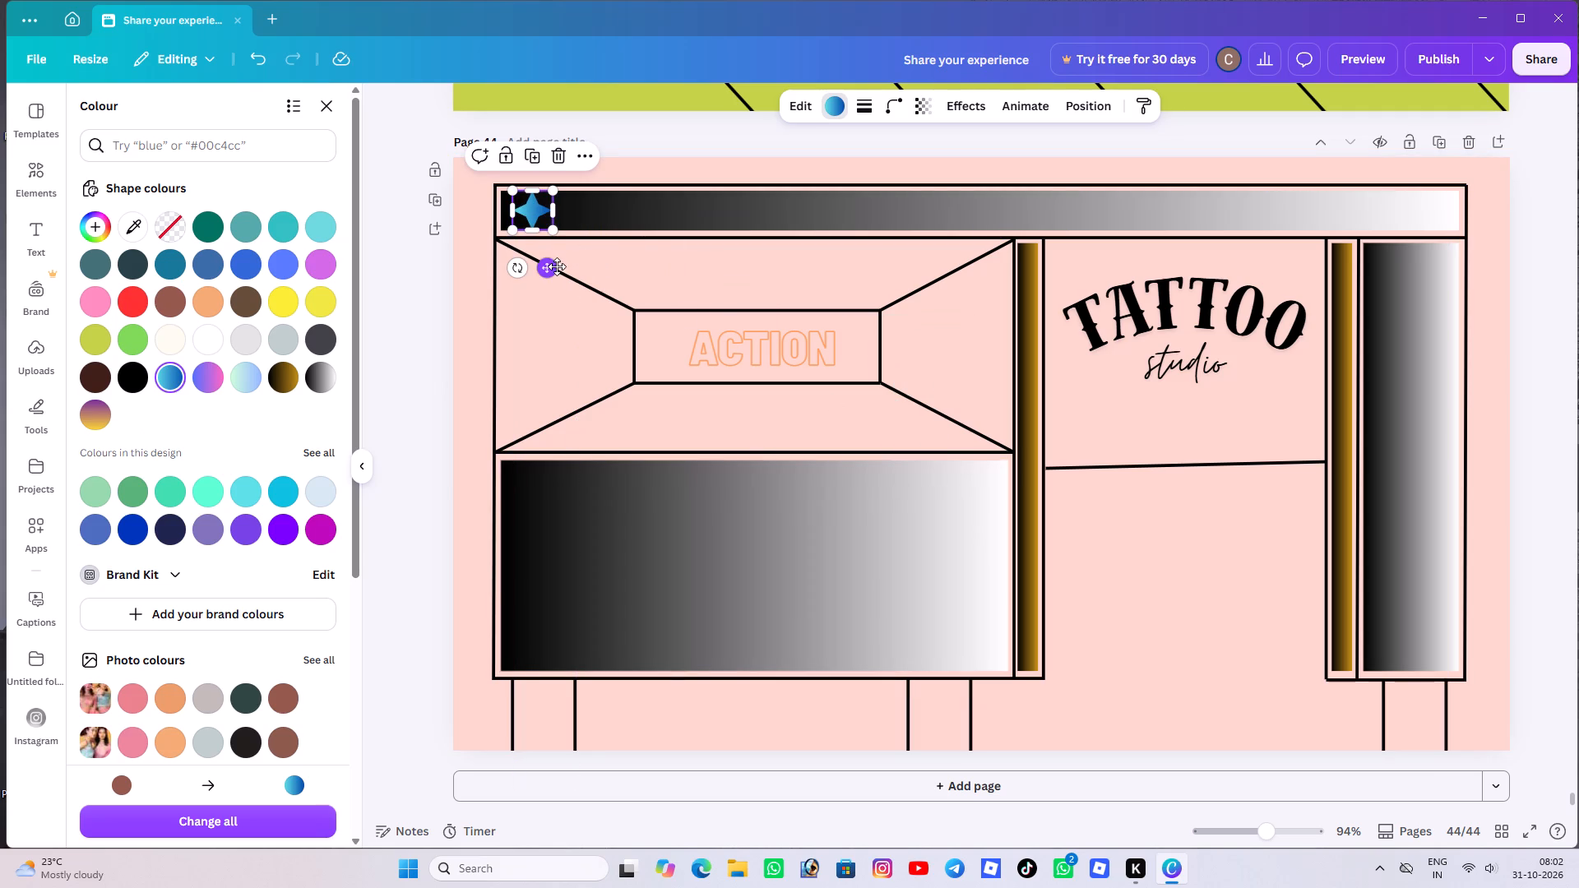
click(546, 259)
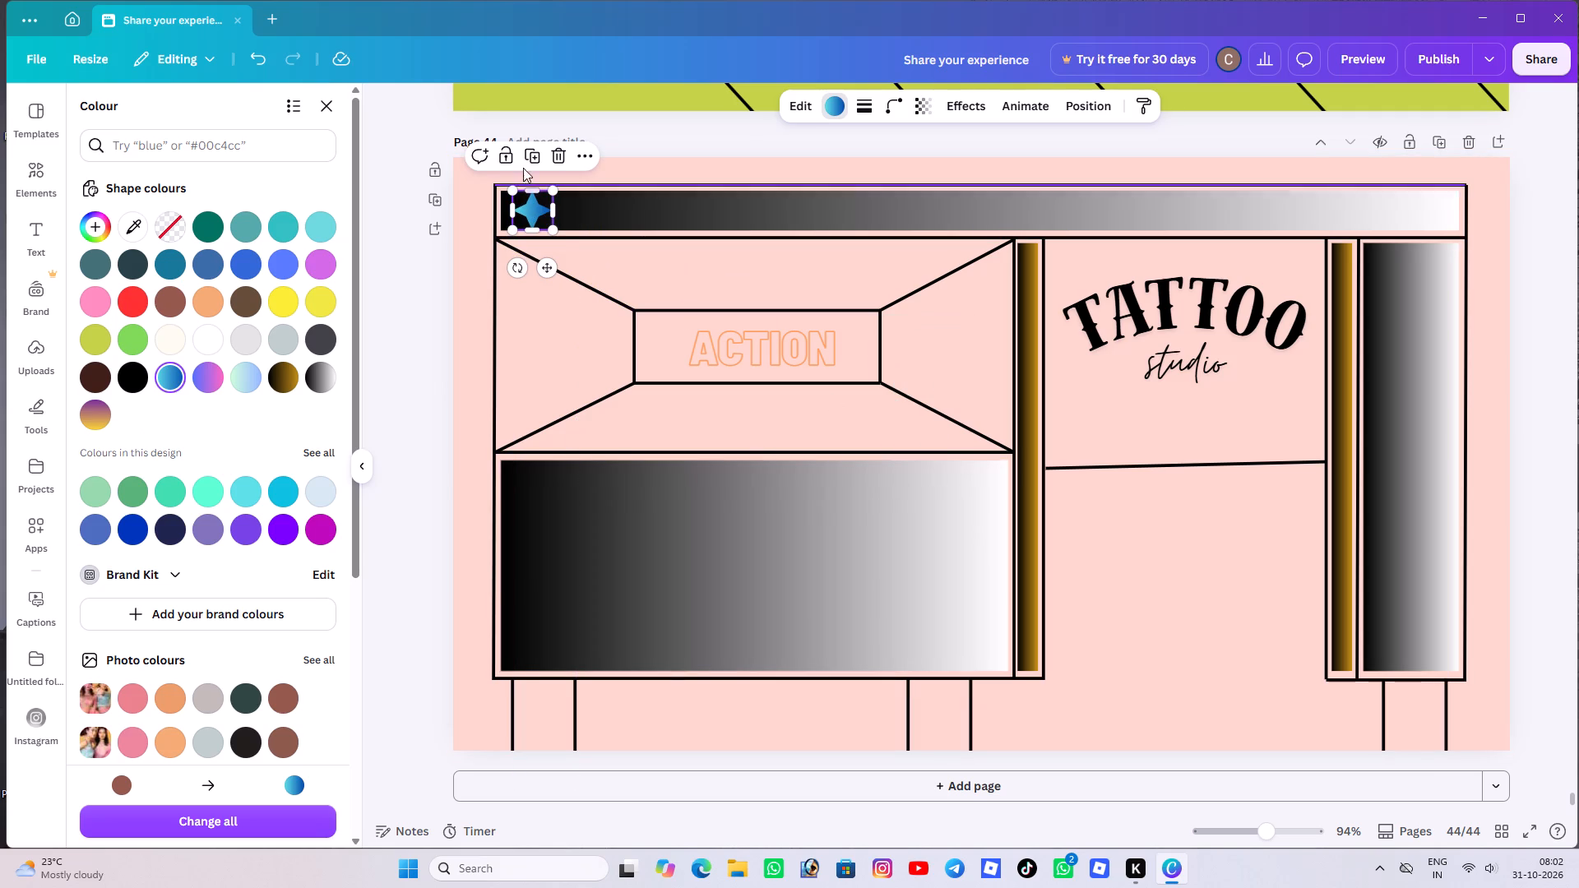
Duplicate the blue star along the top gradient bar to make a row of six evenly spaced stars.
click(523, 148)
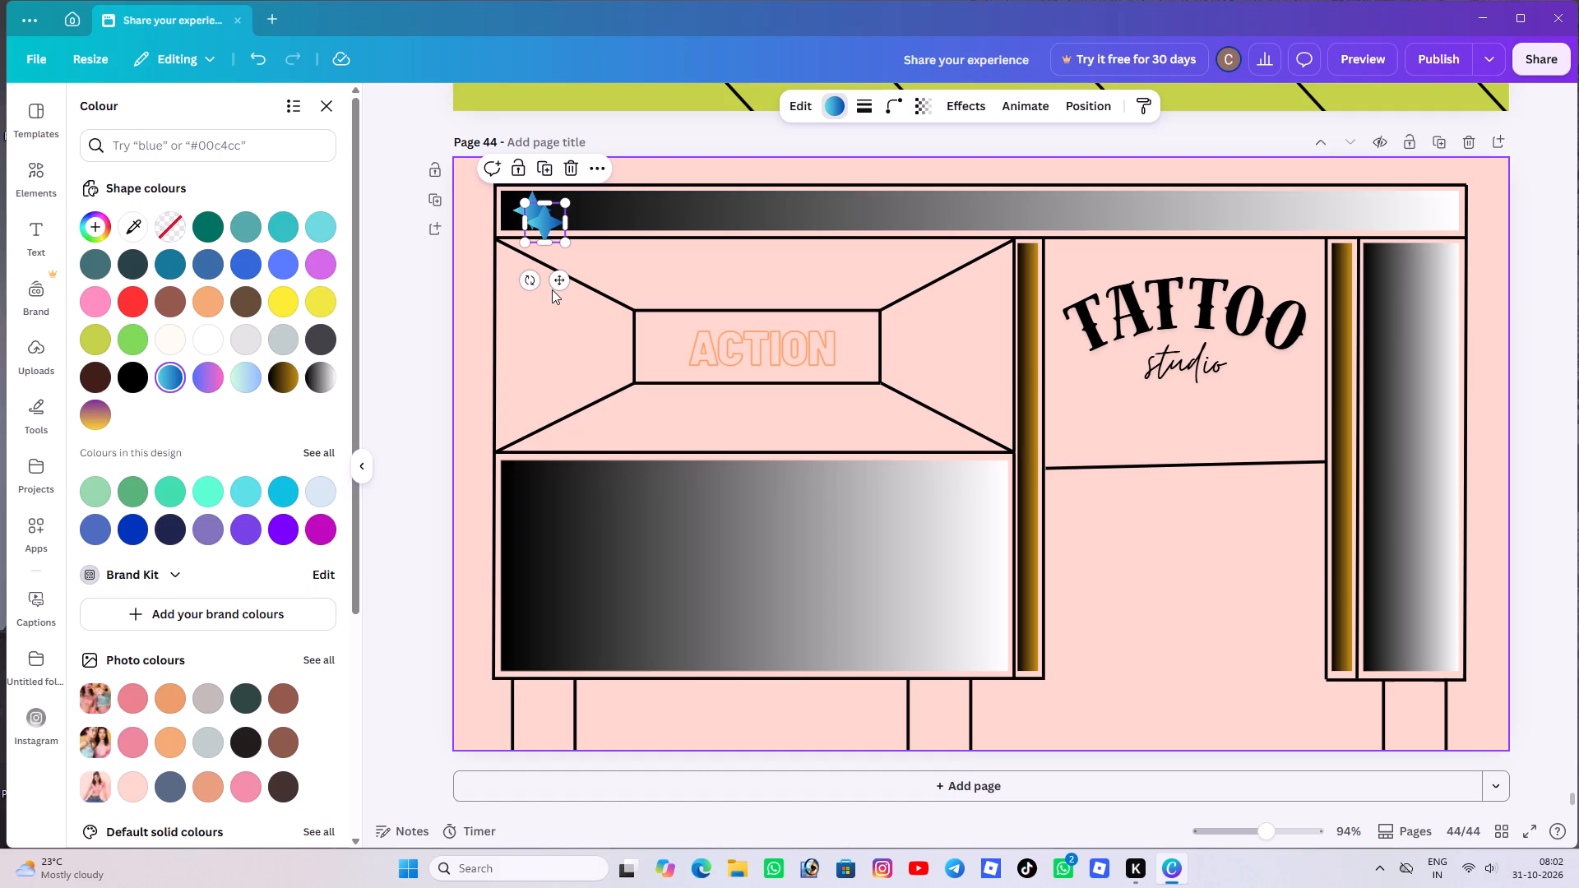
drag(555, 280, 722, 266)
click(704, 163)
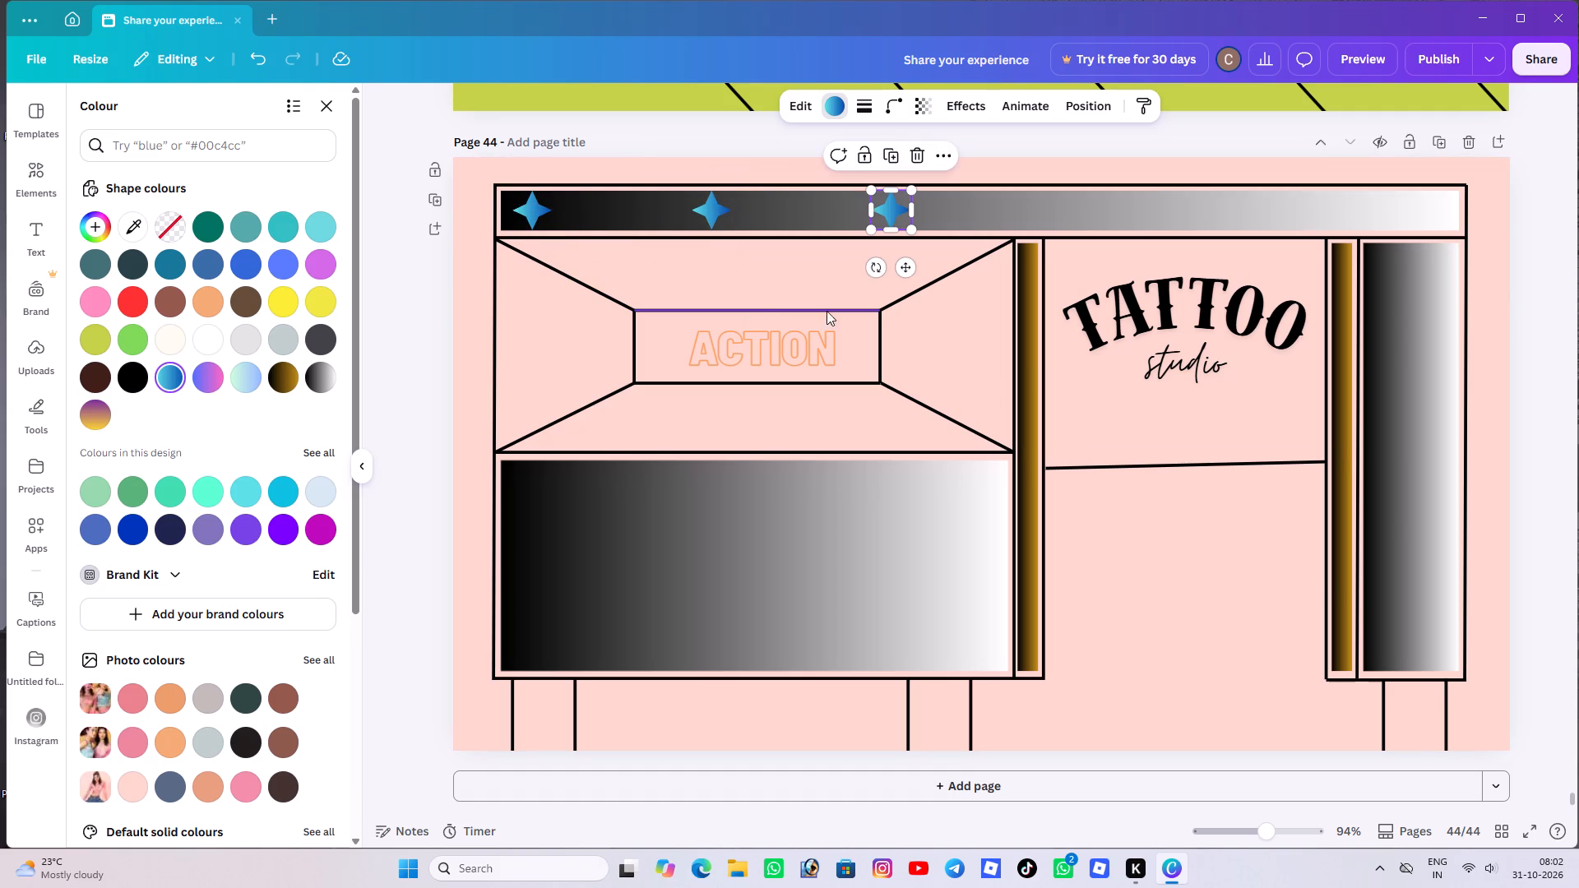
click(892, 157)
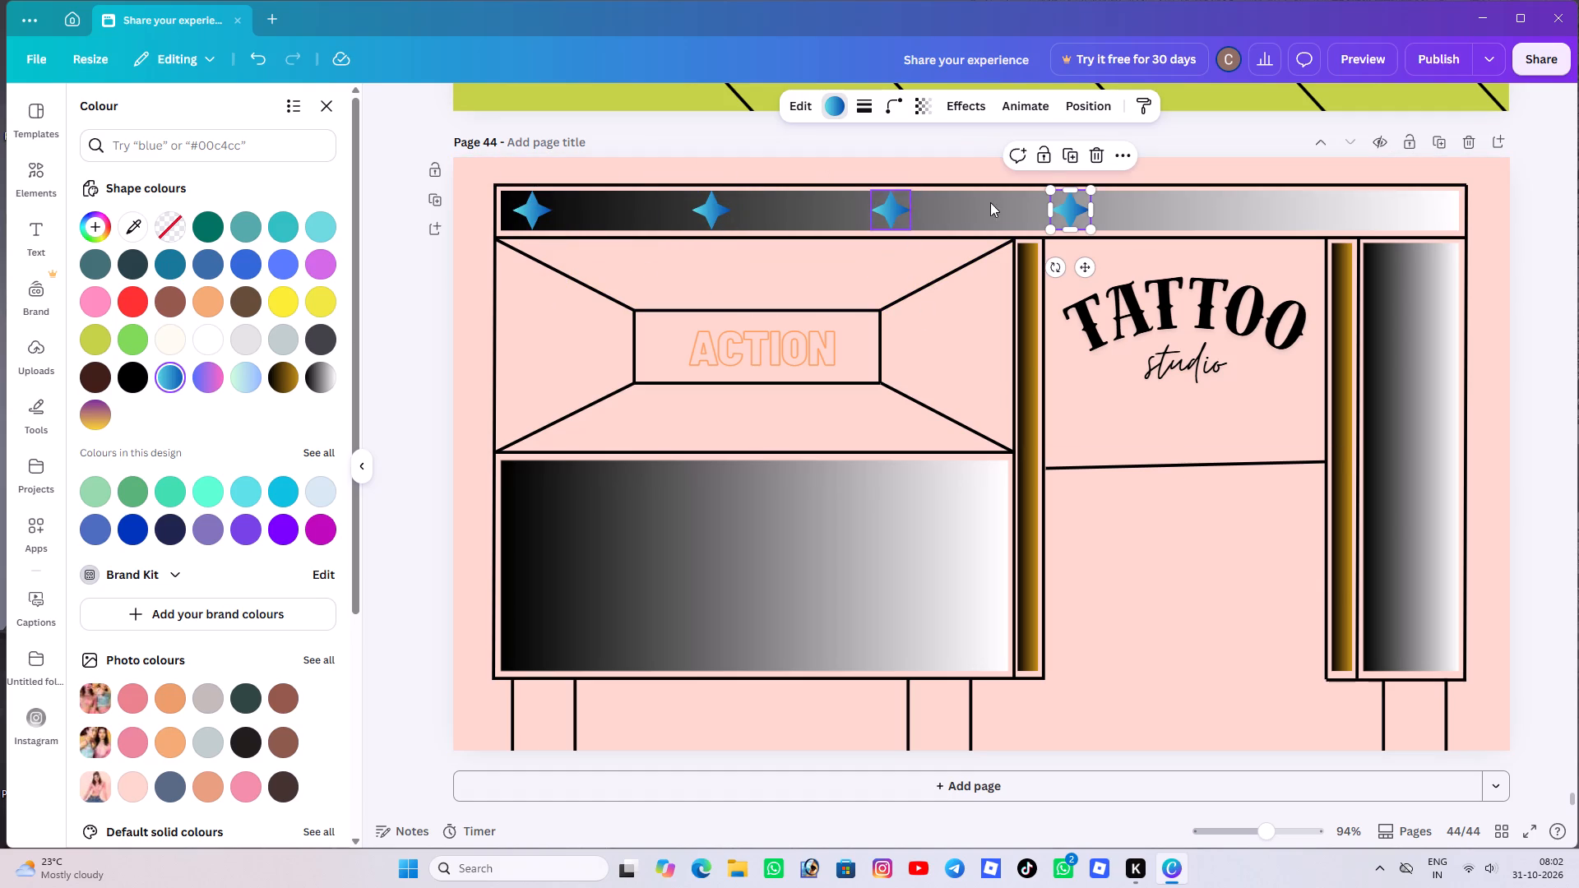
click(1074, 155)
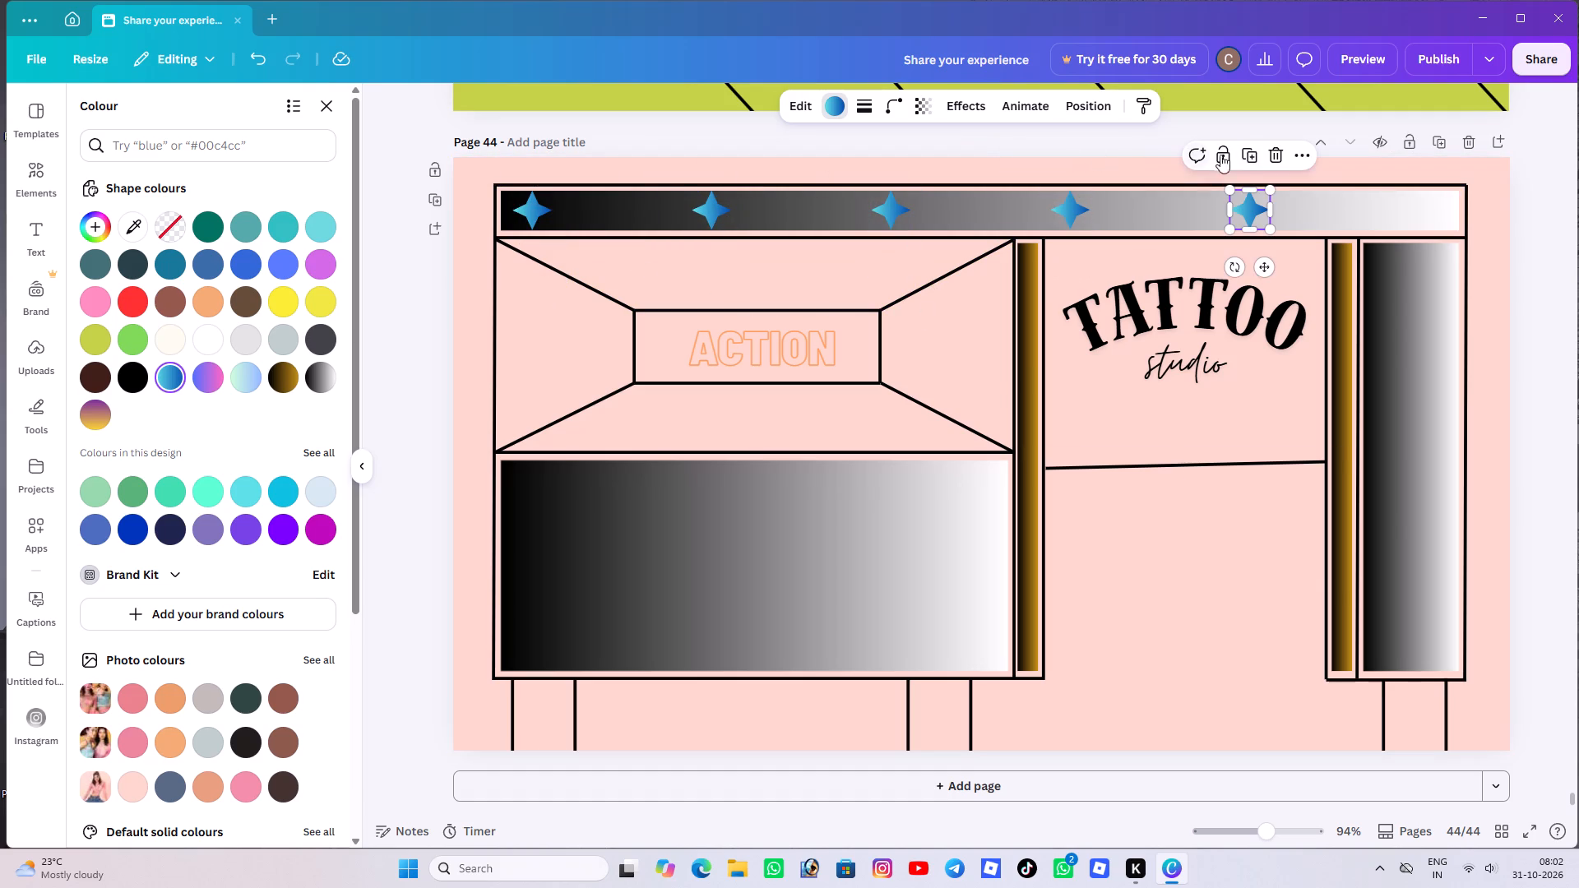
click(1248, 155)
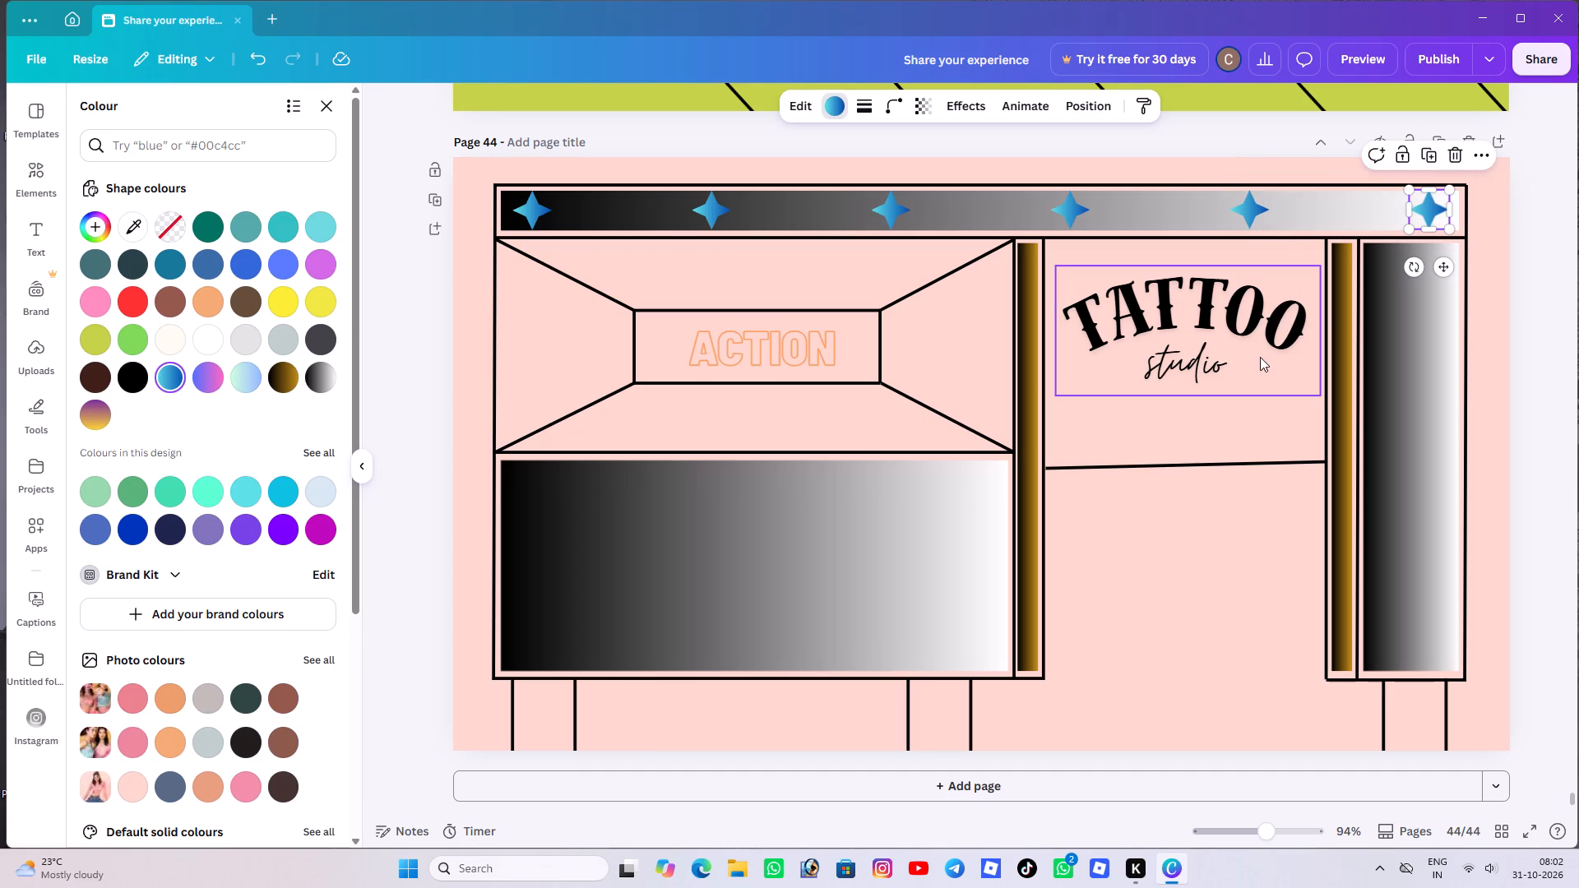
click(1220, 638)
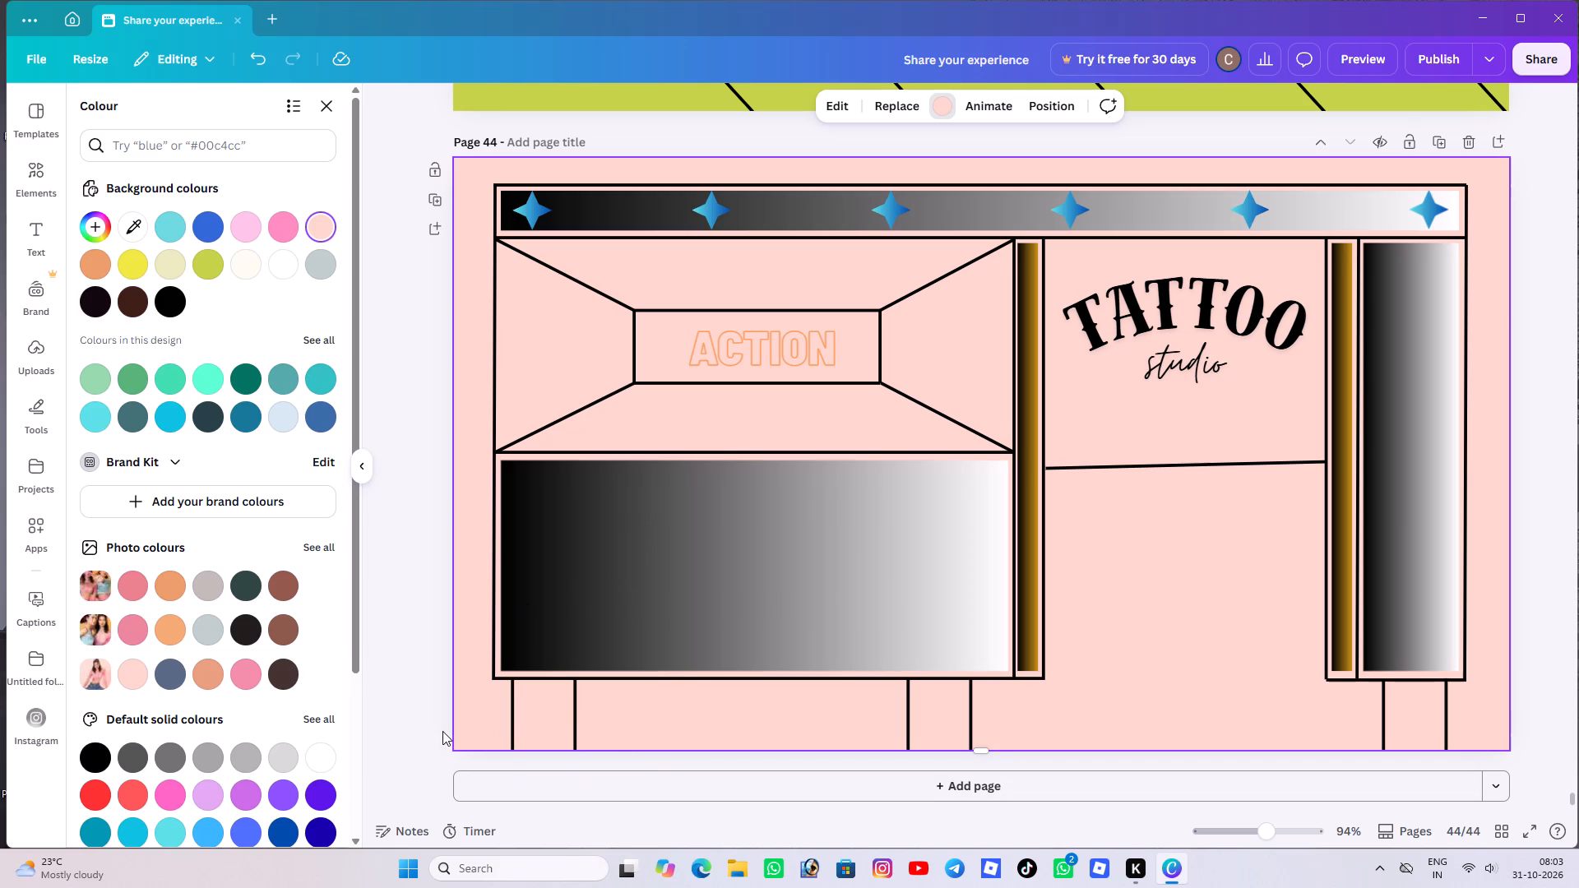
Duplicate the large black-to-white gradient panel and shrink the copy to fit inside the leftmost leg below it, about 88 high.
click(646, 625)
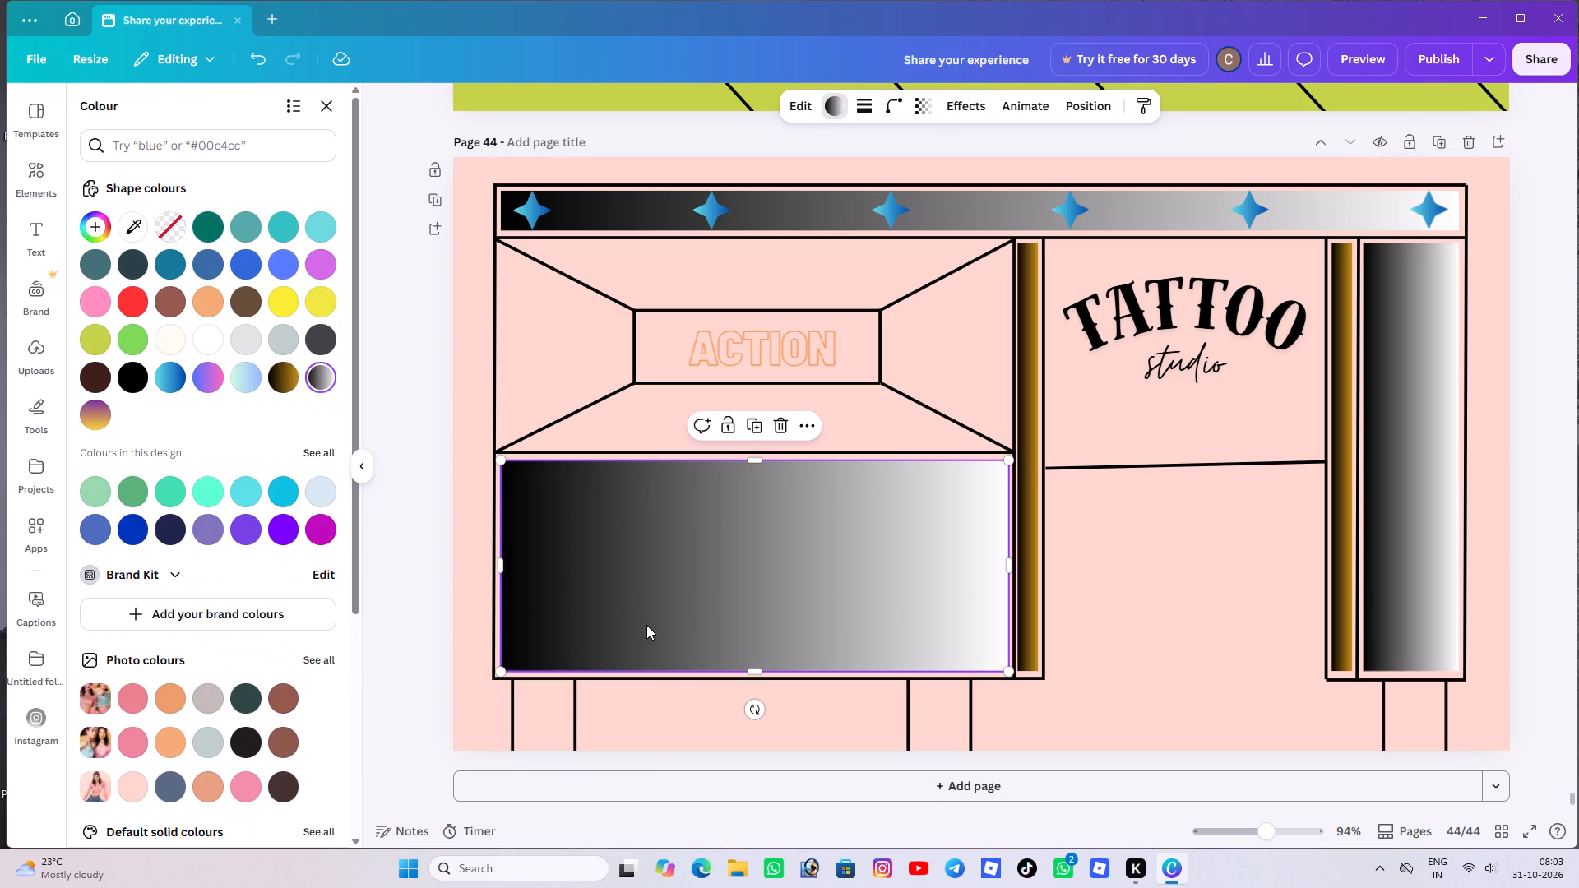
click(748, 429)
drag(739, 571, 744, 651)
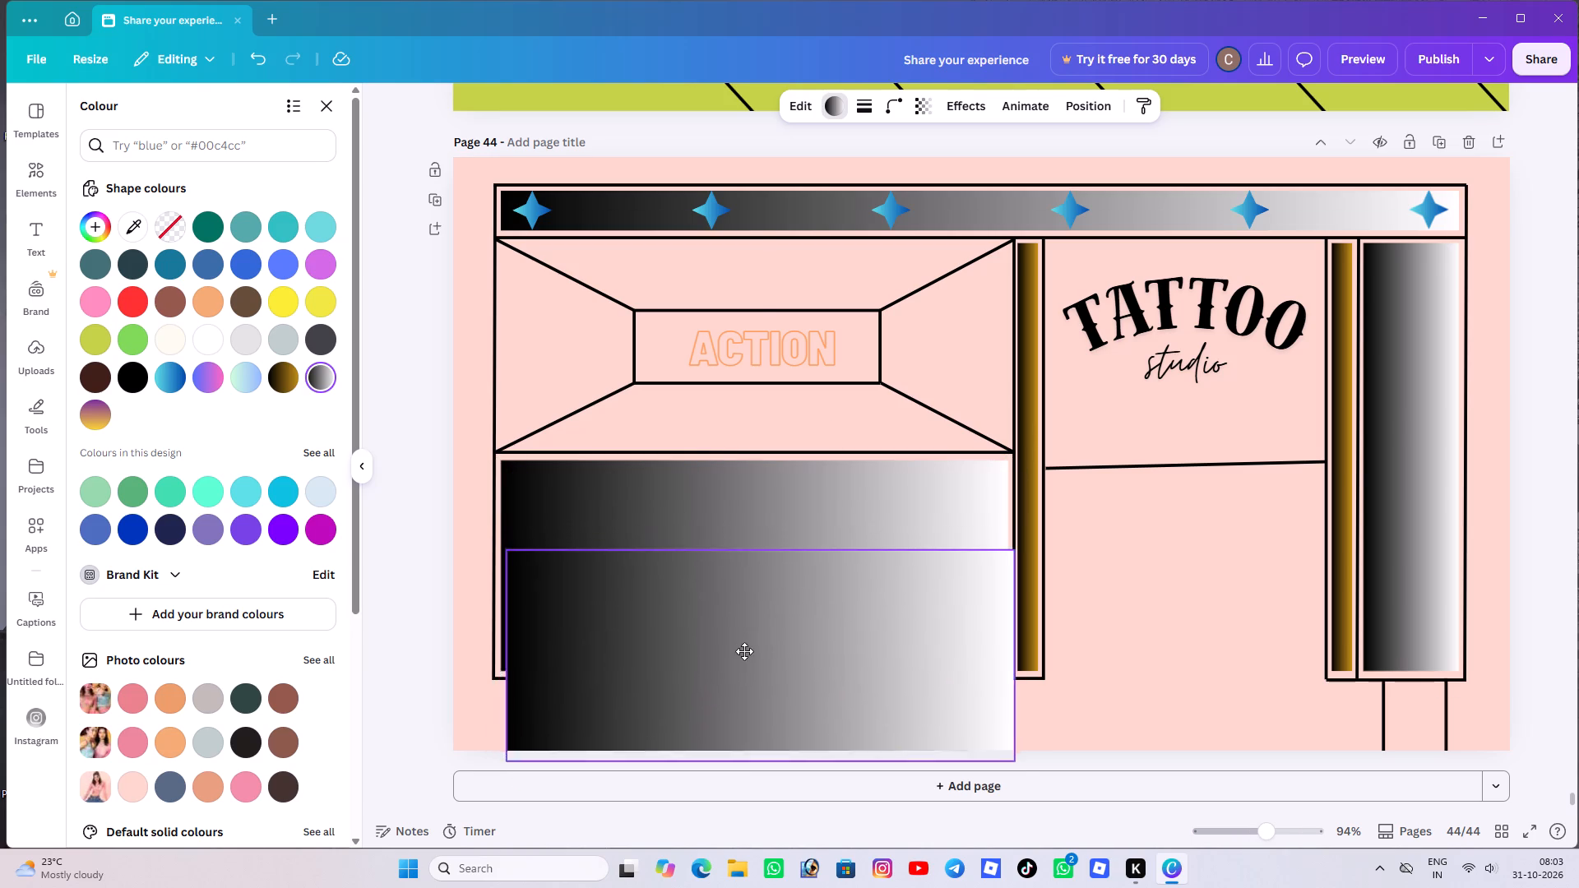
drag(744, 651, 746, 639)
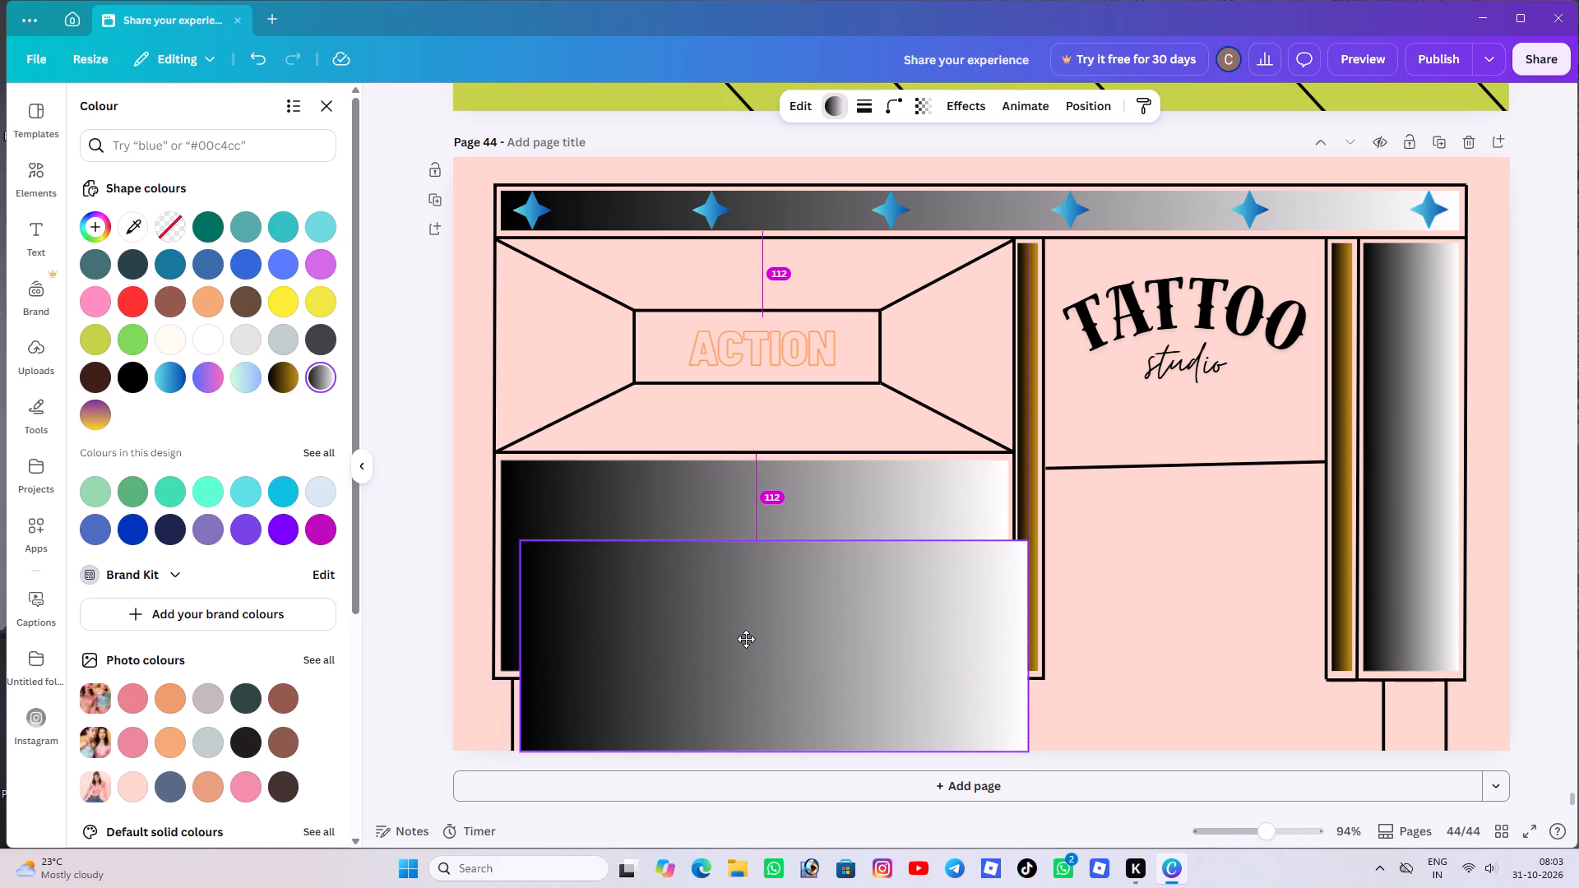
drag(746, 639, 748, 640)
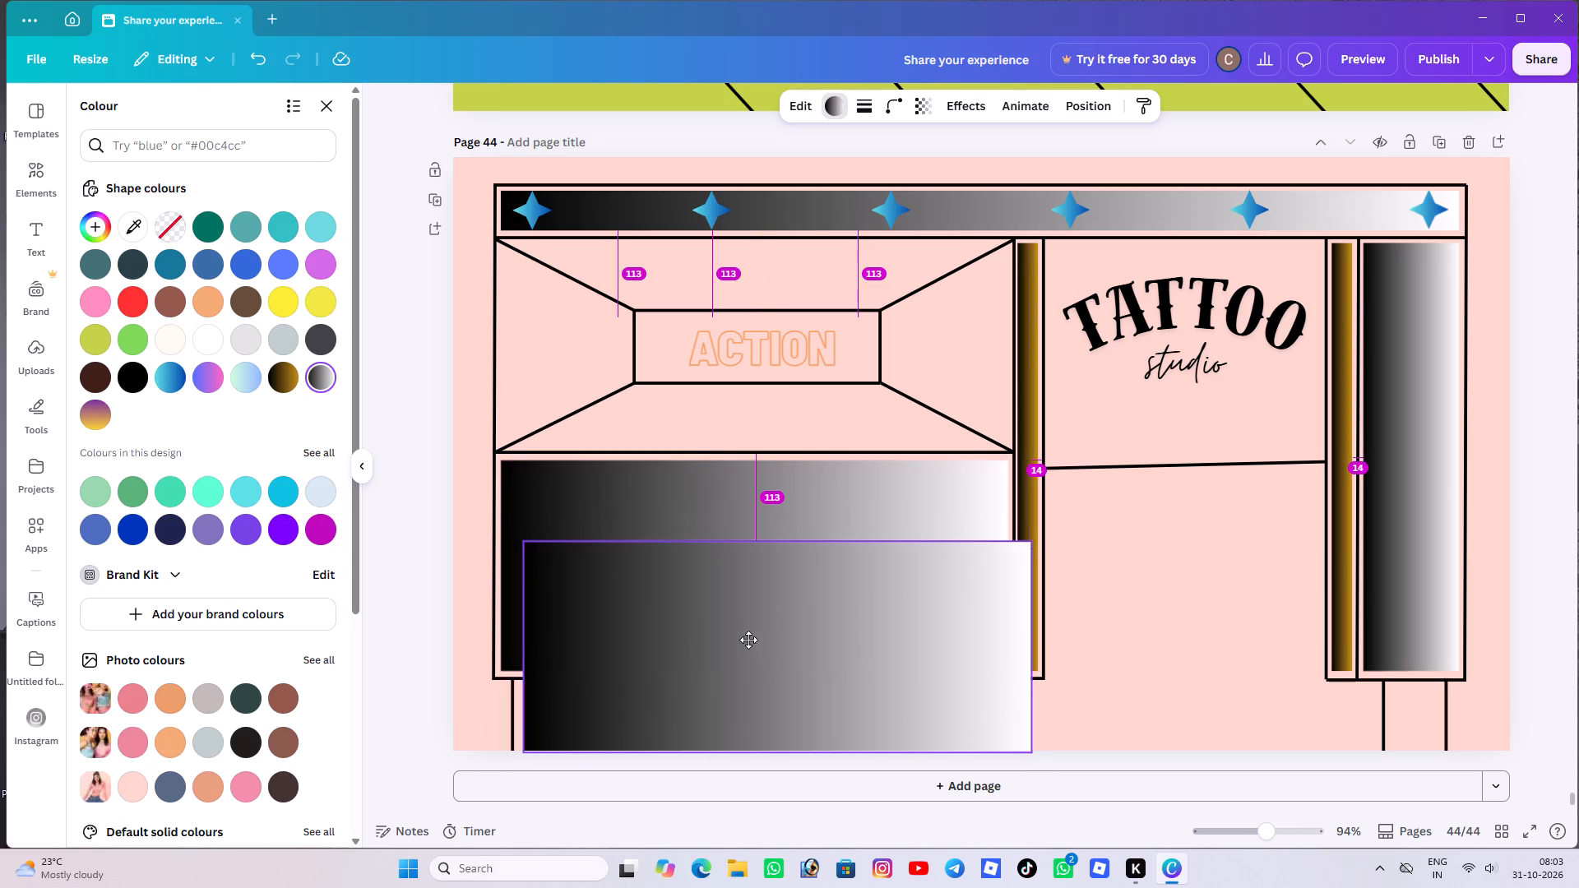
drag(748, 640, 743, 640)
drag(762, 539, 754, 701)
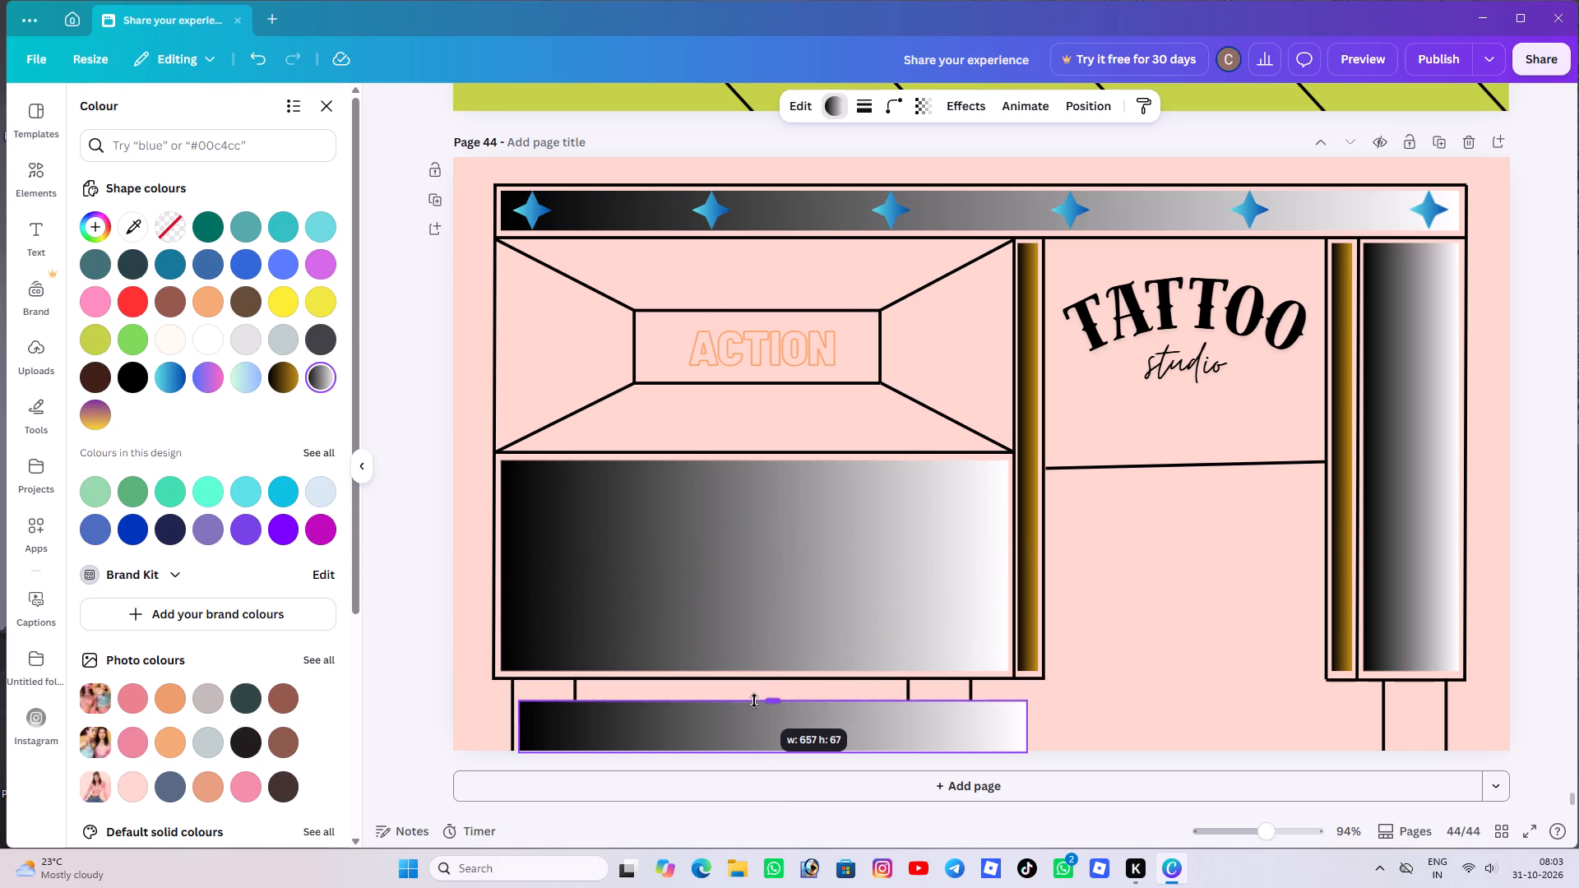
drag(754, 701, 752, 682)
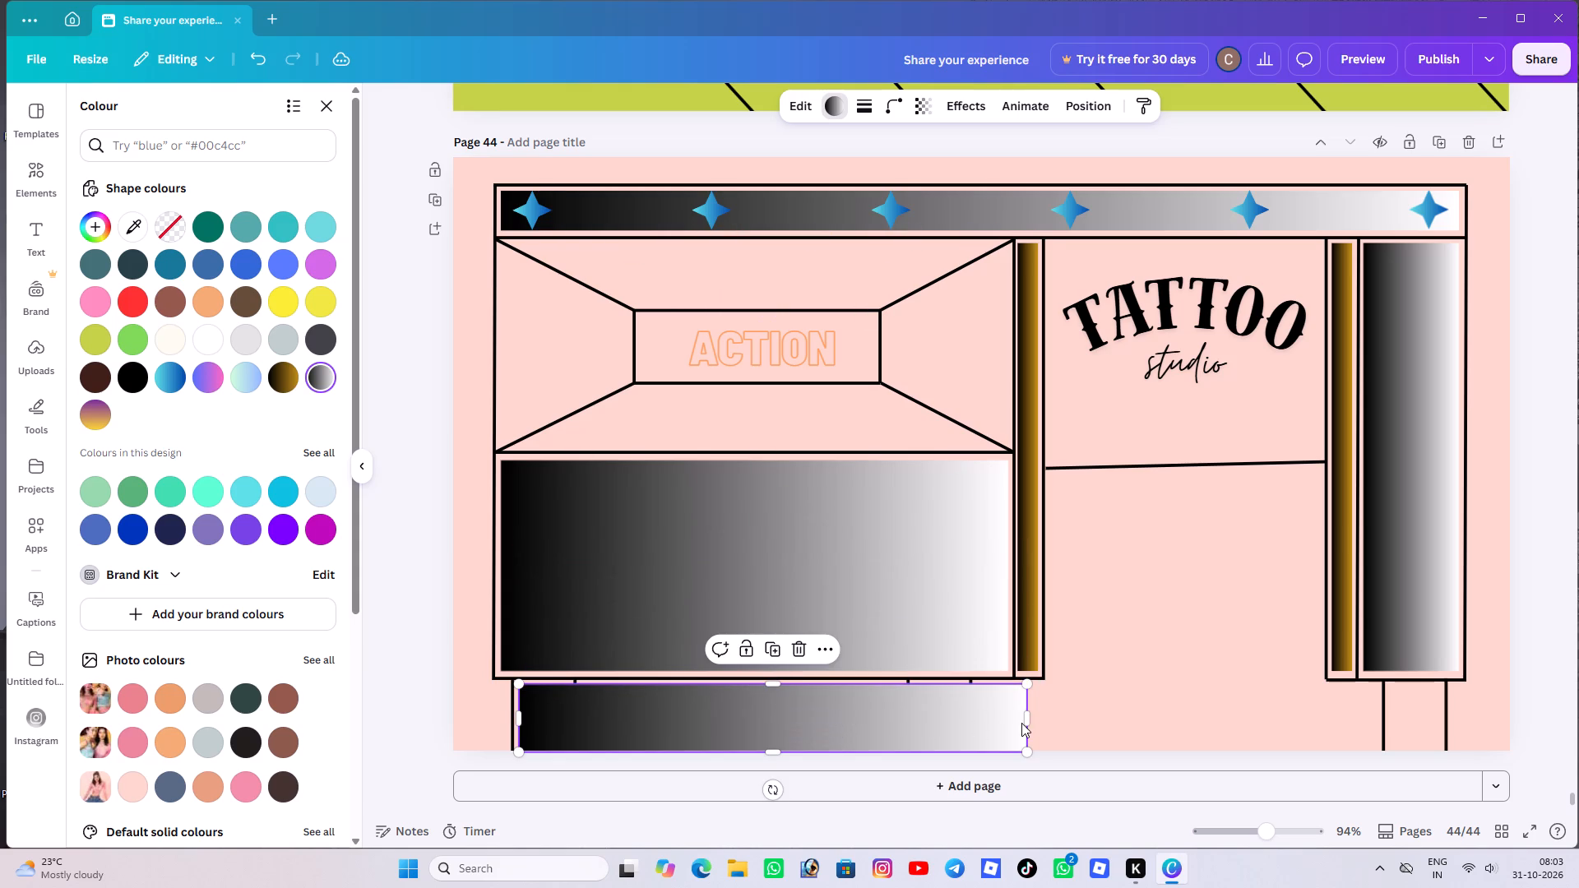
drag(1032, 722, 579, 733)
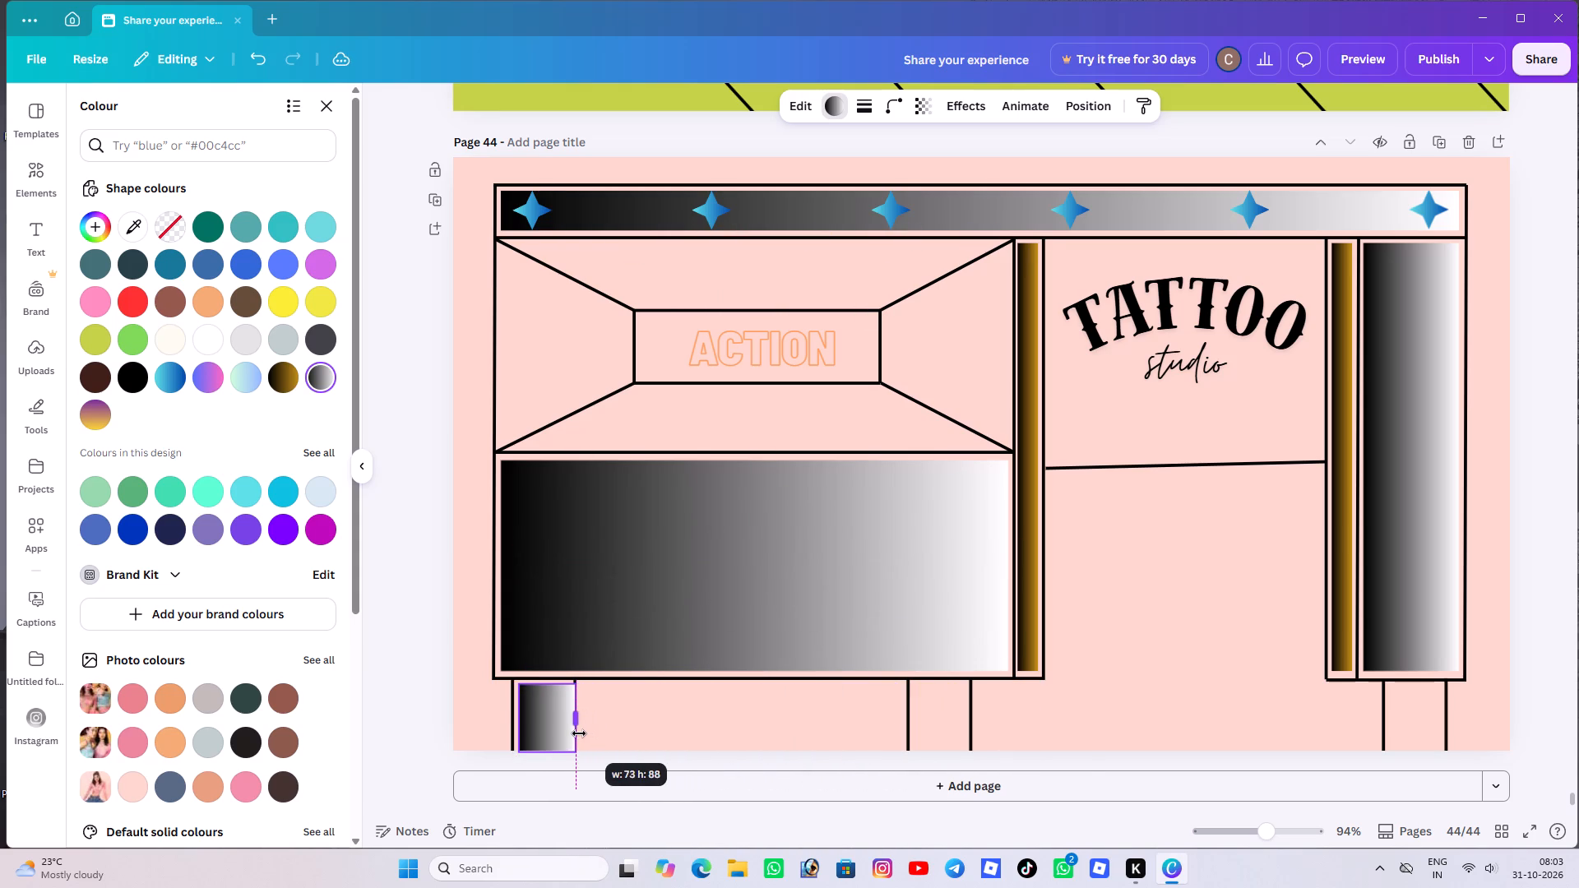
drag(579, 733, 575, 733)
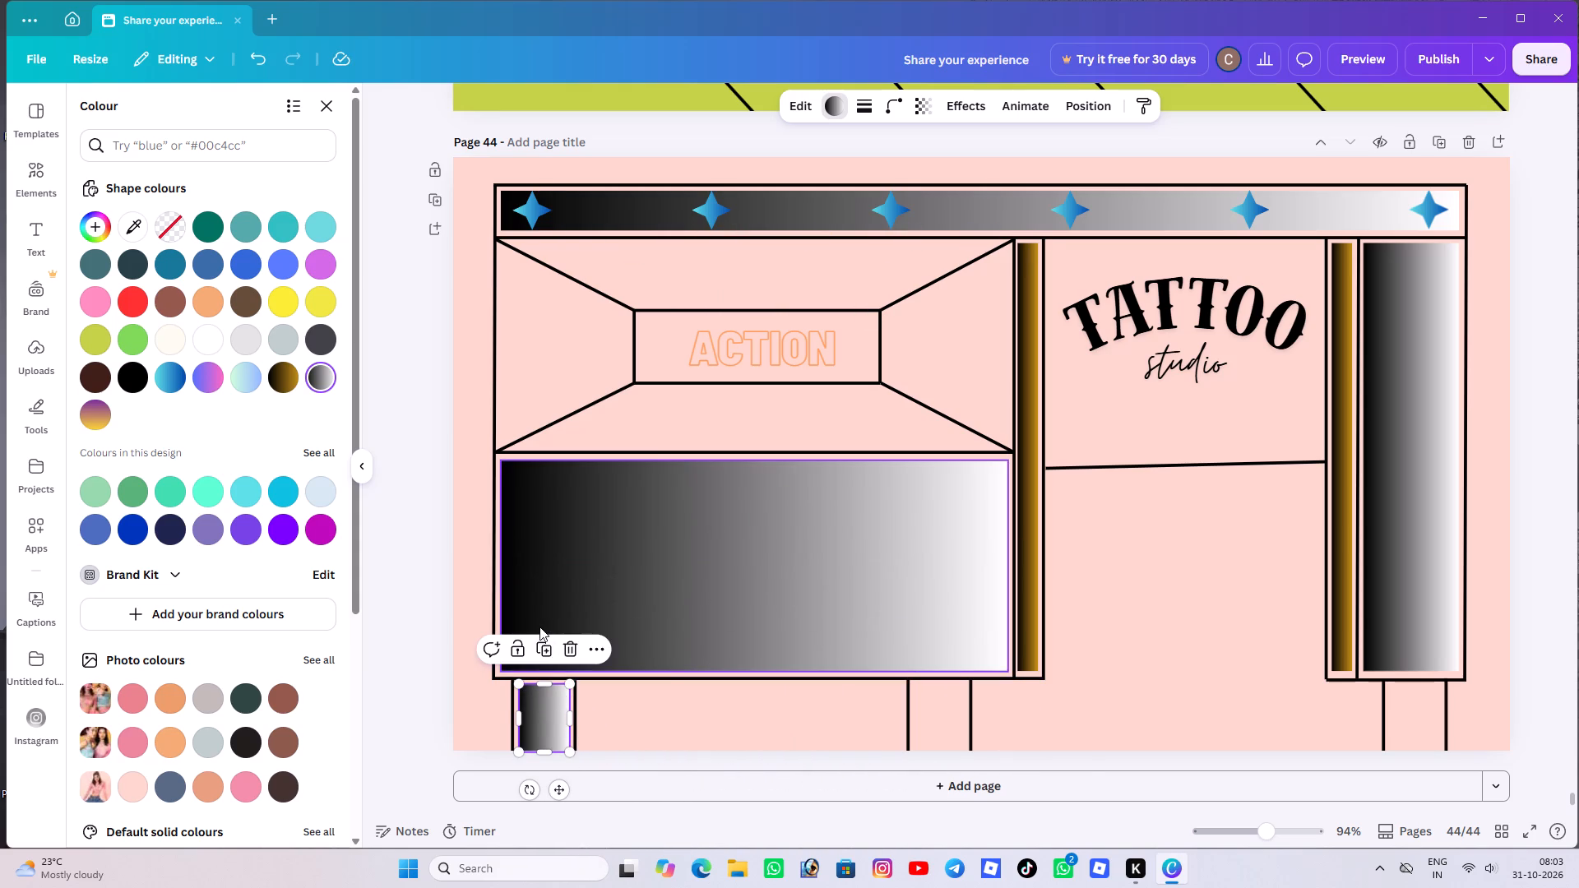
Copy the small leg gradient into the other two legs, beneath the large panel's right end and beneath the far-right column.
click(536, 641)
drag(543, 716, 730, 716)
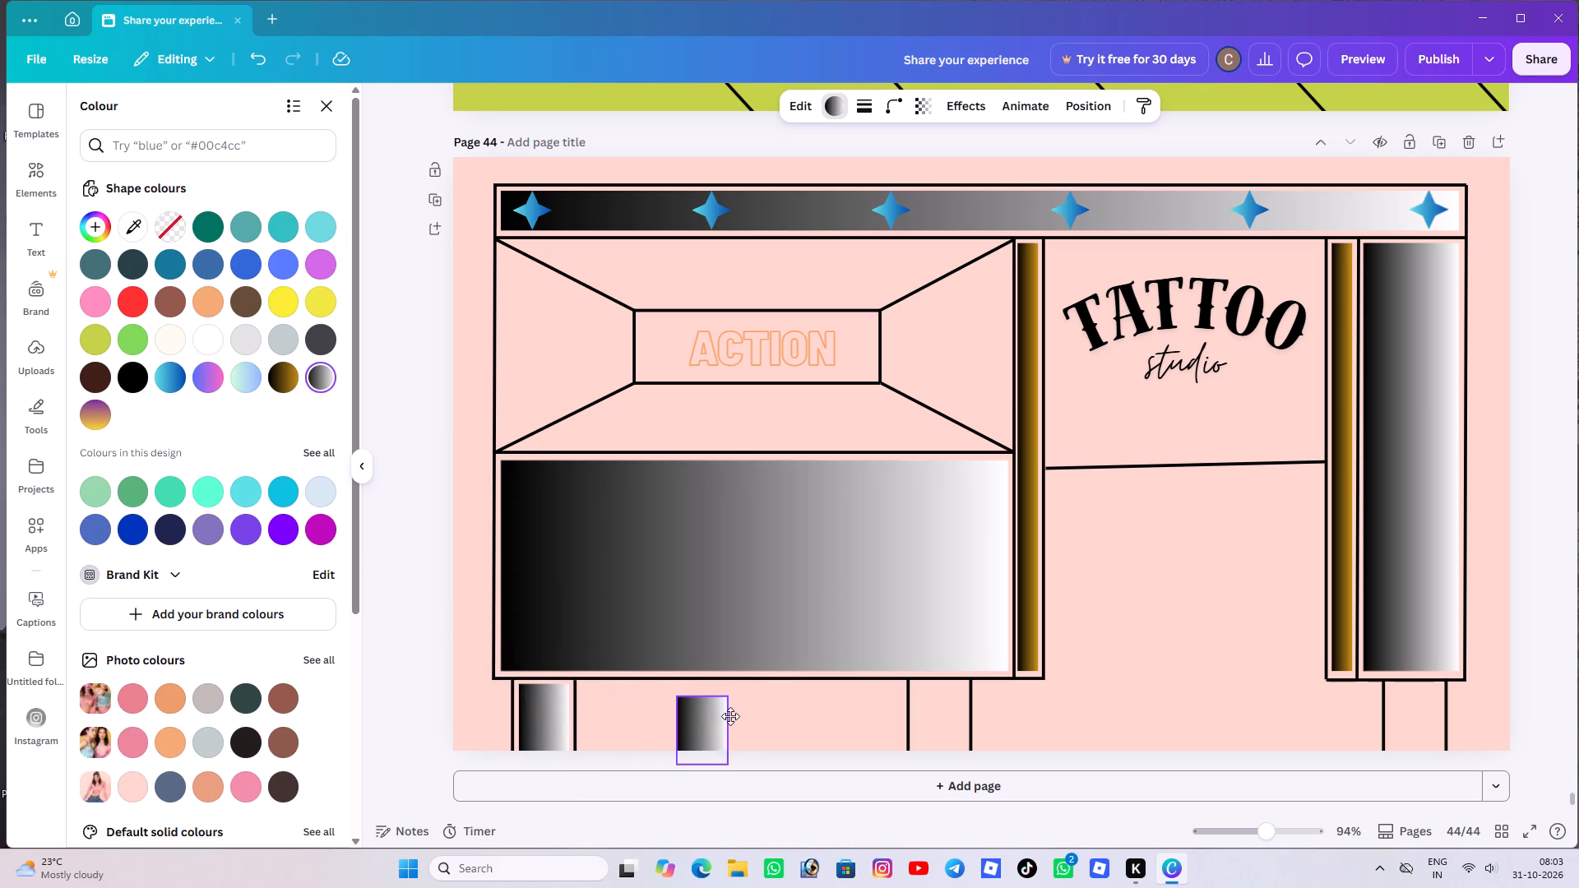
drag(730, 716, 925, 706)
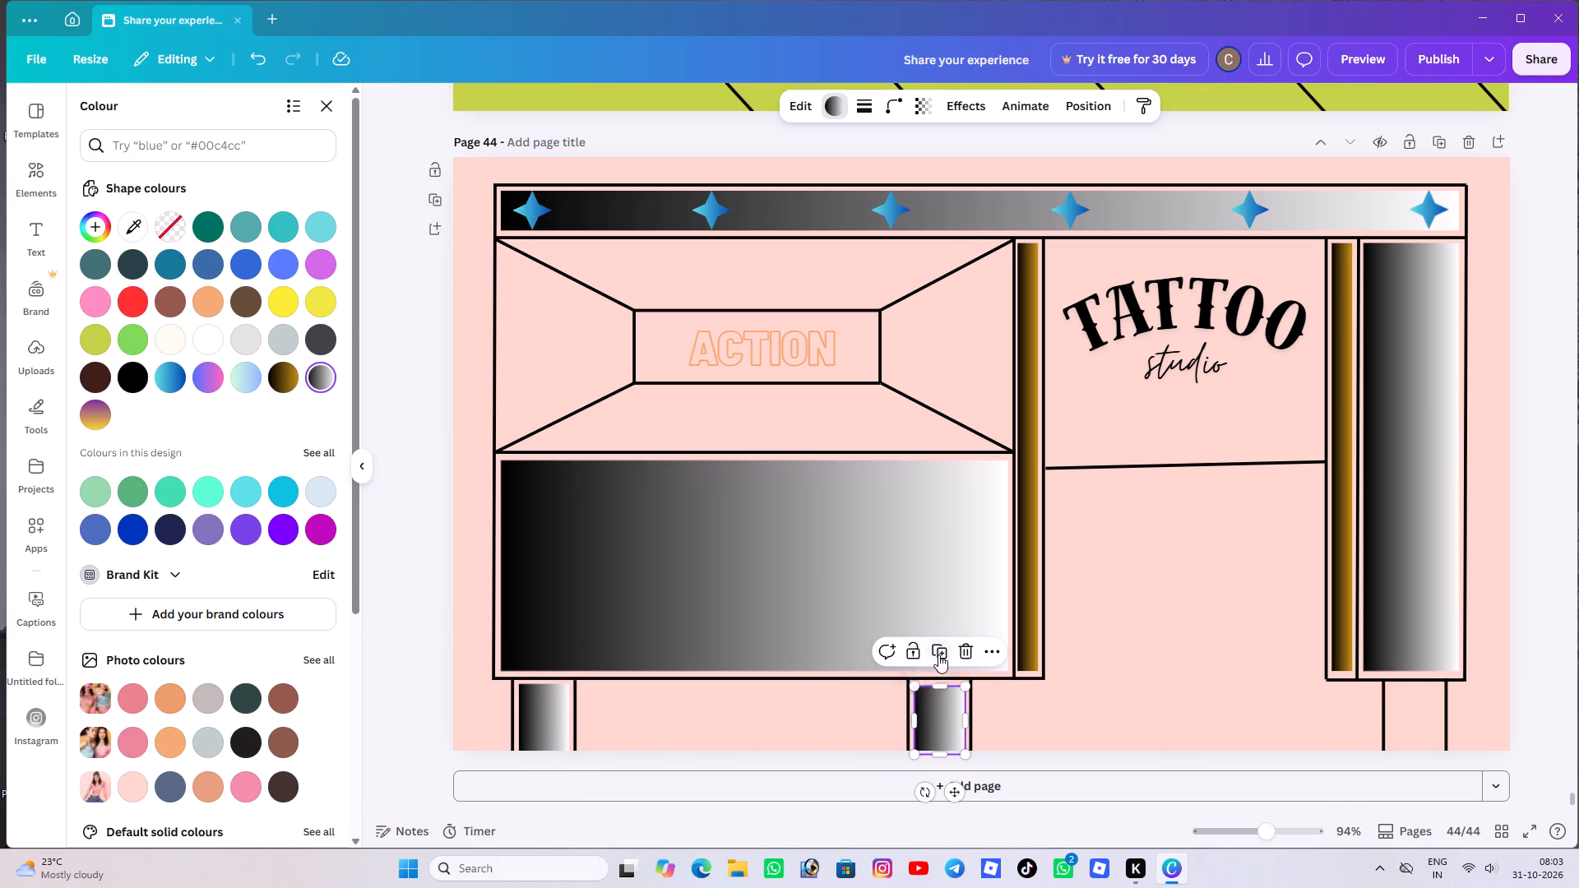
click(939, 654)
drag(1340, 724, 1360, 727)
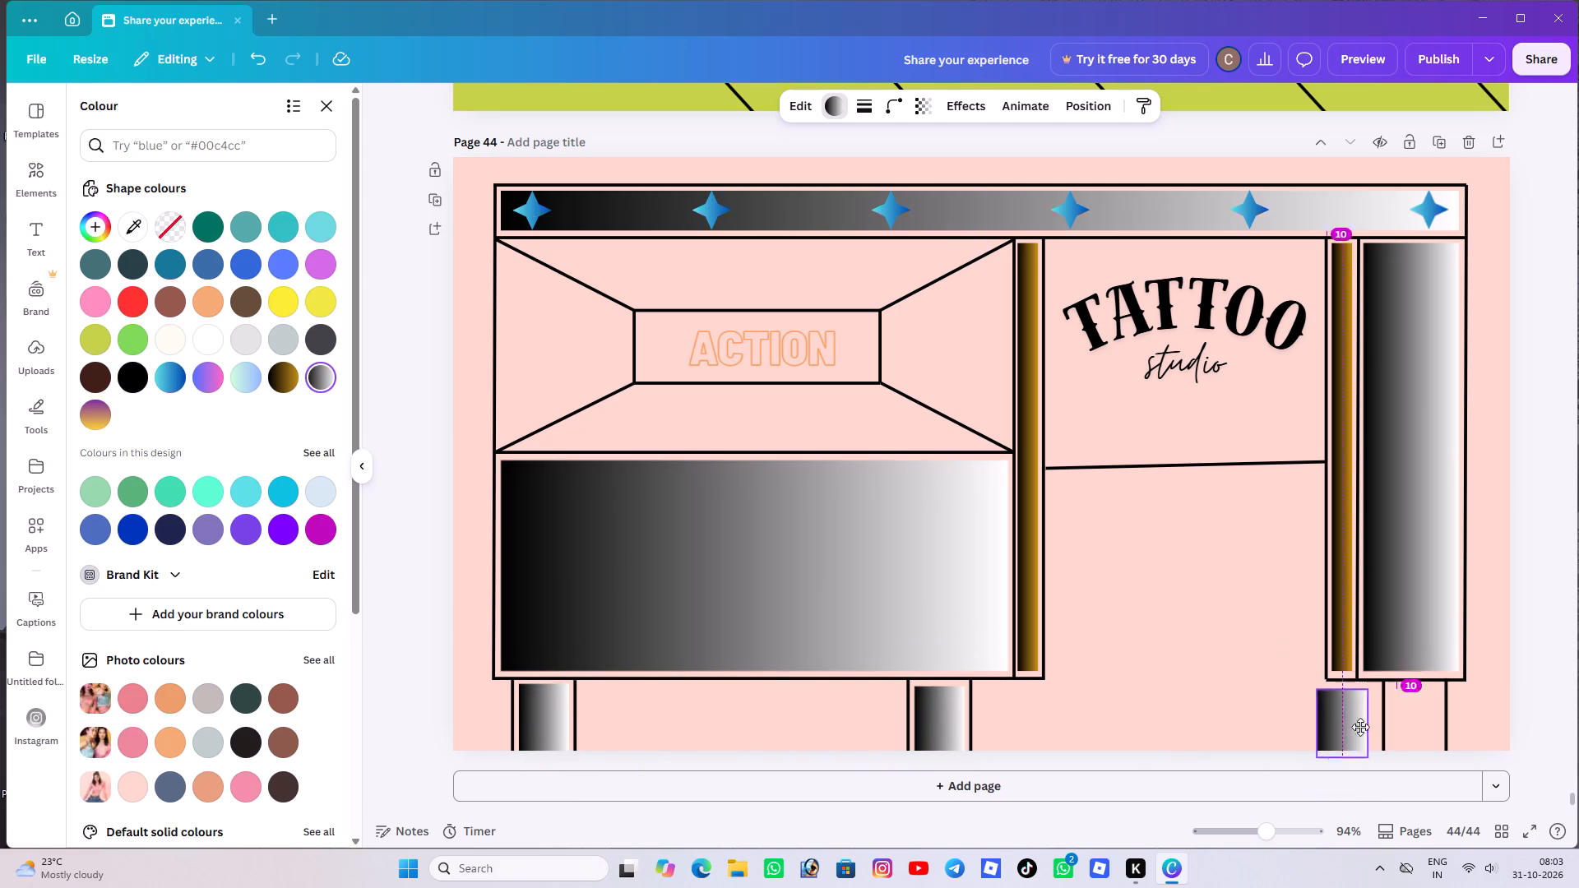
drag(1360, 727, 1420, 722)
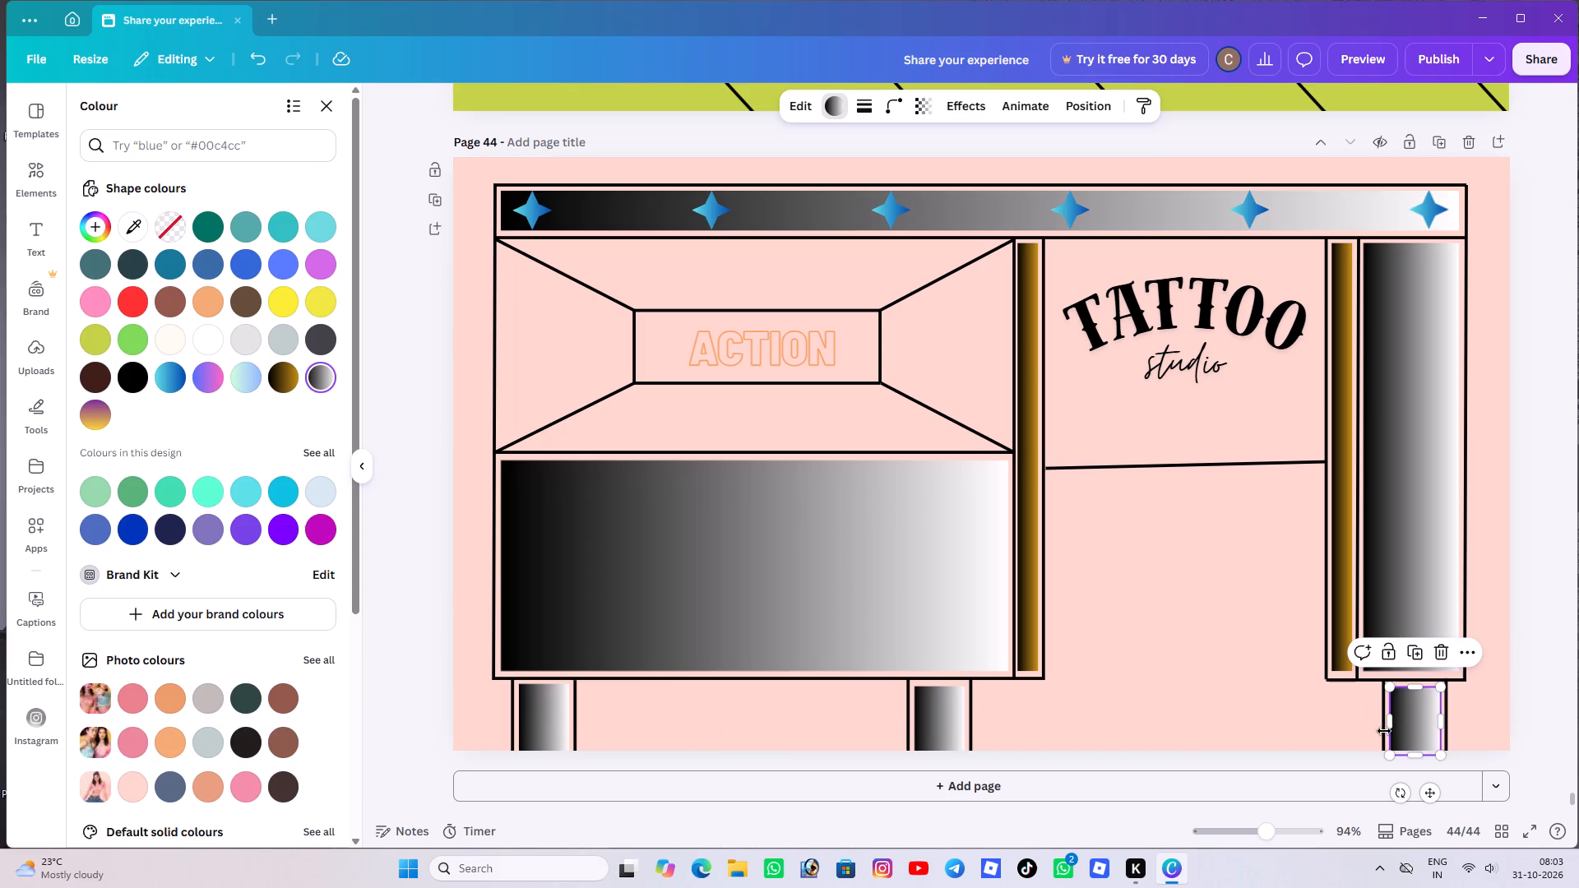
click(1183, 721)
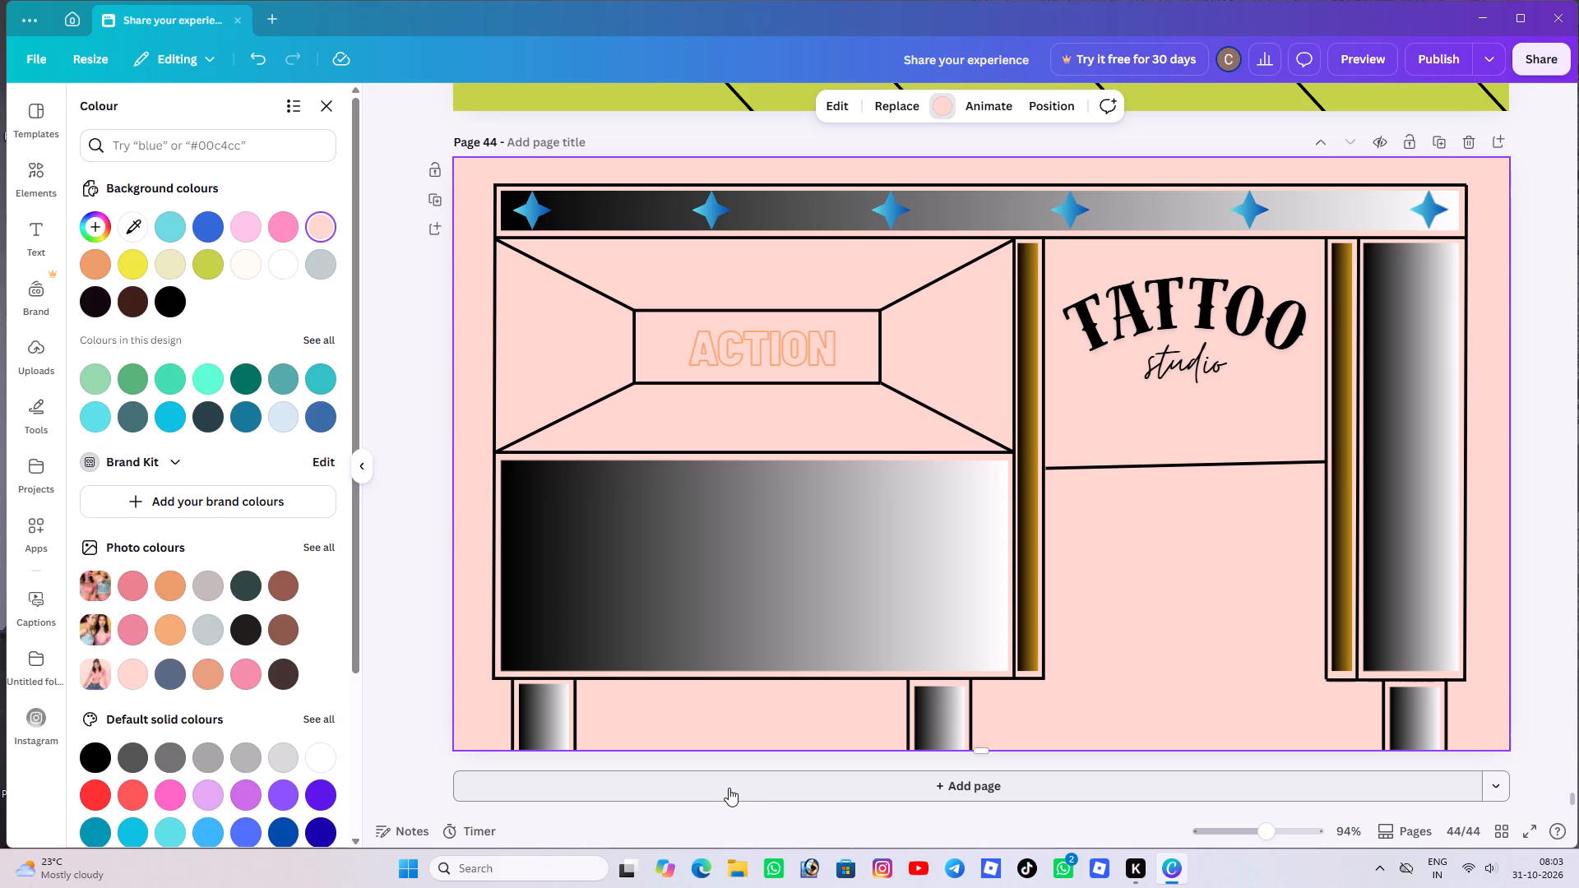
Add a triangle filled with the black-to-white linear gradient and place it in the large panel's lower-left corner.
click(42, 393)
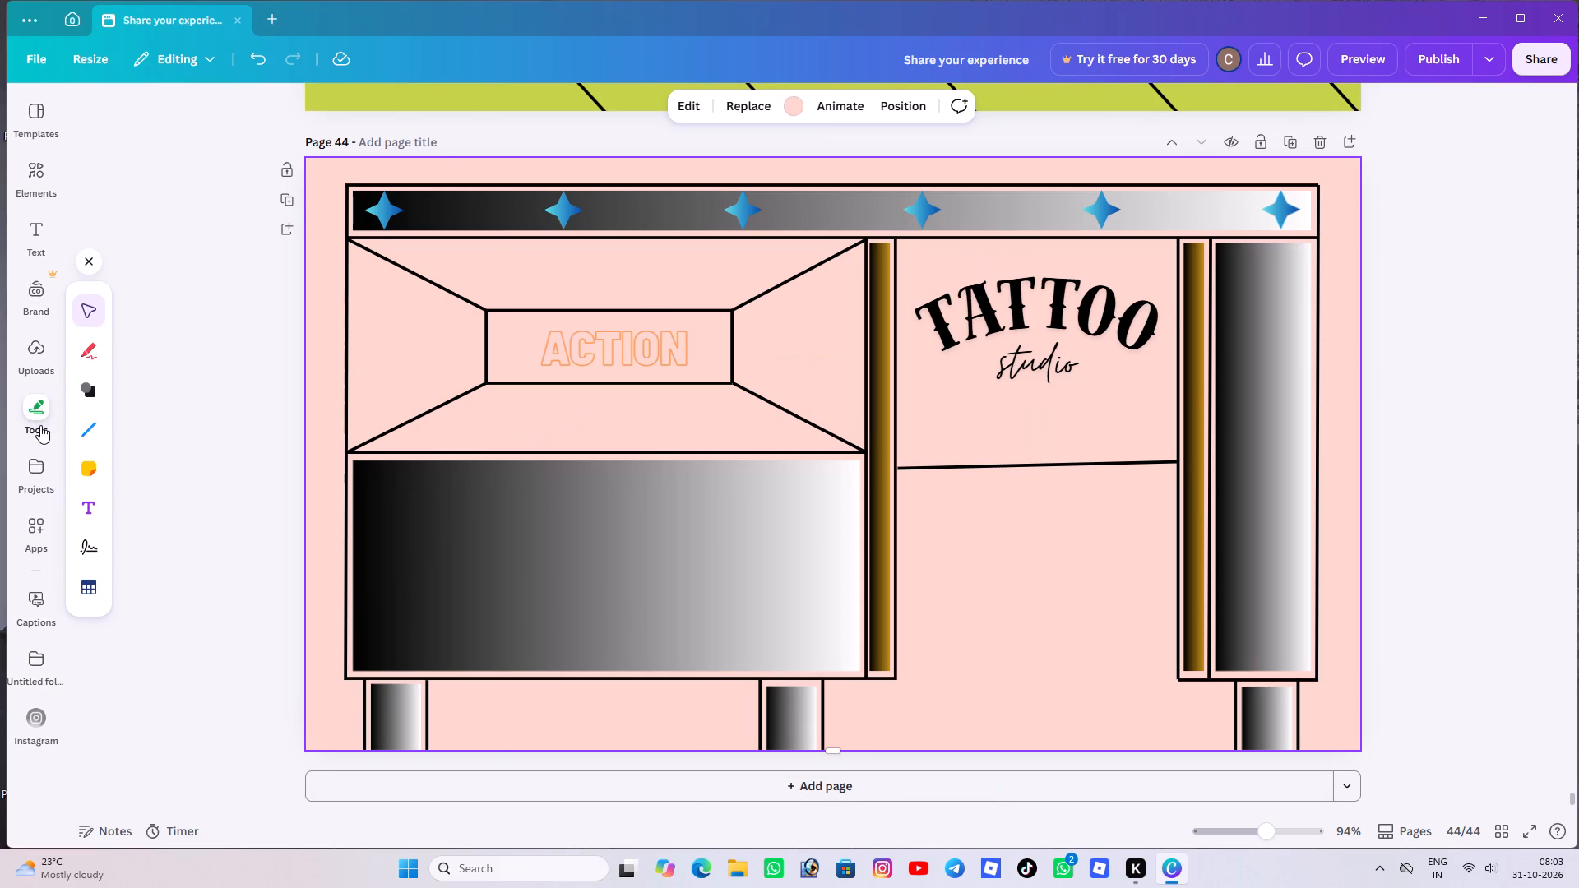
click(100, 377)
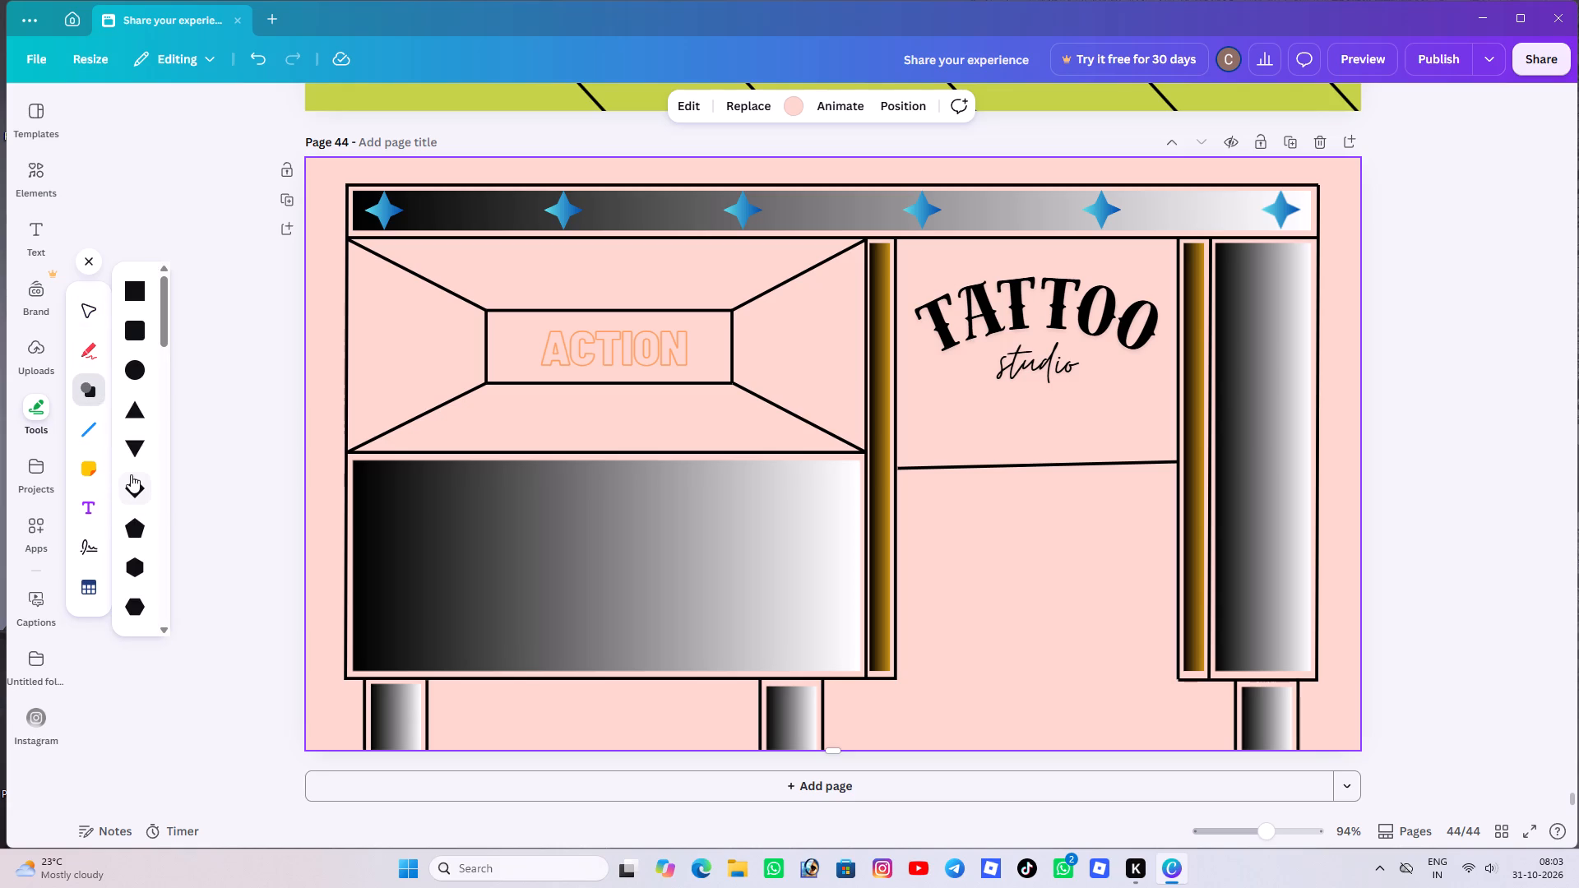
click(127, 408)
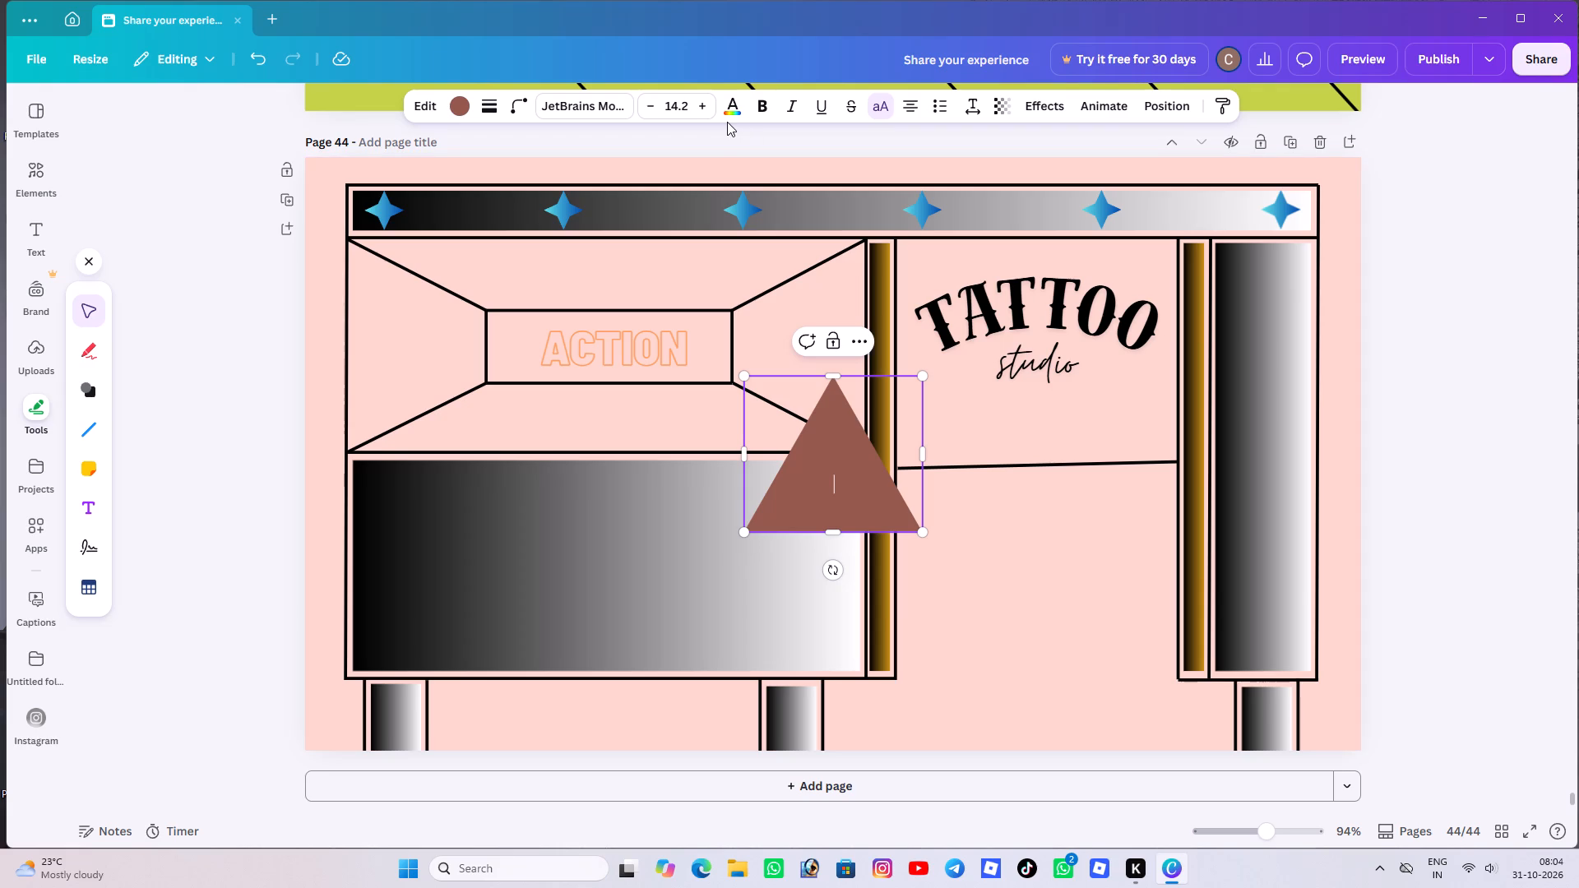
click(457, 95)
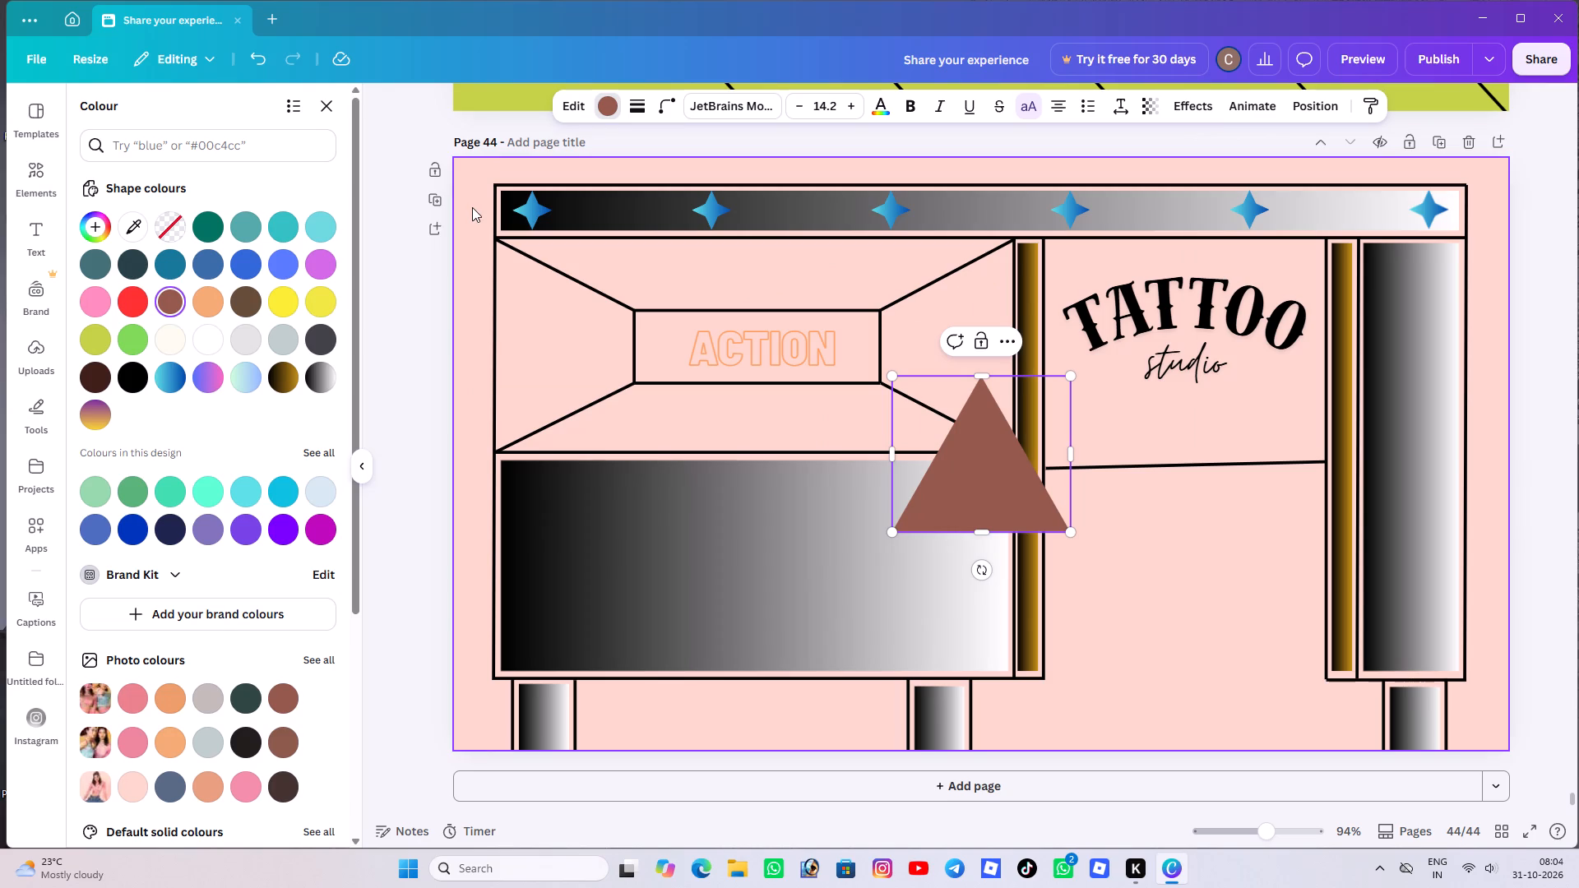
click(313, 377)
drag(966, 469, 593, 585)
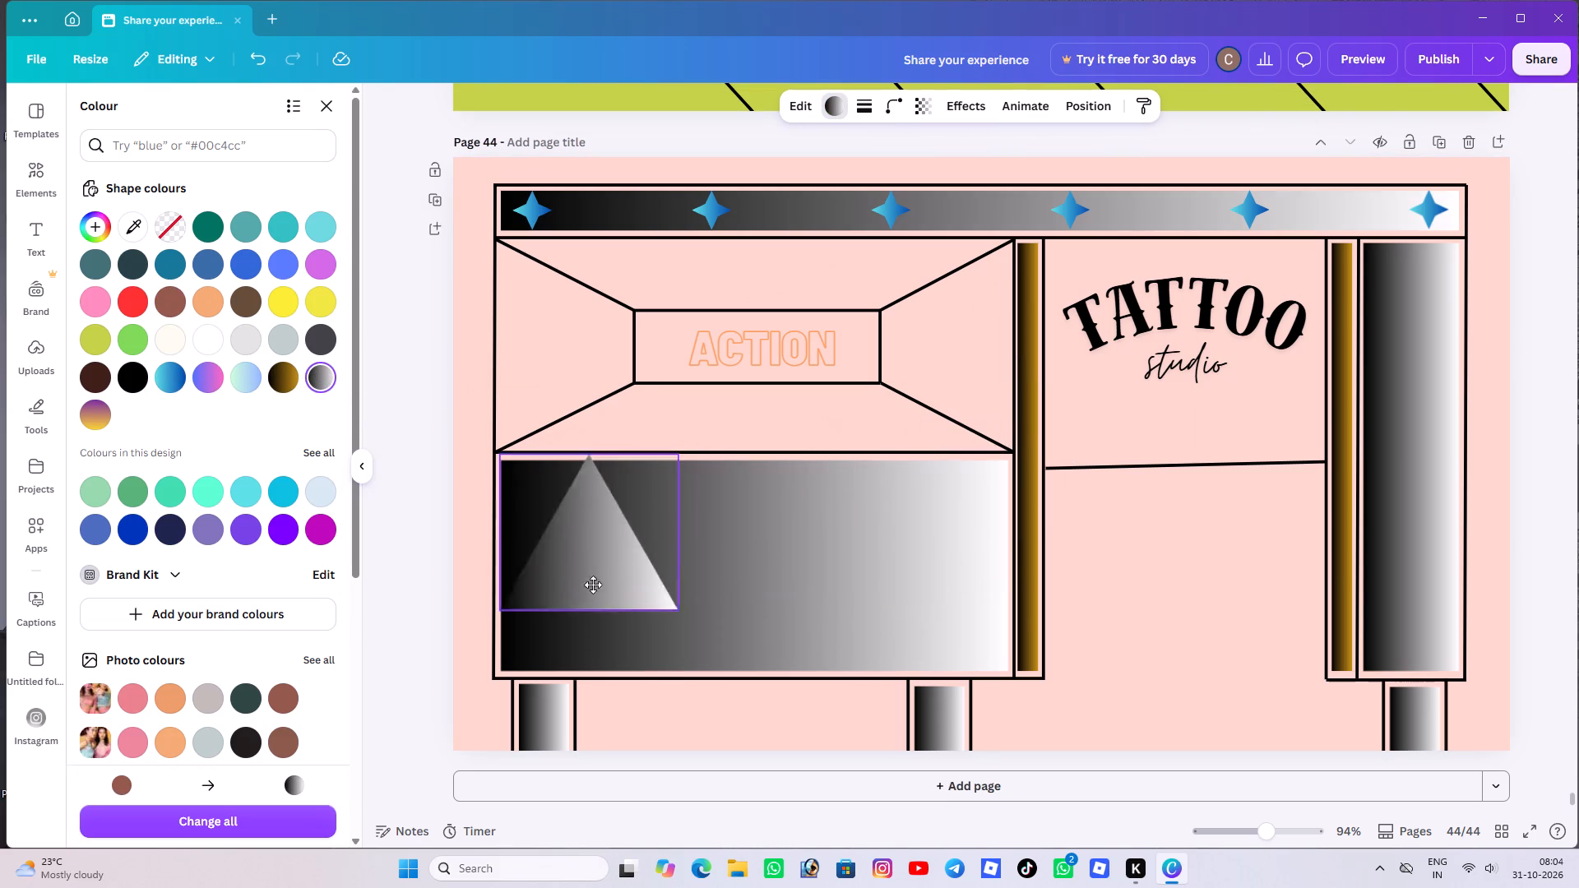
drag(593, 585, 574, 604)
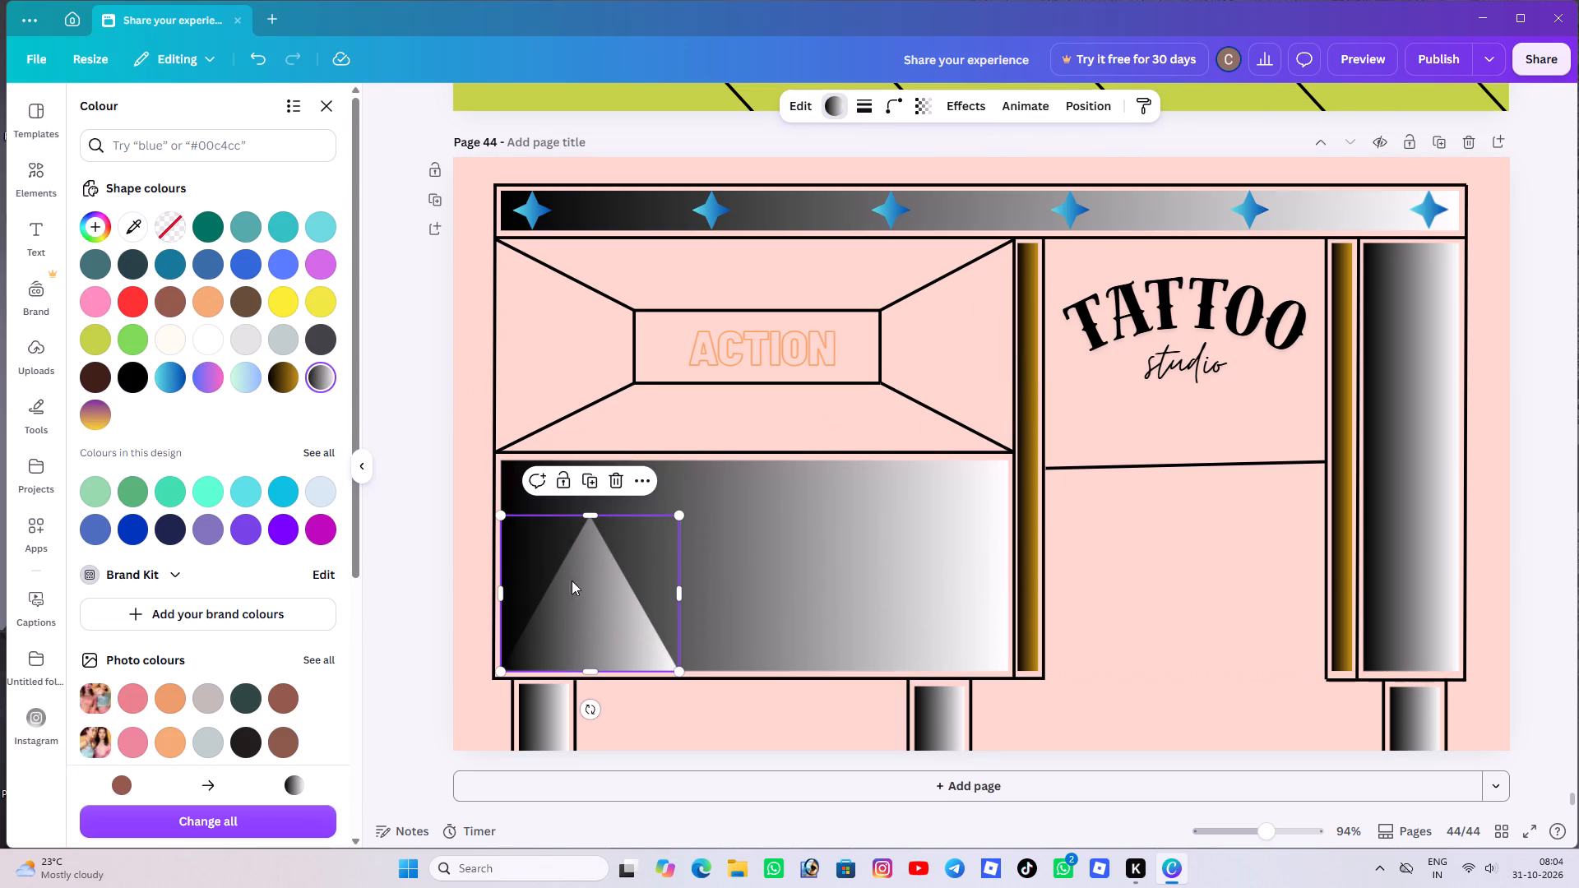
Duplicate the gradient triangle twice to form a row of three along the large panel's base, the last flush with its right edge.
click(586, 479)
drag(595, 571, 771, 551)
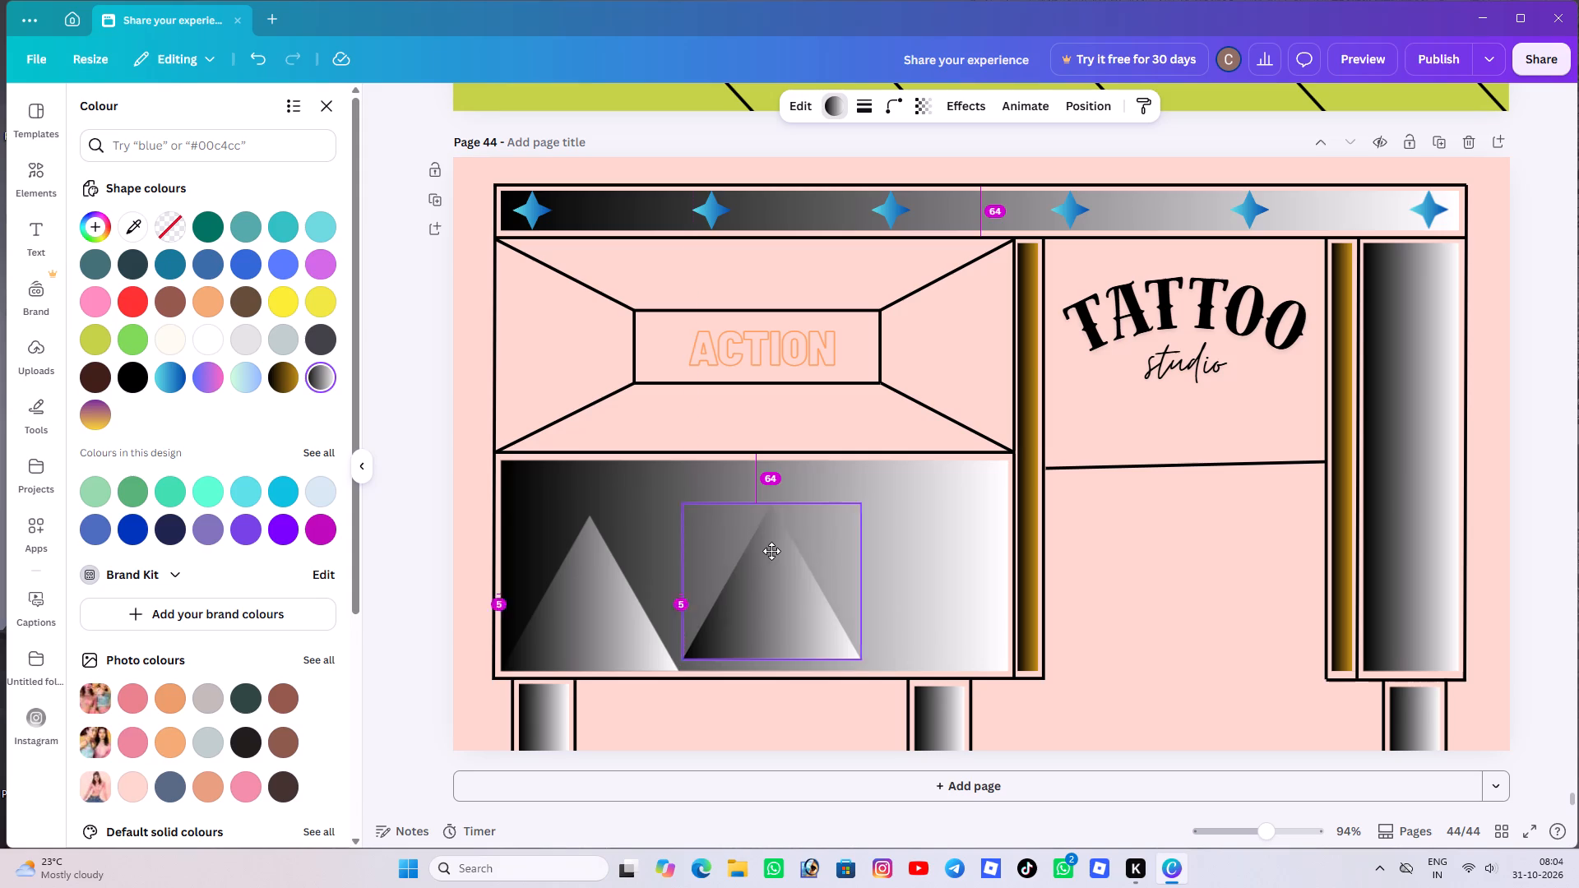
drag(771, 551, 766, 551)
drag(766, 551, 763, 555)
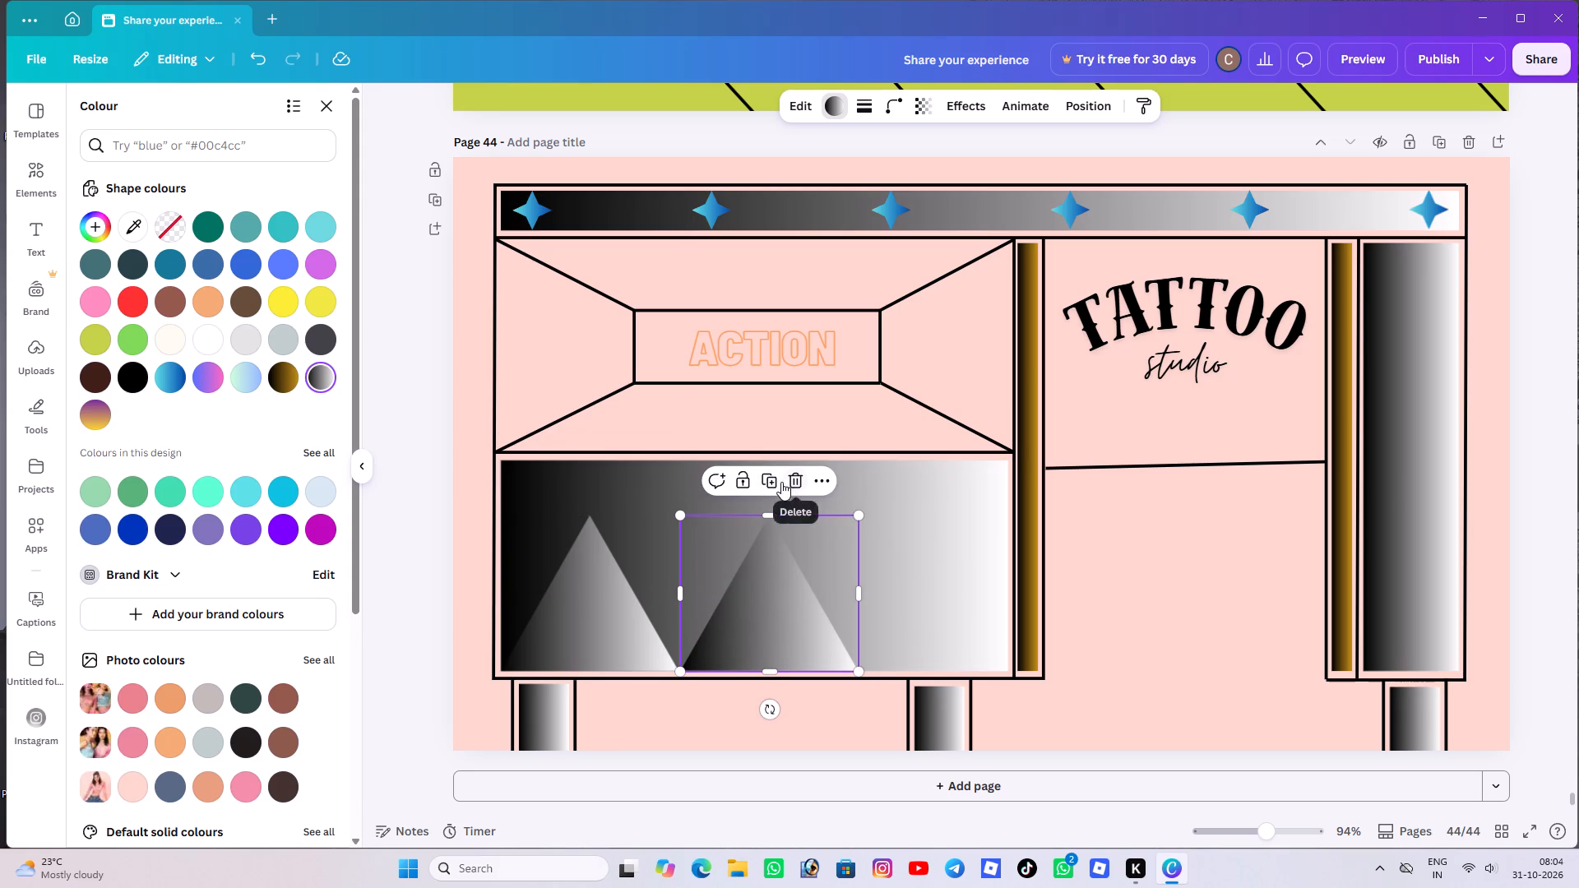
click(769, 479)
drag(908, 585, 896, 579)
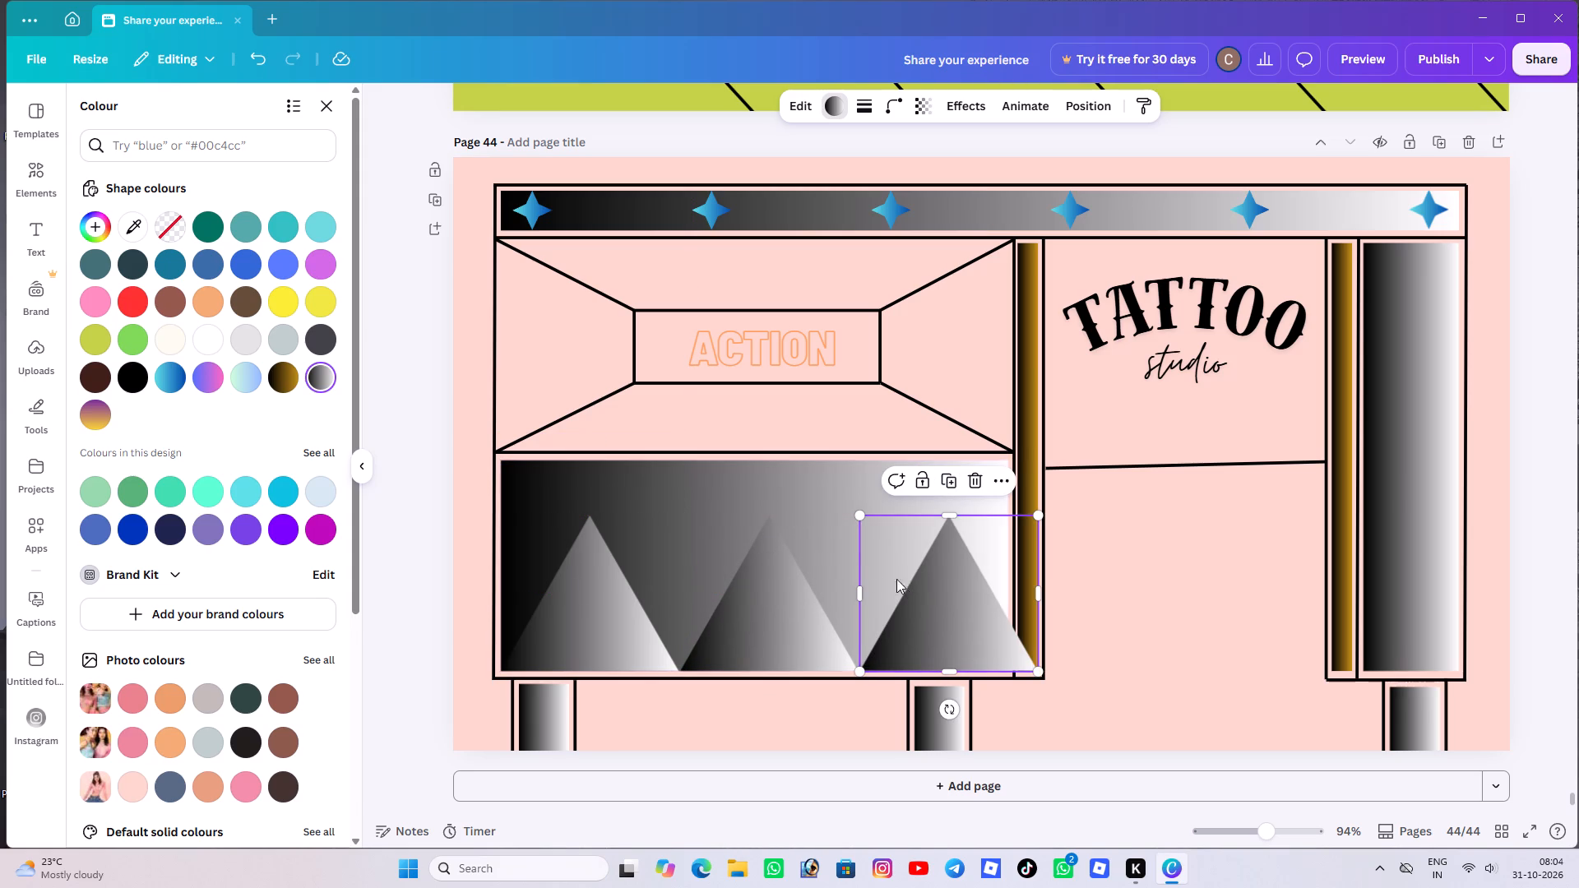
drag(896, 579, 873, 584)
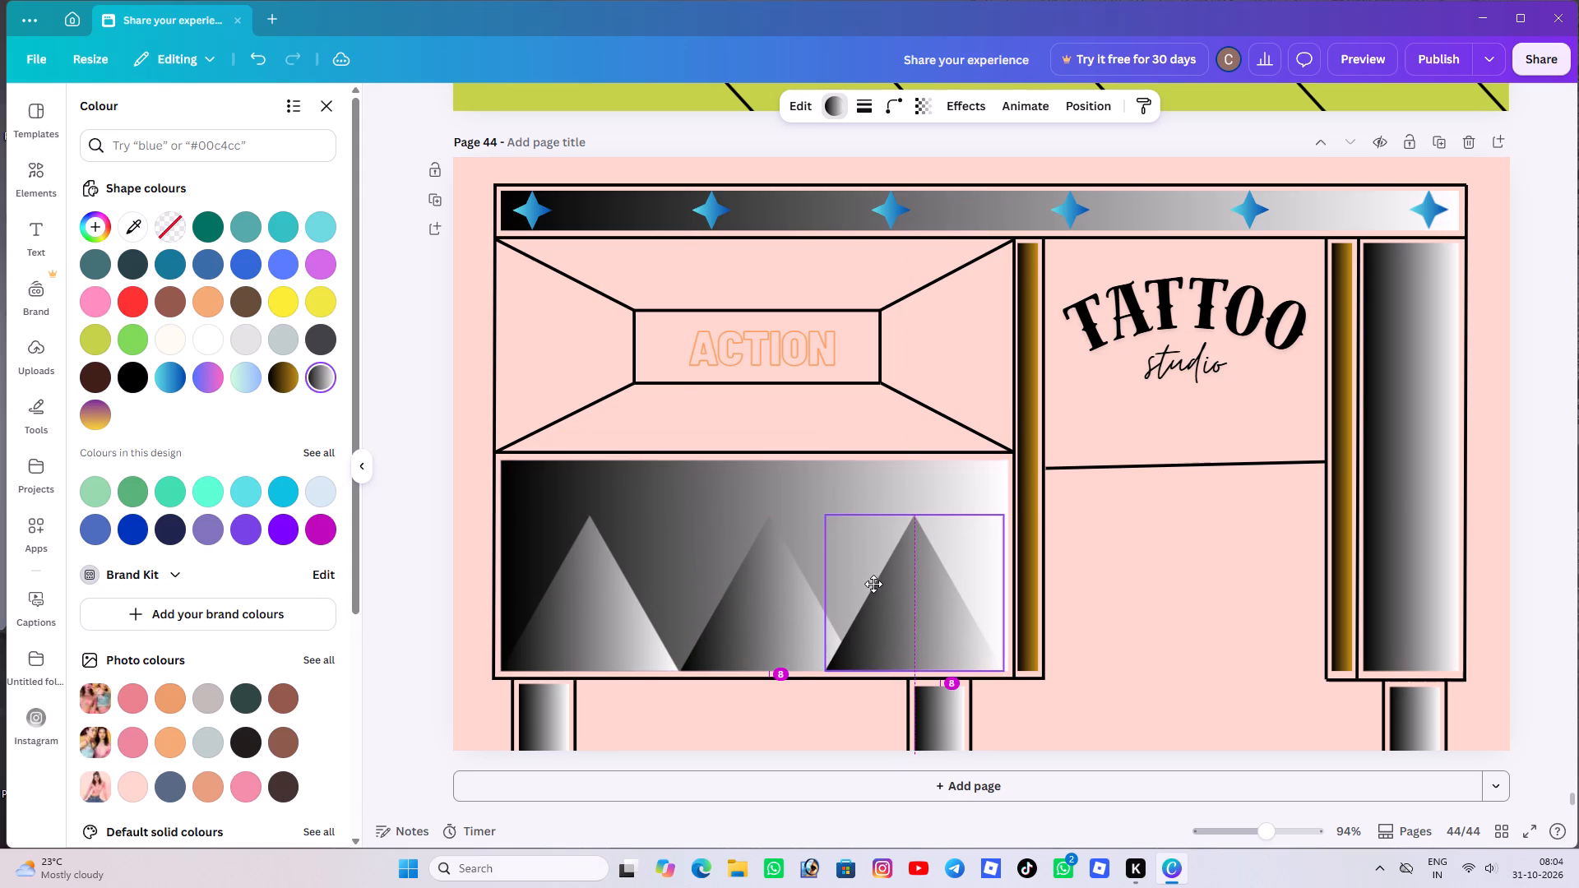
drag(873, 584, 878, 581)
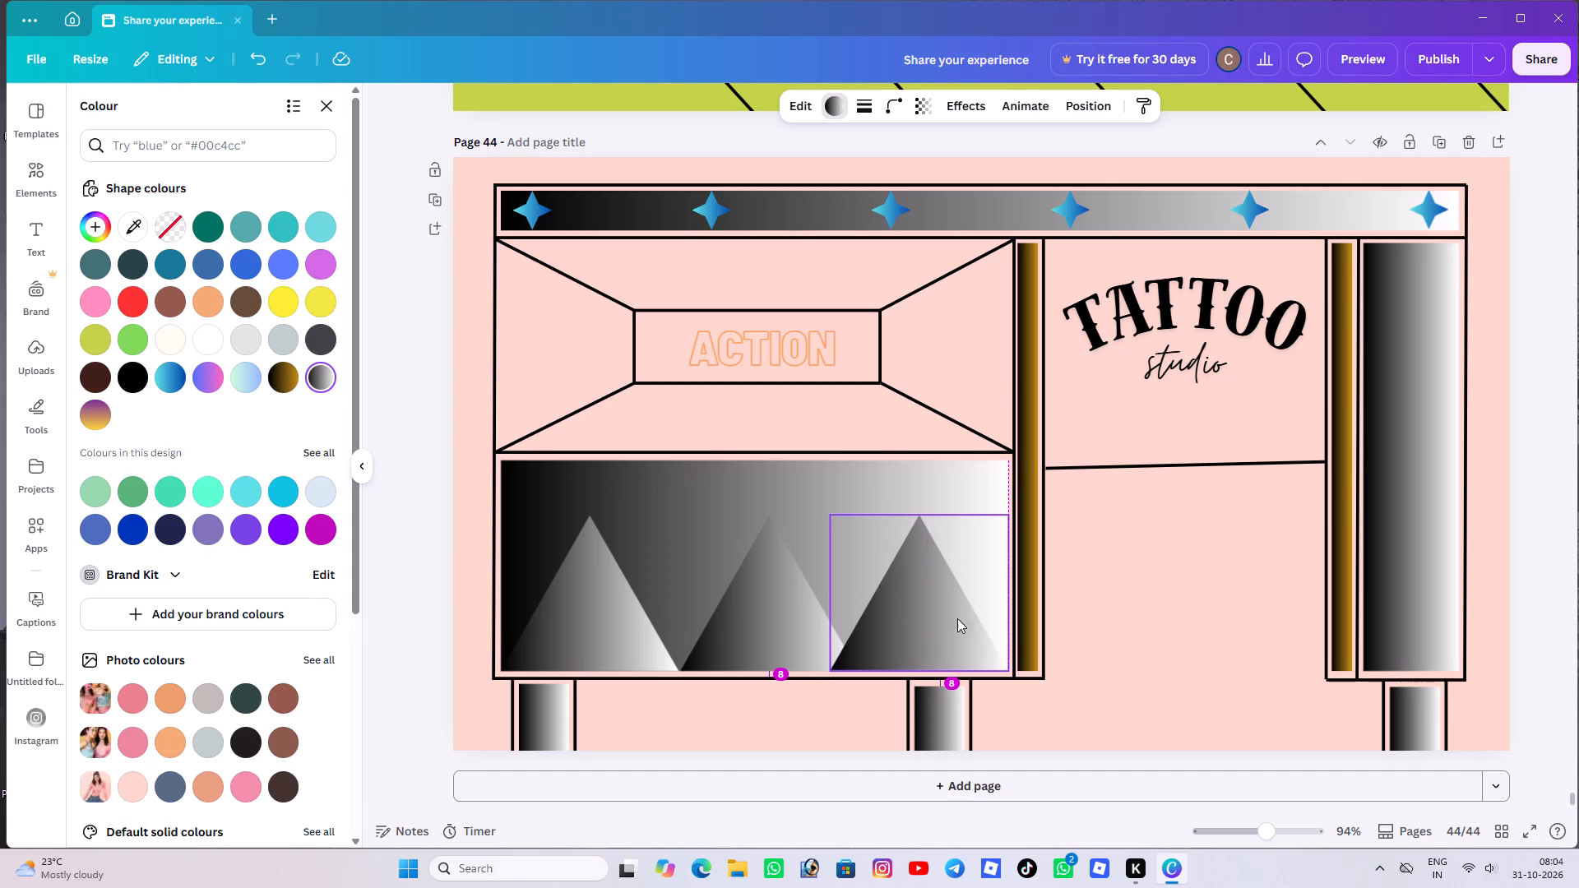
click(1141, 644)
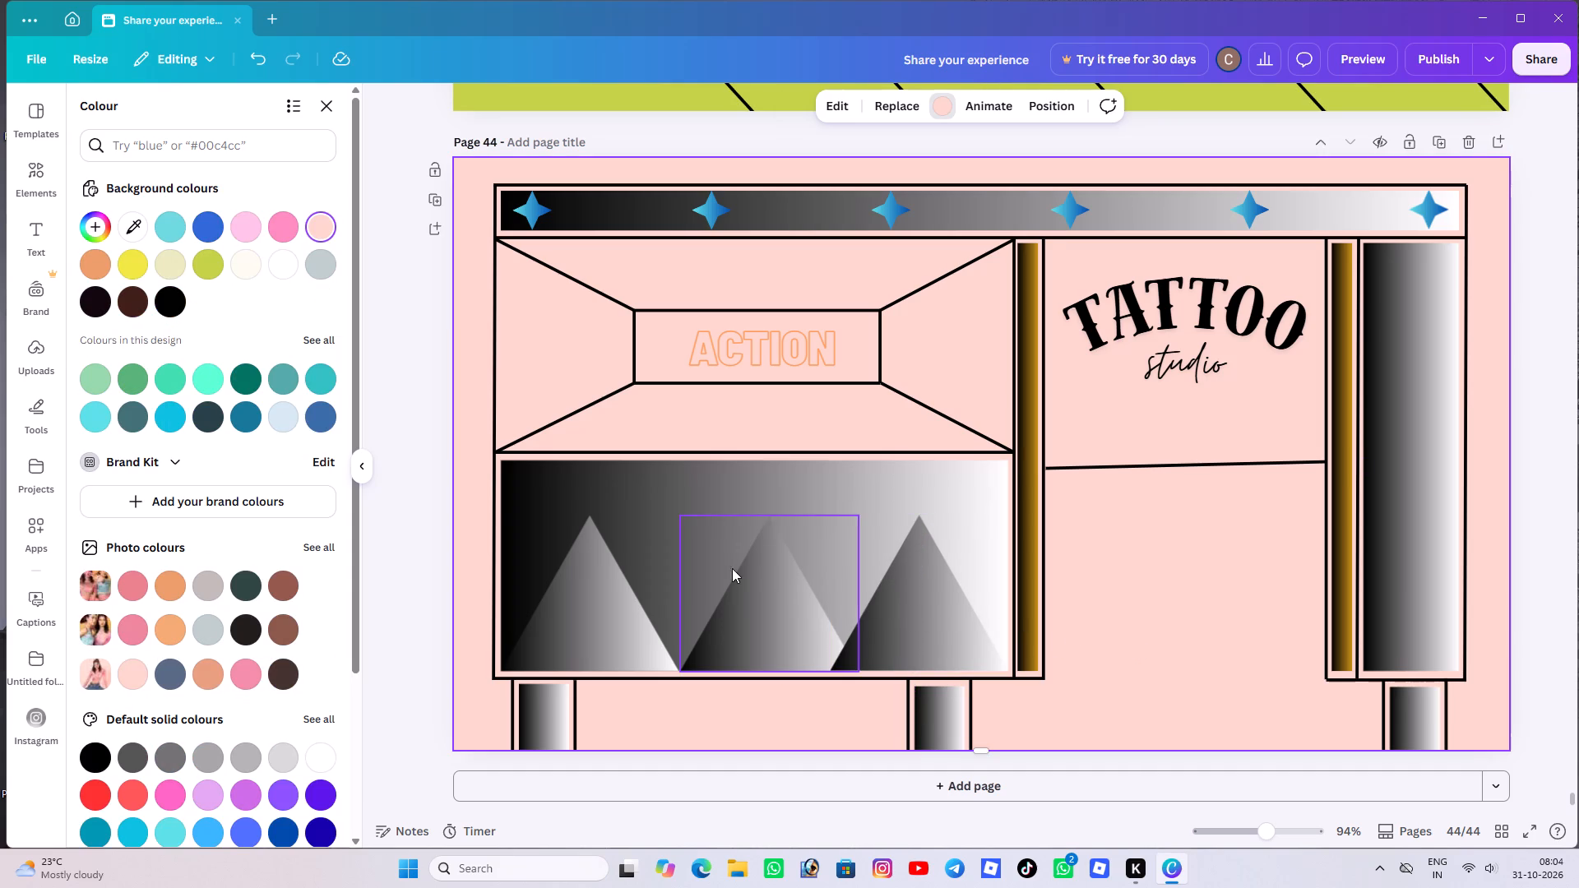
click(1104, 617)
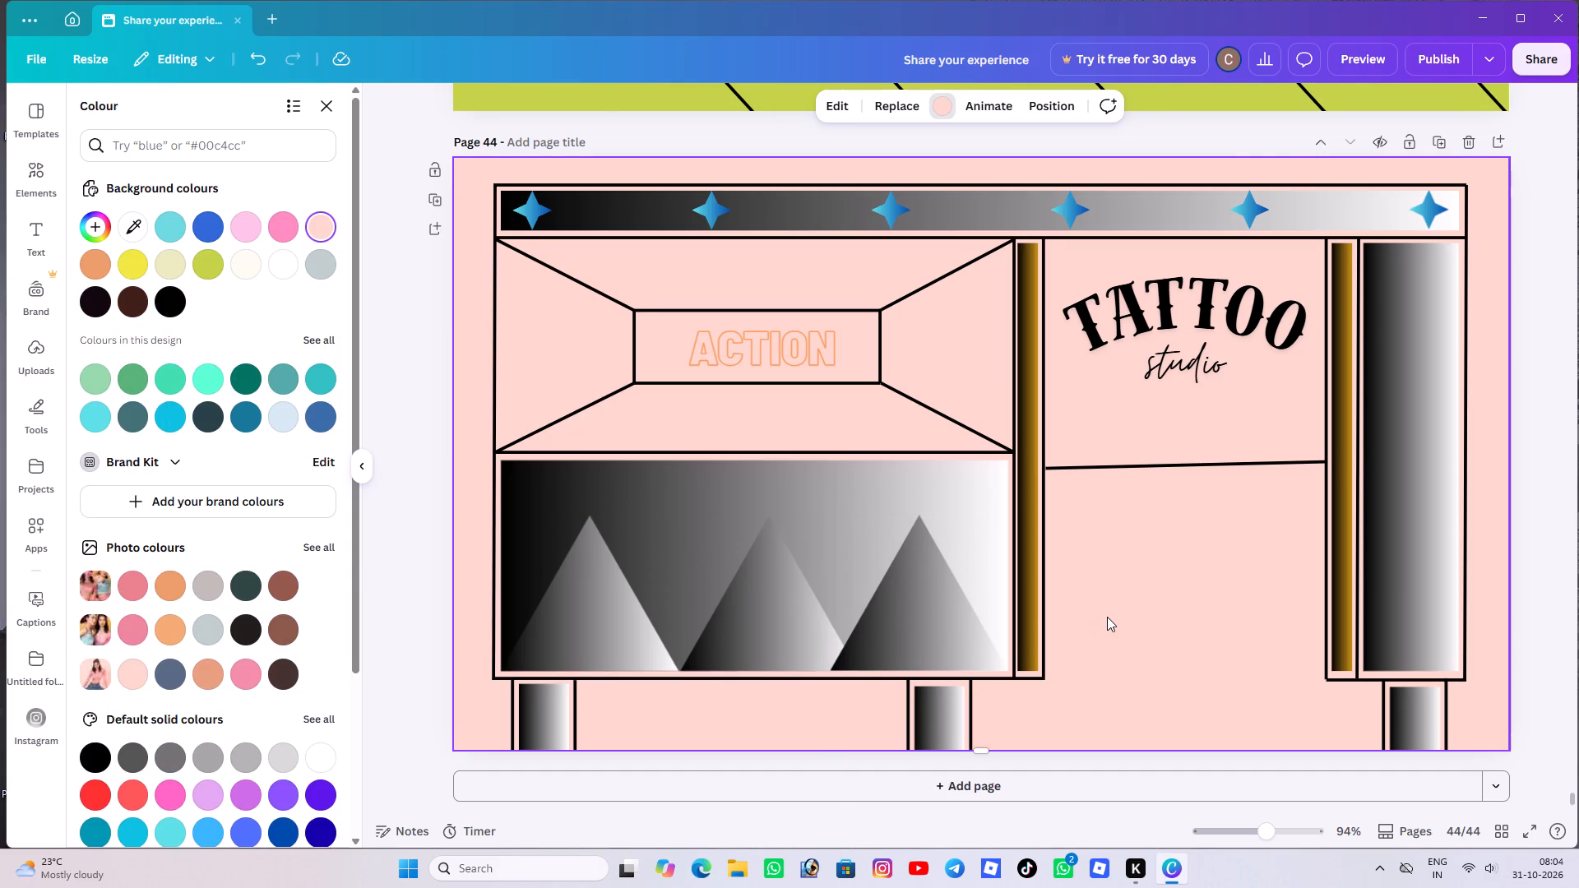
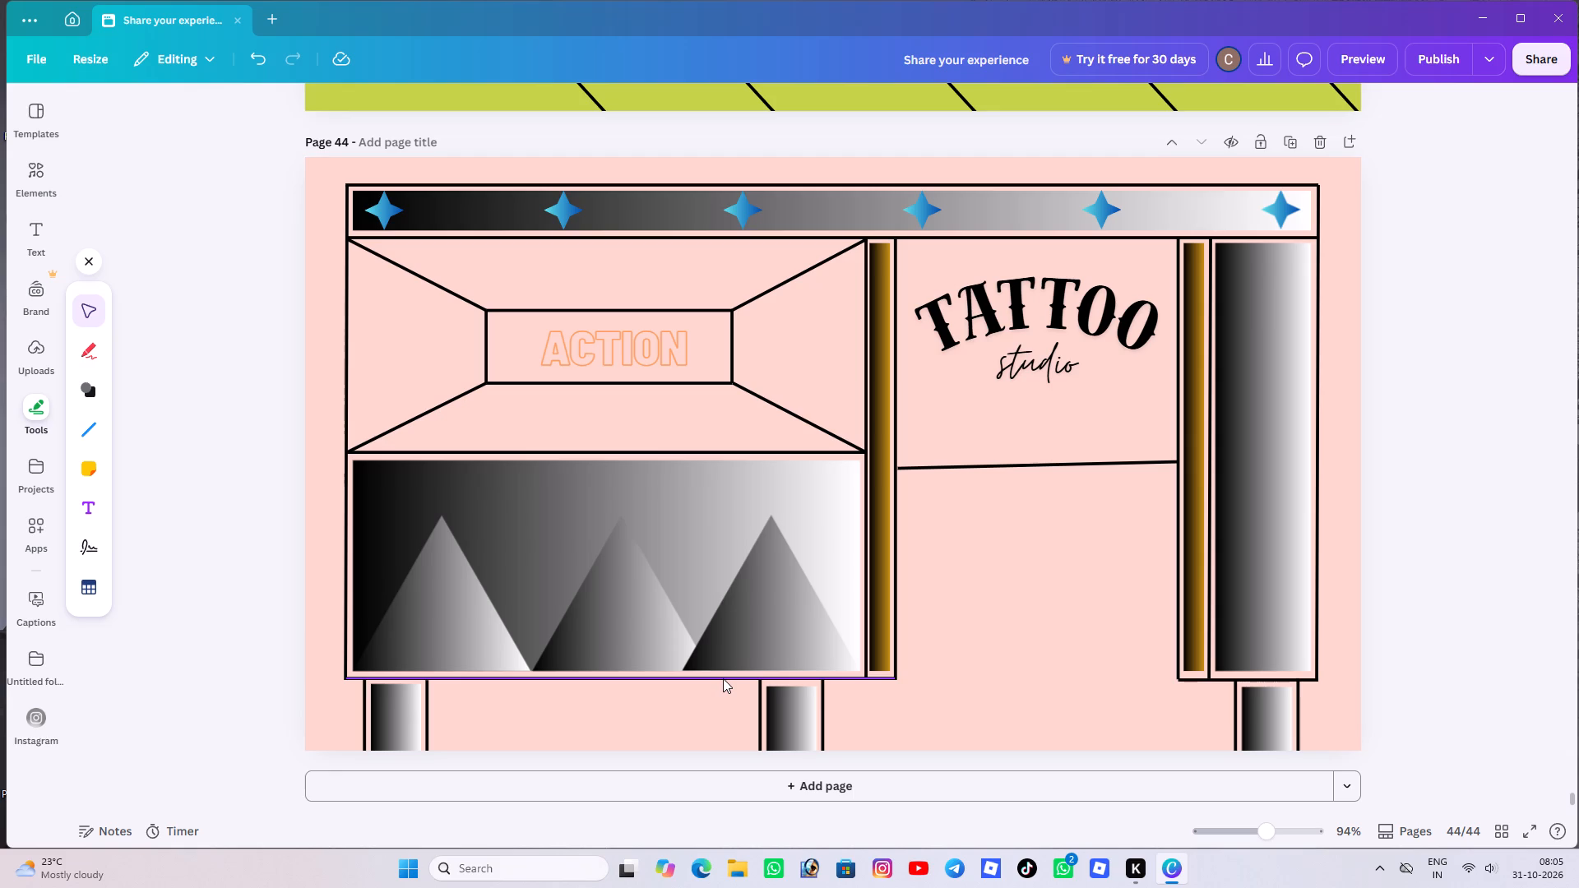
Duplicate the last gradient triangle and shrink the copy to about 28 by 25 on the left end of the ACTION panel's bottom line.
click(713, 634)
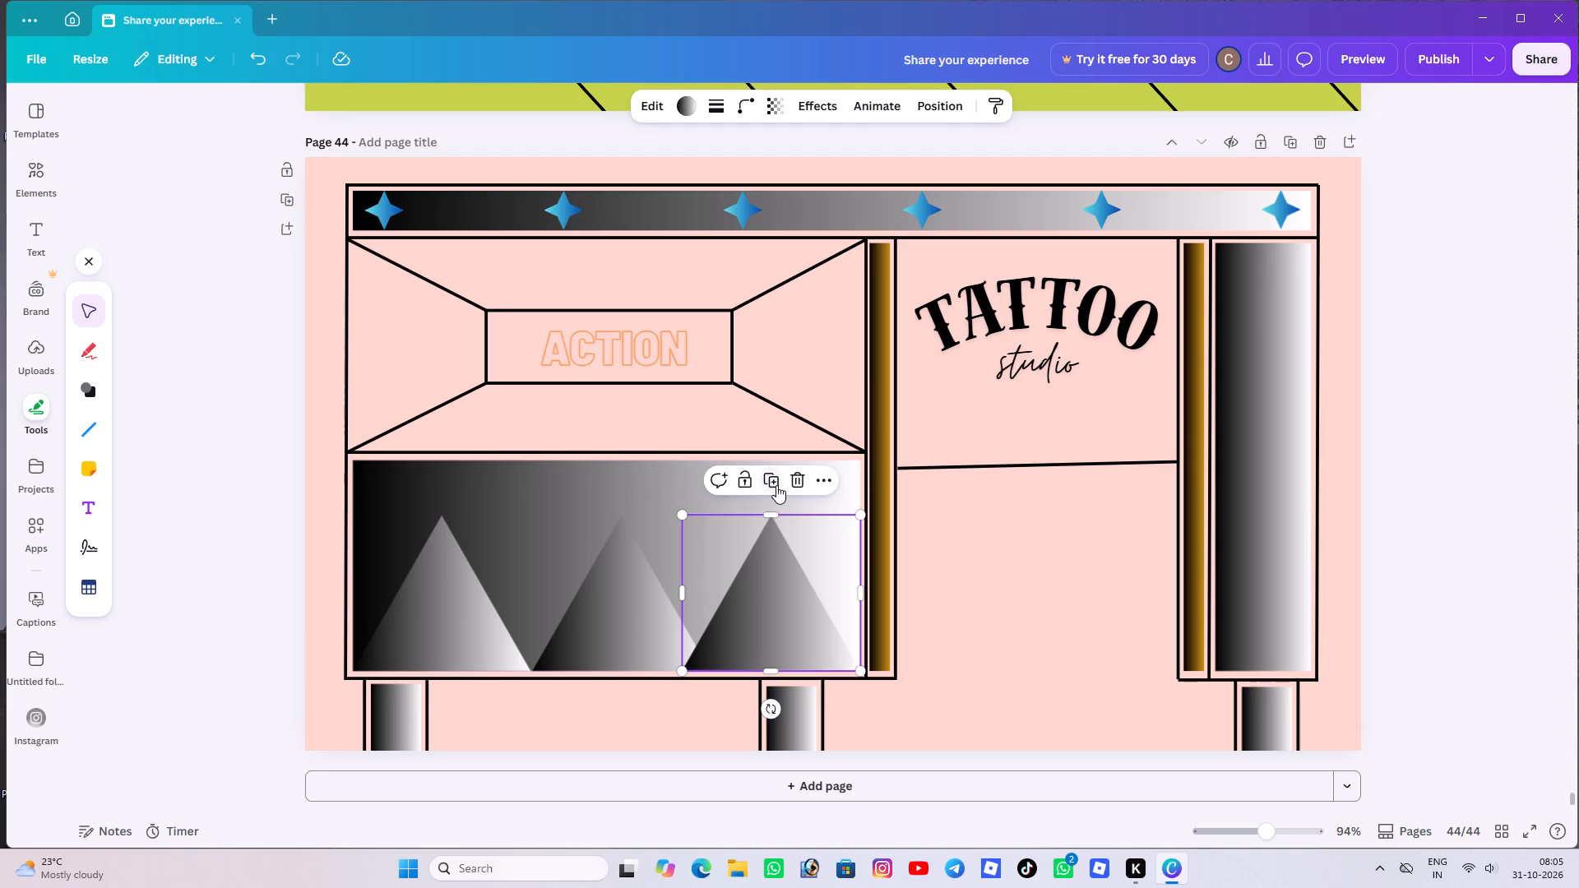
click(777, 483)
drag(961, 646, 794, 541)
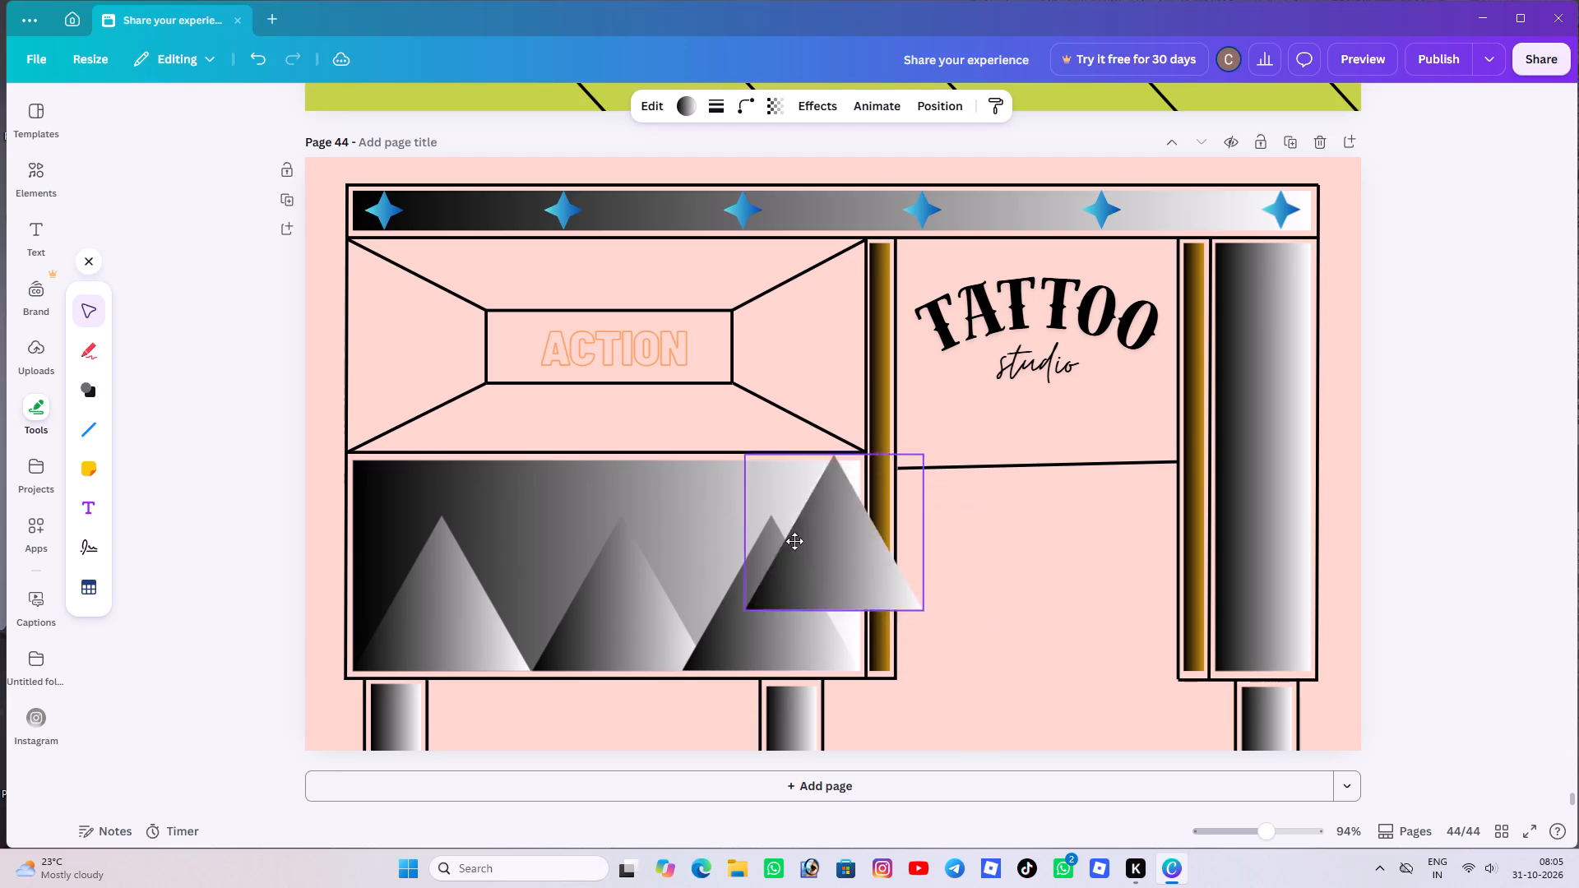
drag(794, 541, 518, 415)
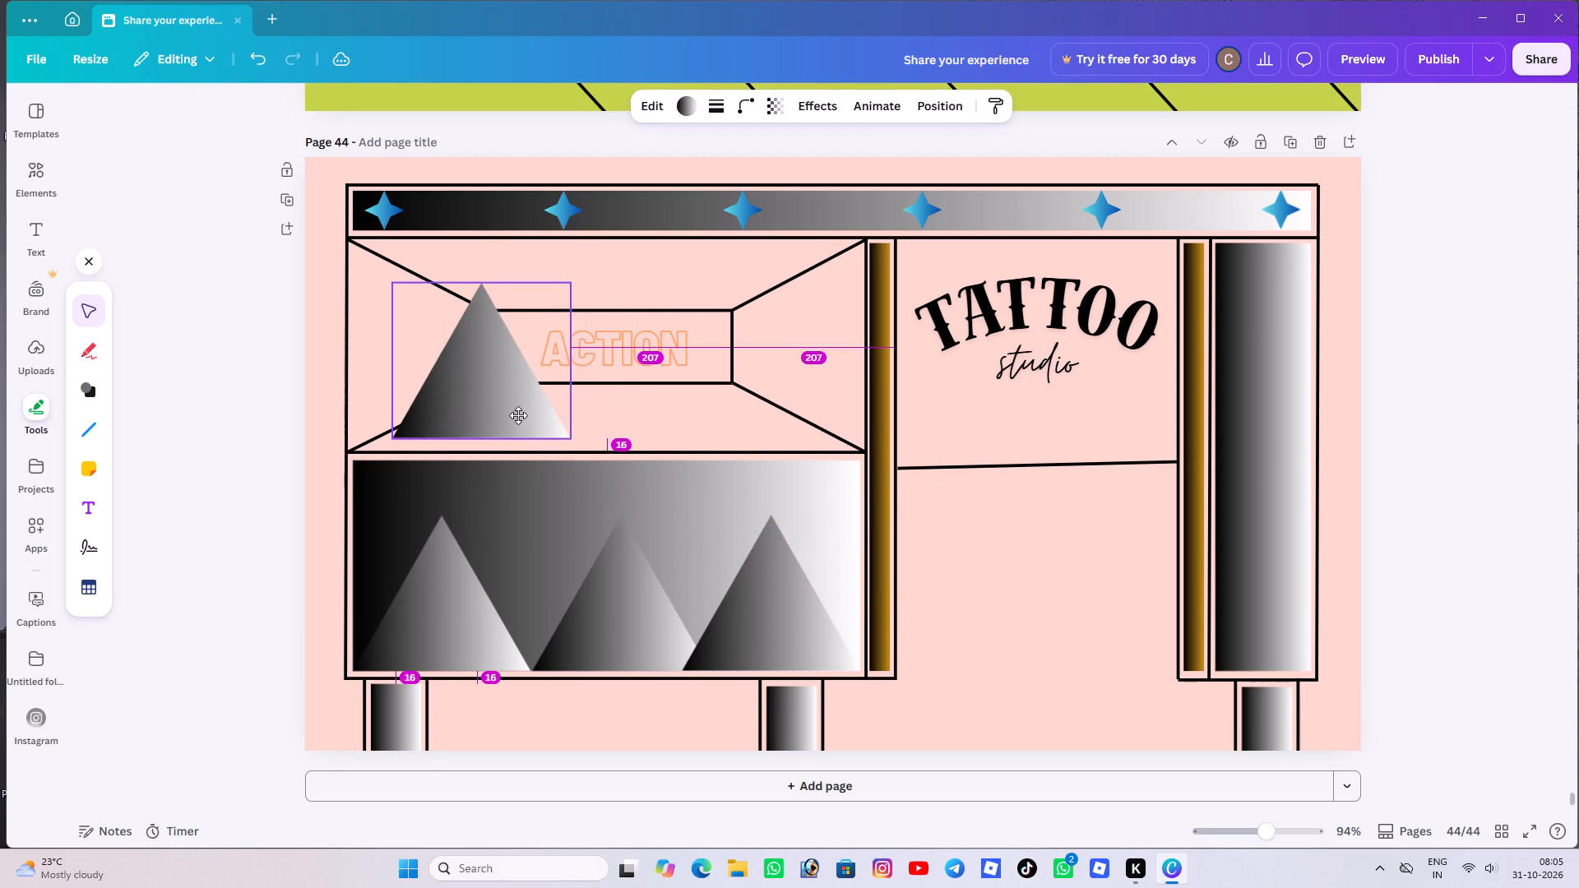
drag(518, 415, 514, 426)
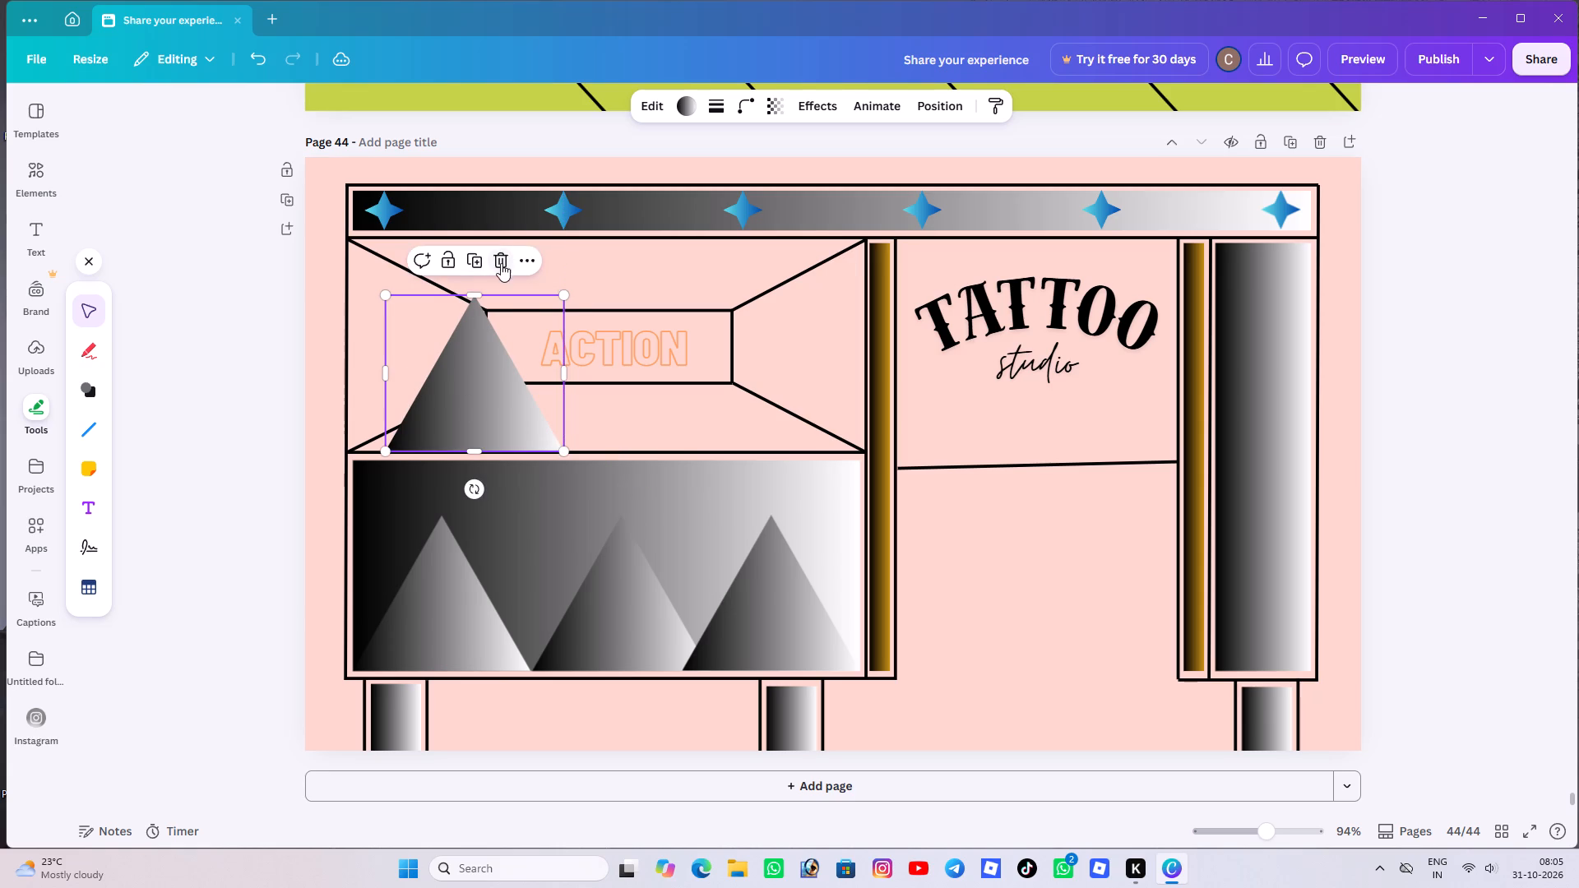
drag(566, 293, 499, 379)
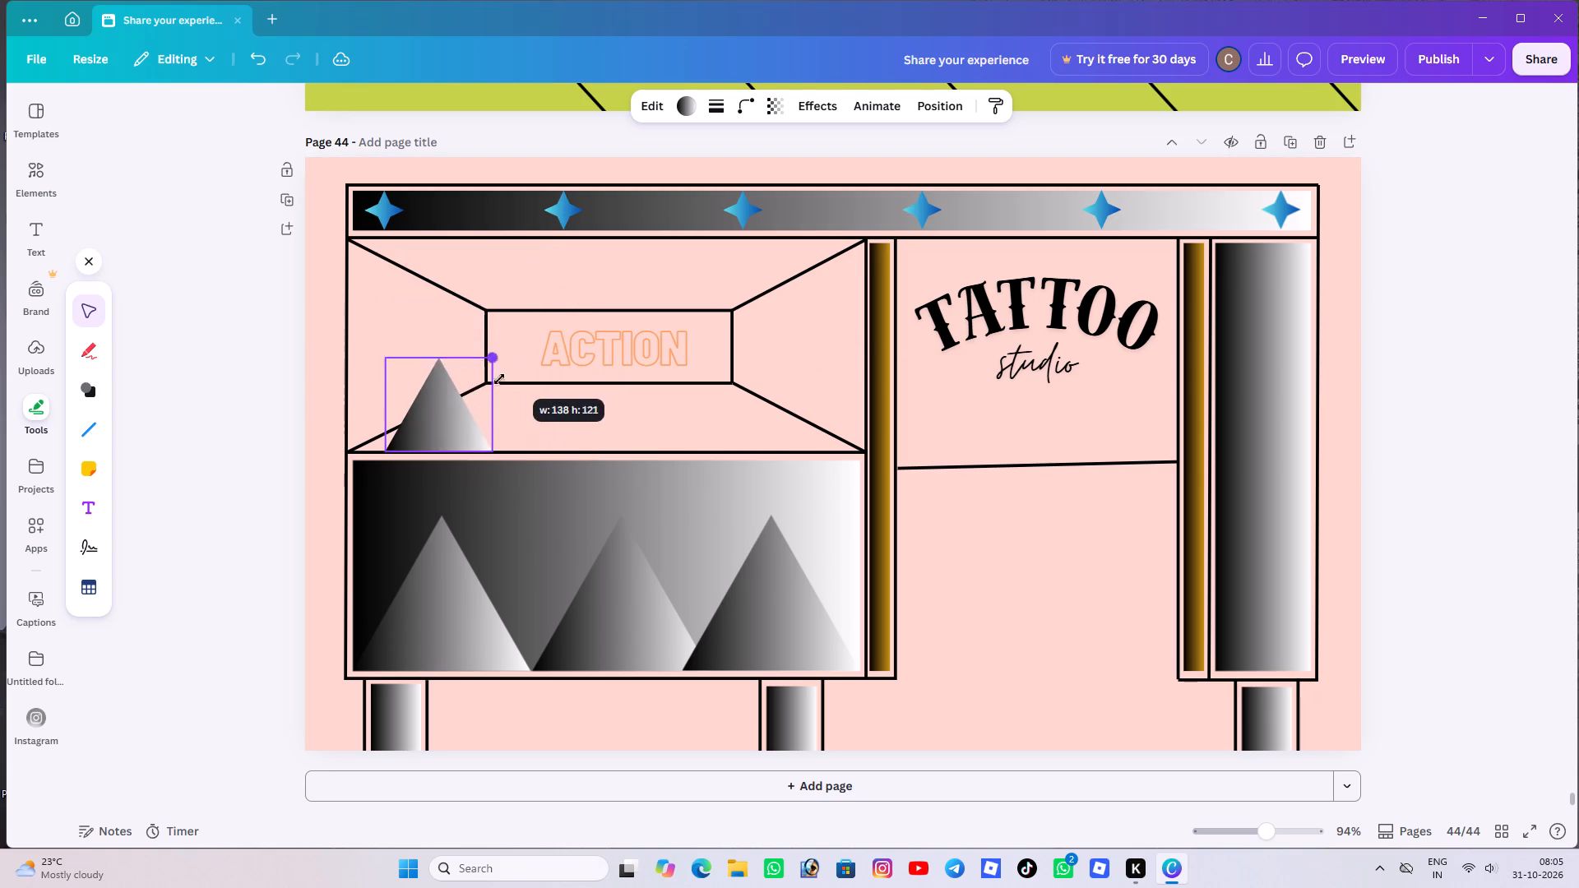
drag(499, 379, 450, 470)
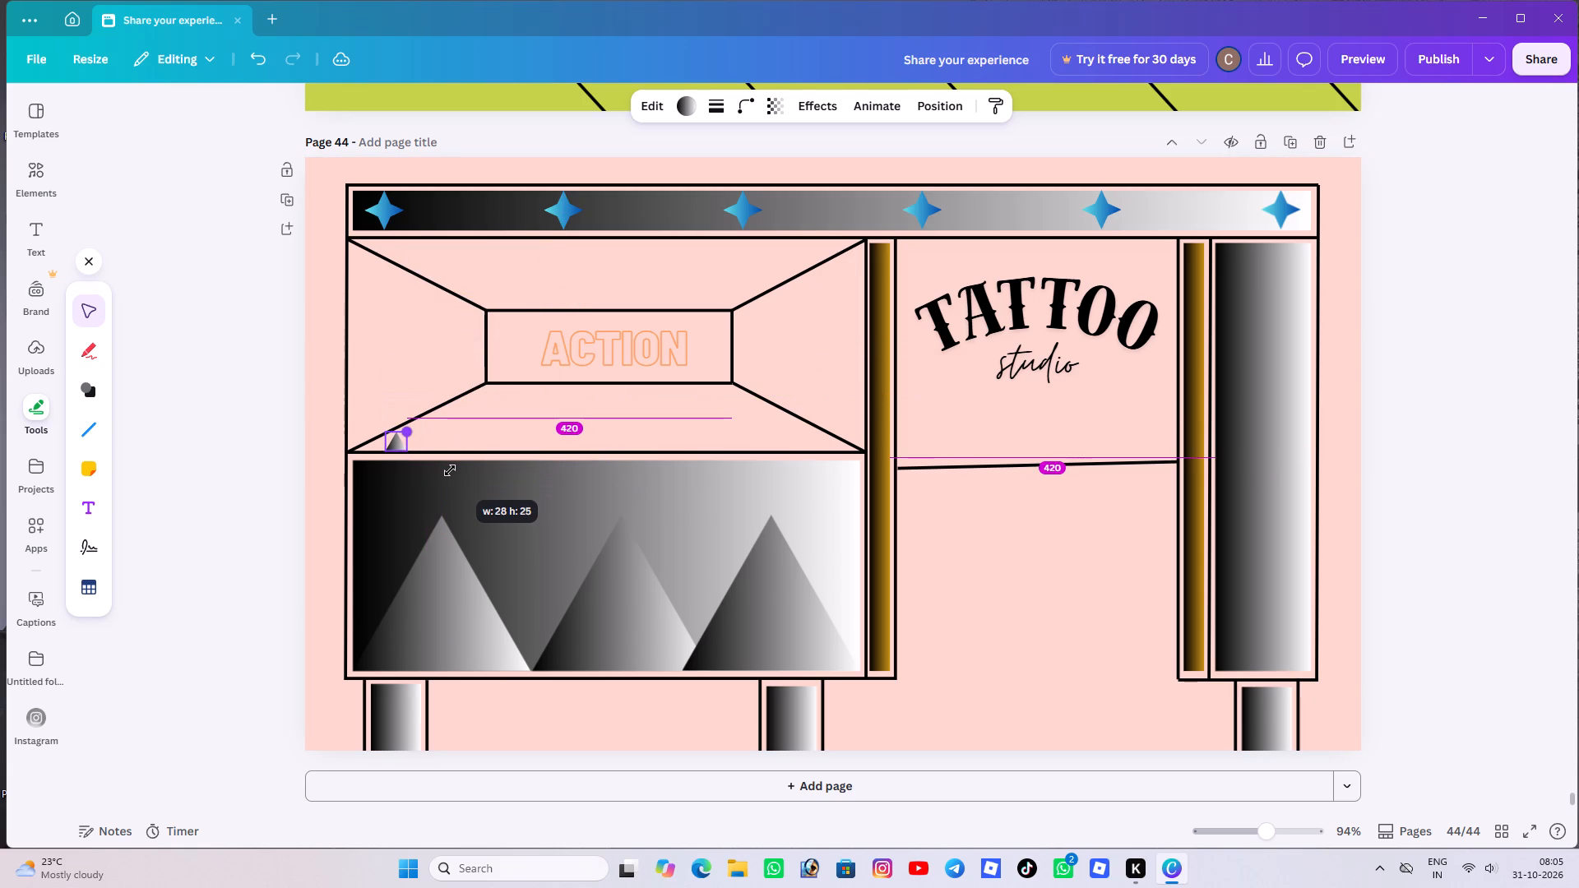
drag(450, 470, 447, 473)
drag(447, 473, 441, 477)
Duplicate the tiny triangle just to its right on the ACTION panel's bottom line and enlarge the copy to about 60 wide.
click(391, 398)
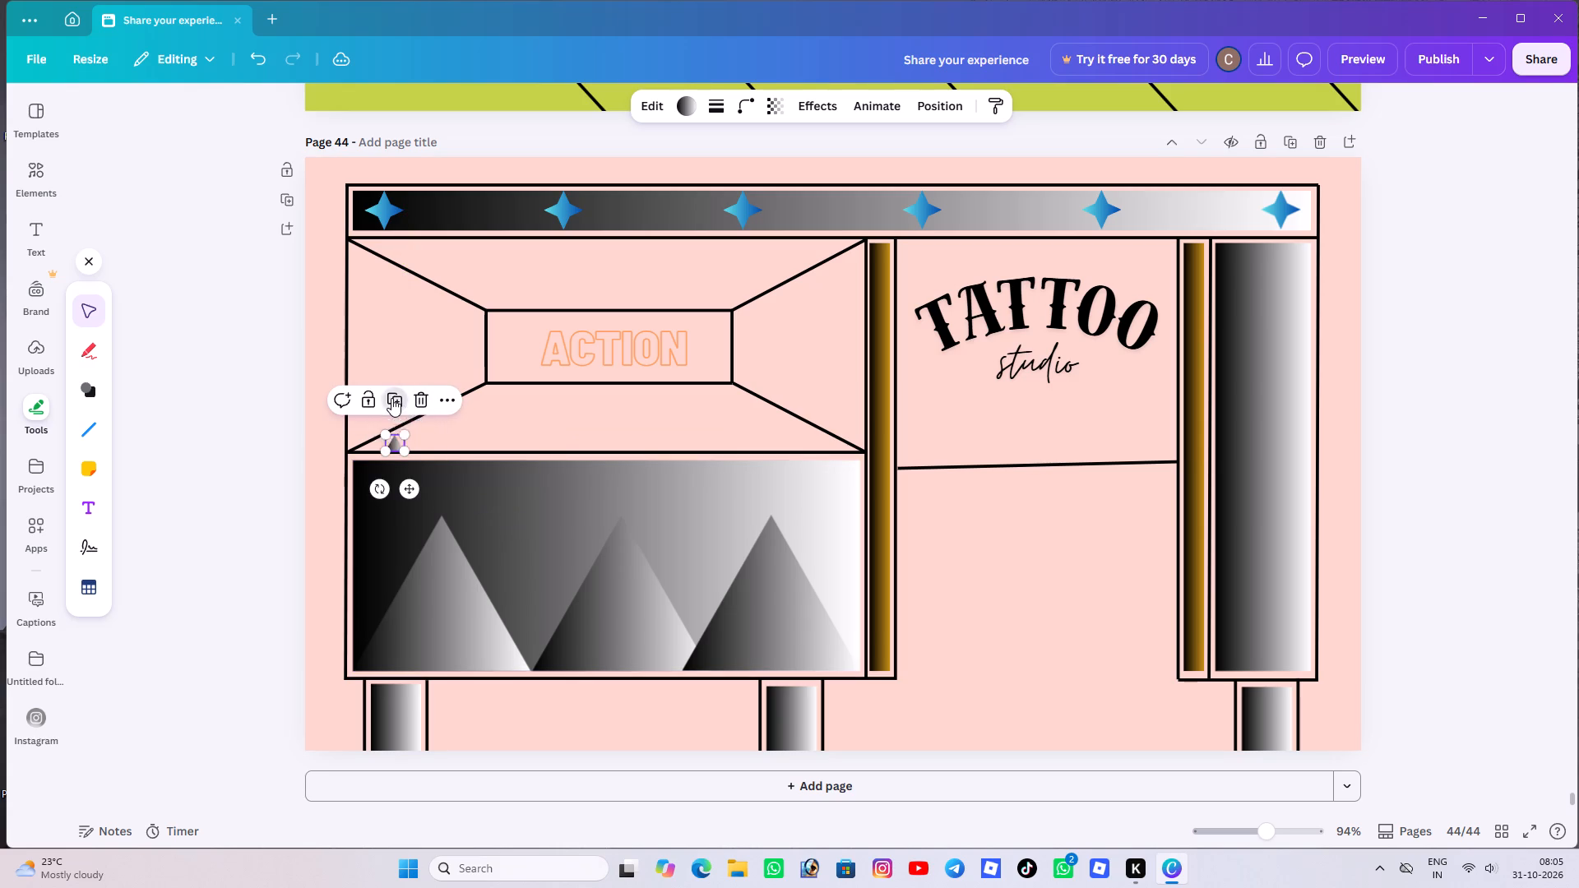
drag(415, 502, 429, 485)
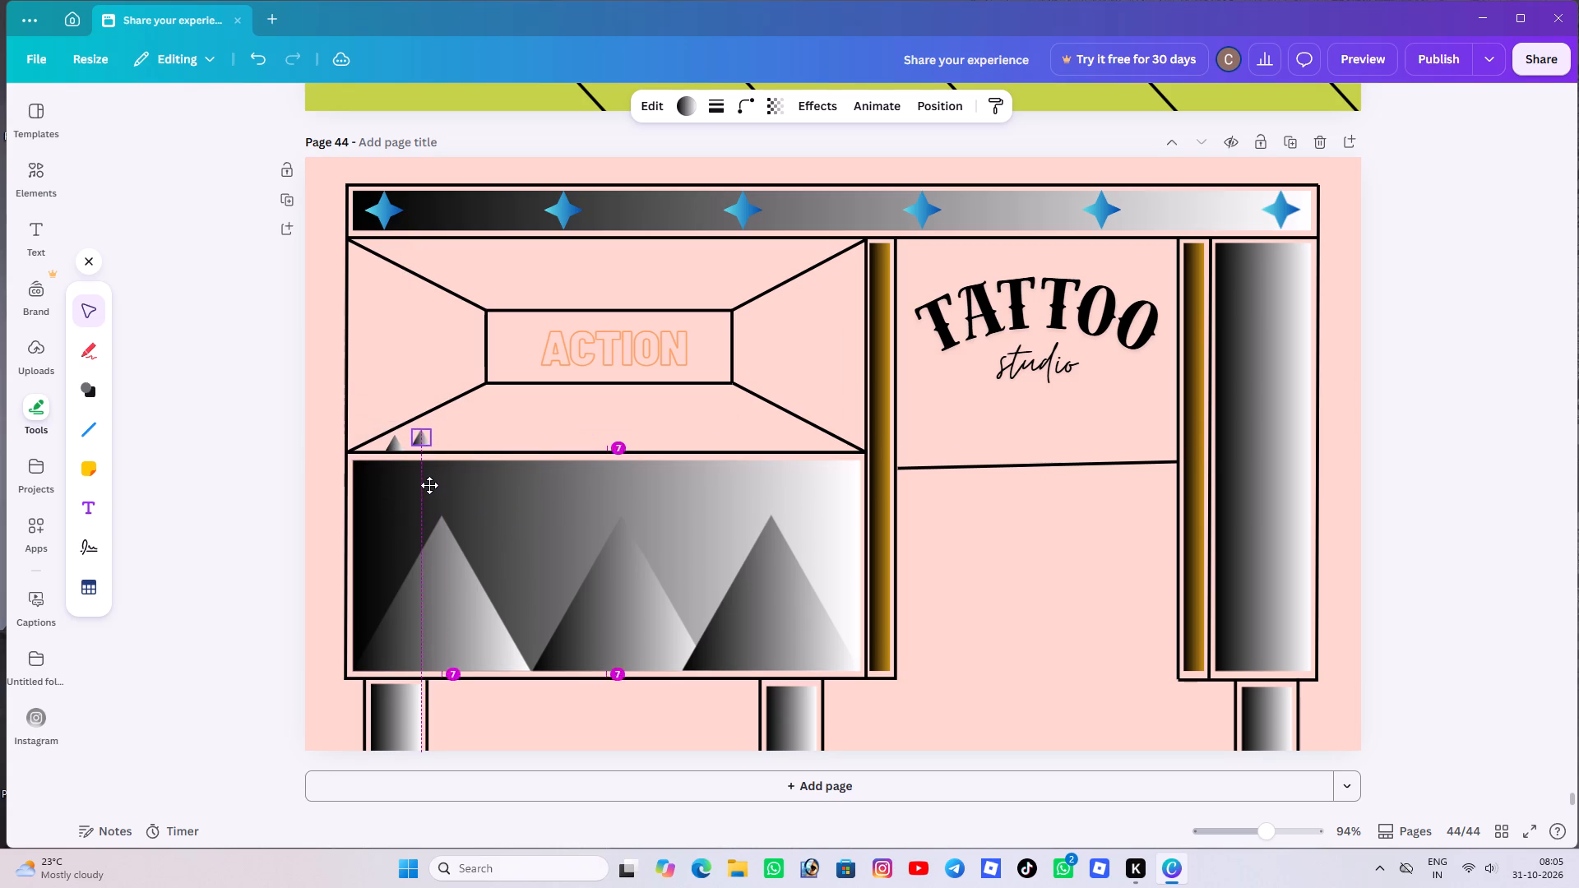
drag(429, 485, 438, 489)
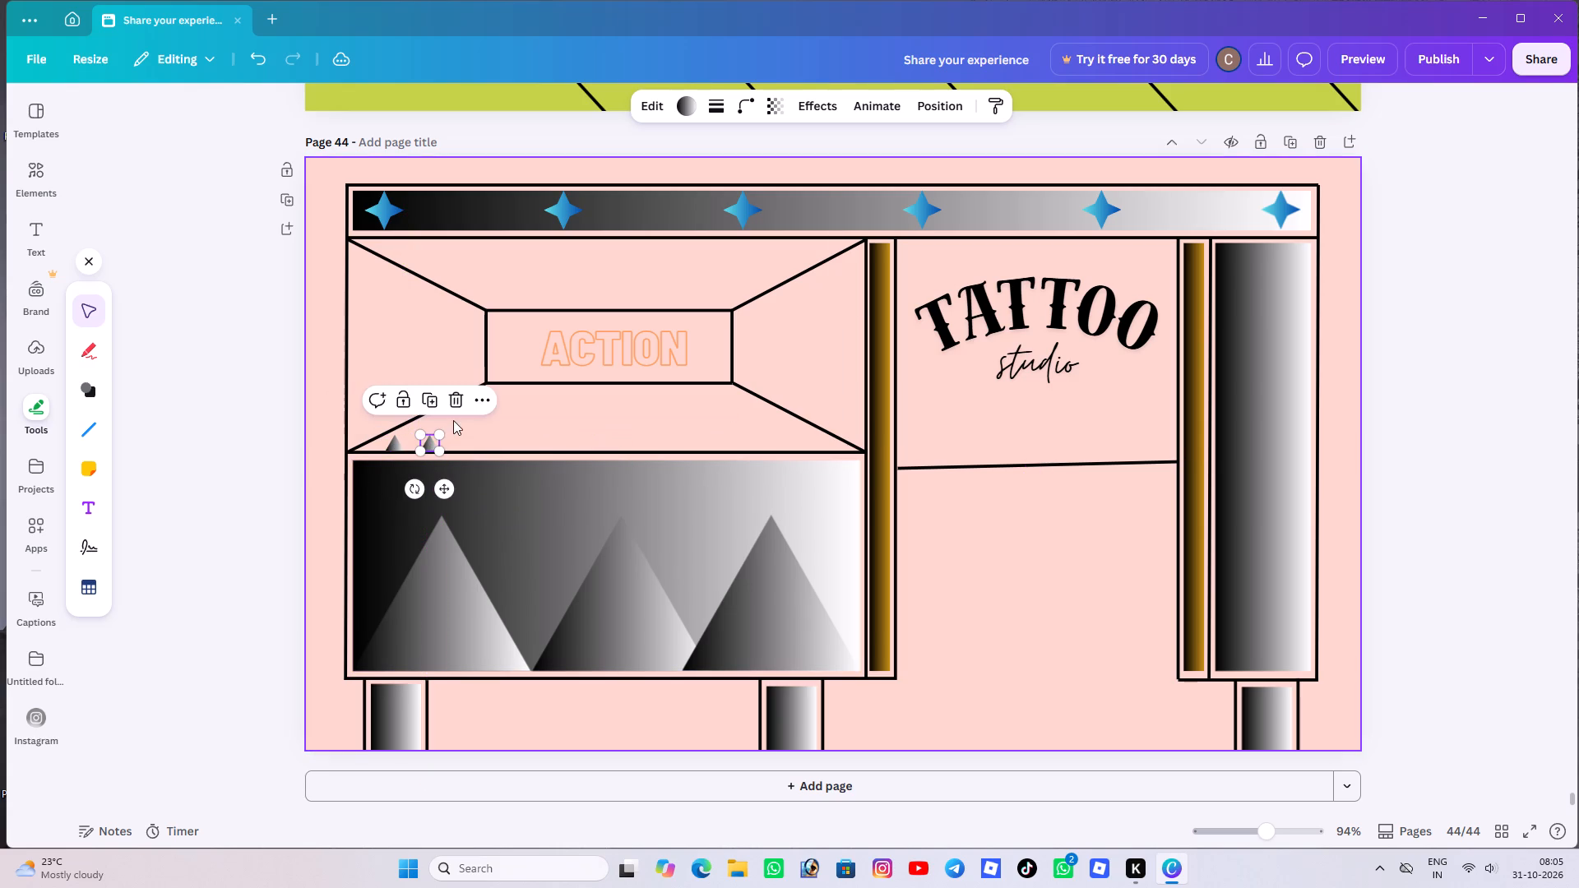
drag(438, 430, 479, 418)
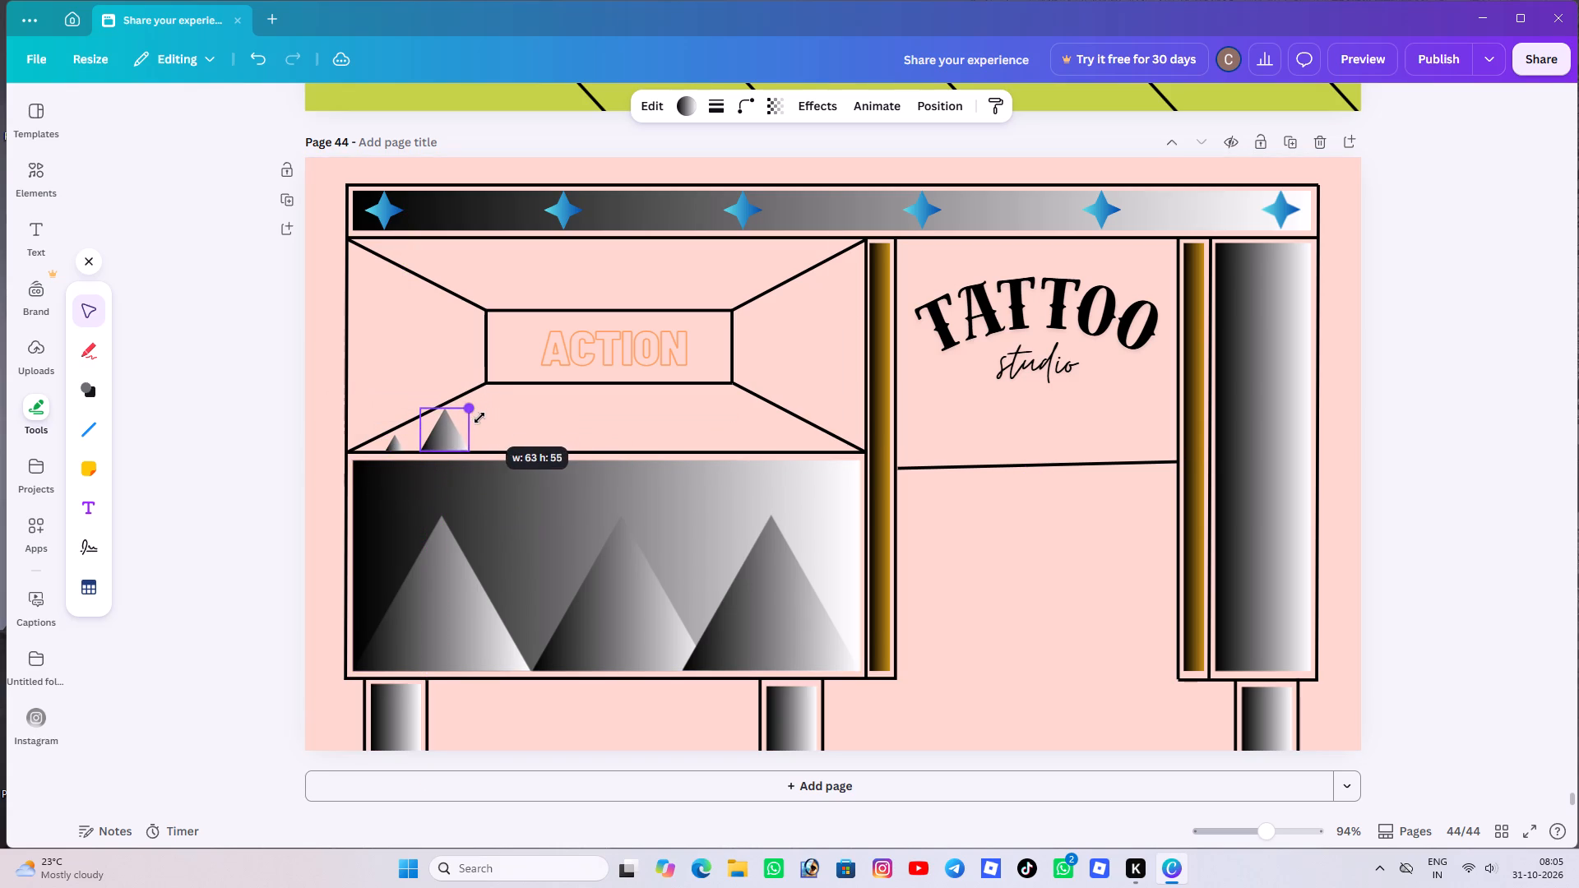
drag(479, 418, 476, 422)
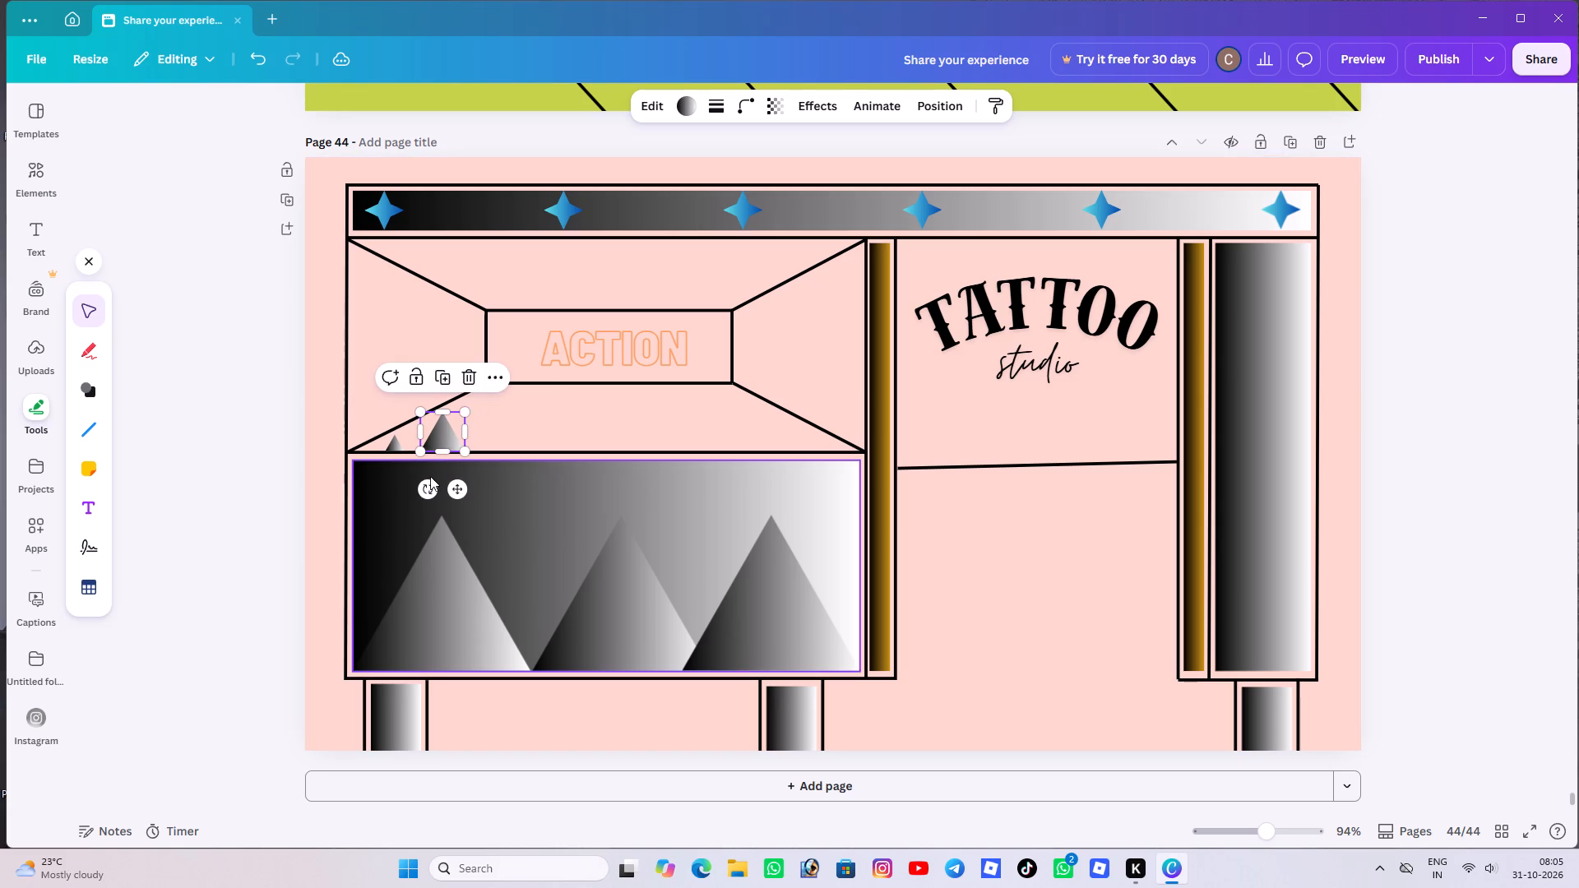
Duplicate the second small triangle, stand the copy beside it on the same line and enlarge it to about 70 wide.
click(439, 372)
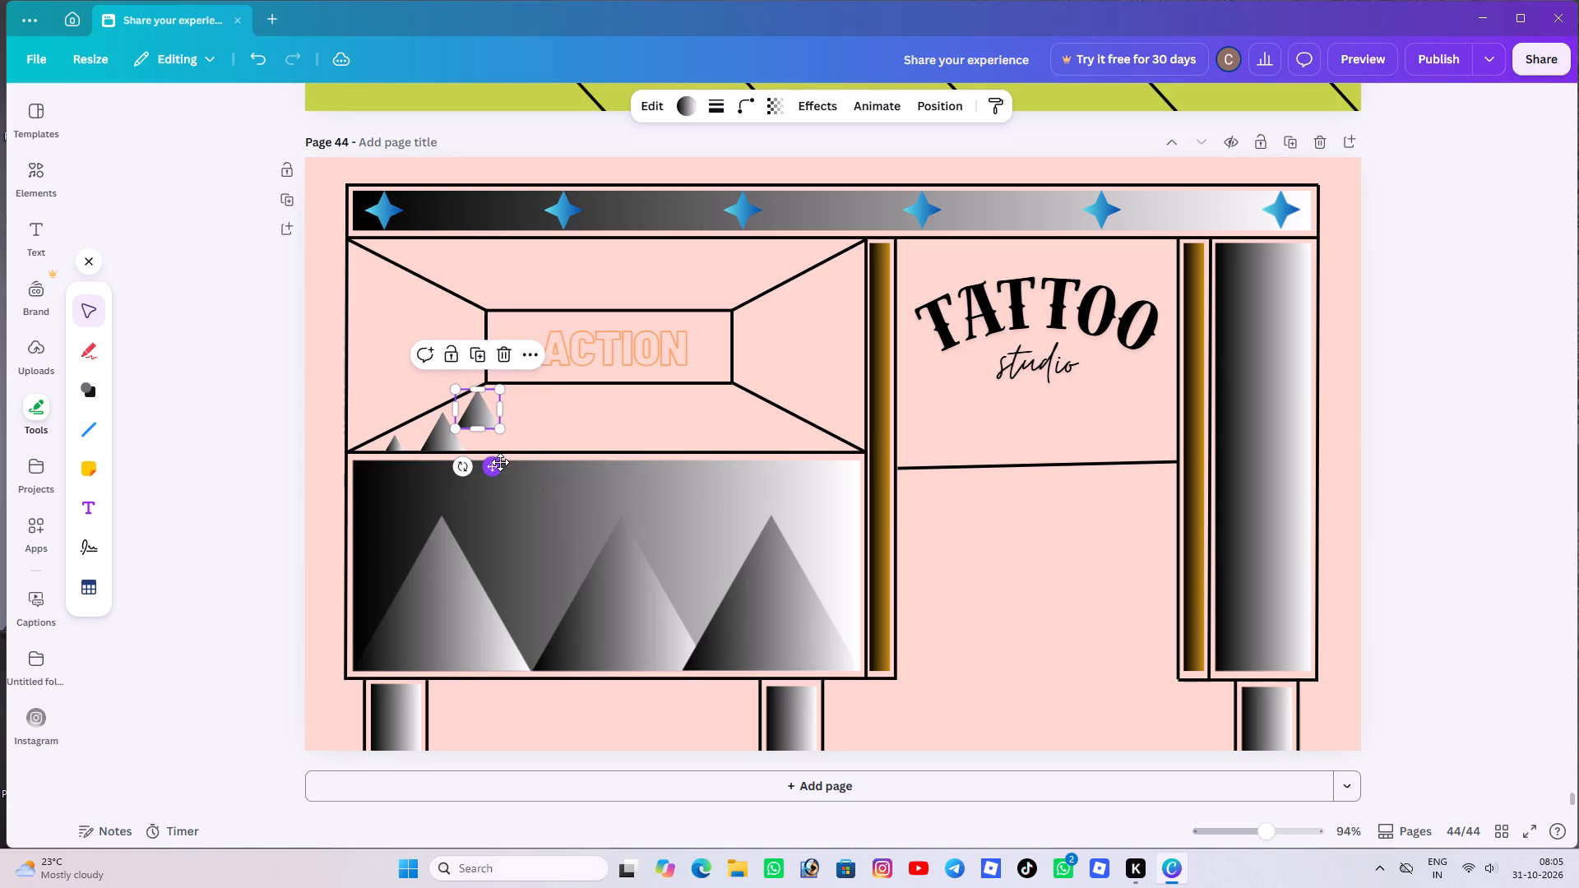
drag(500, 462, 522, 480)
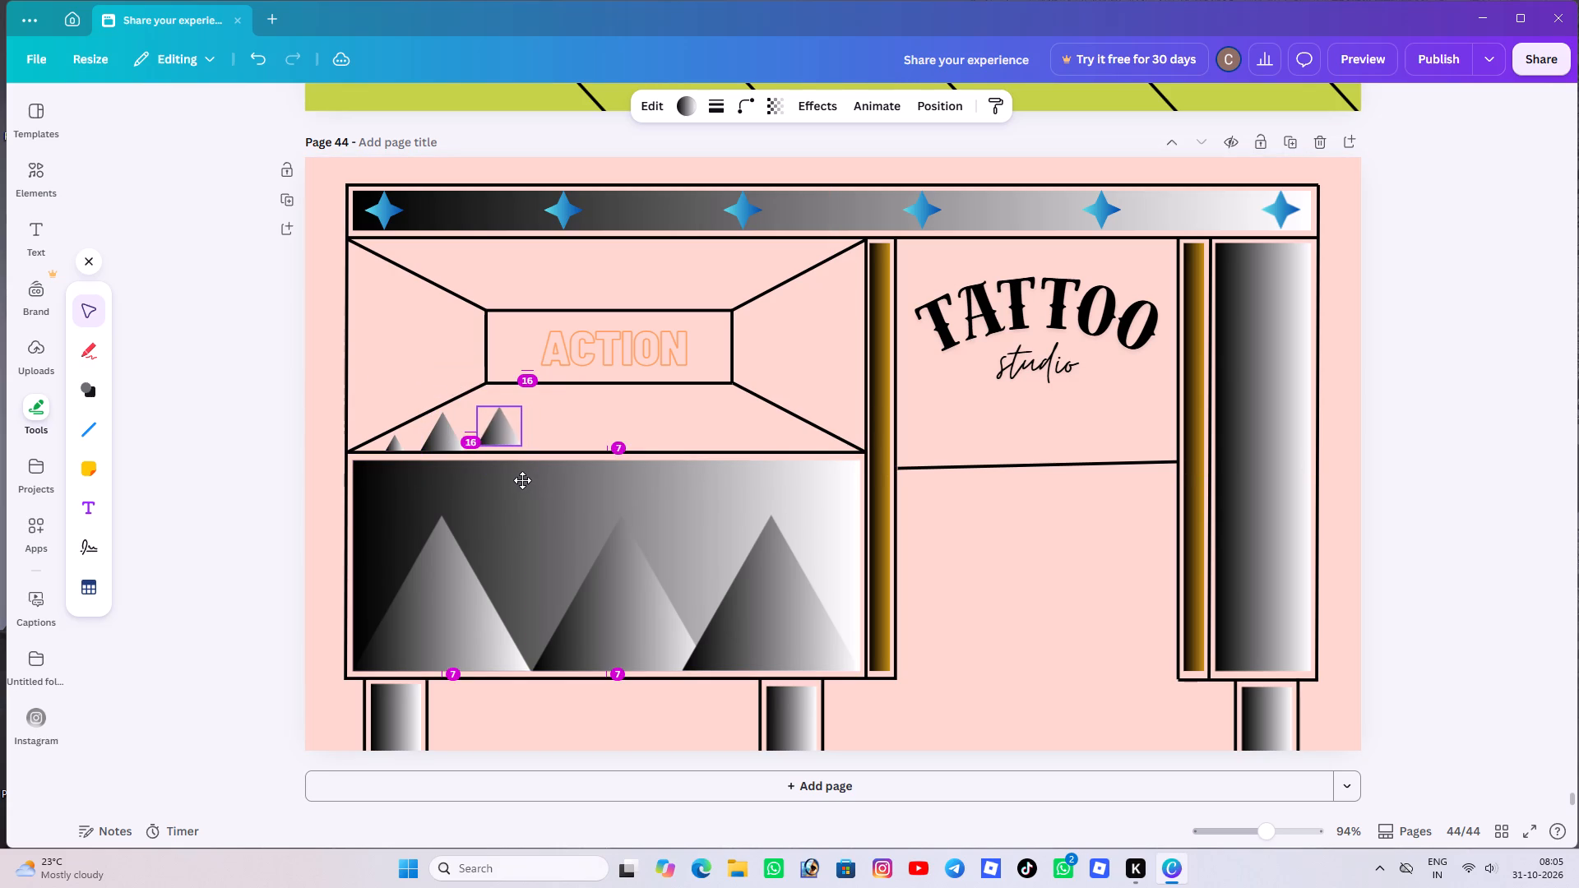
drag(522, 480, 519, 483)
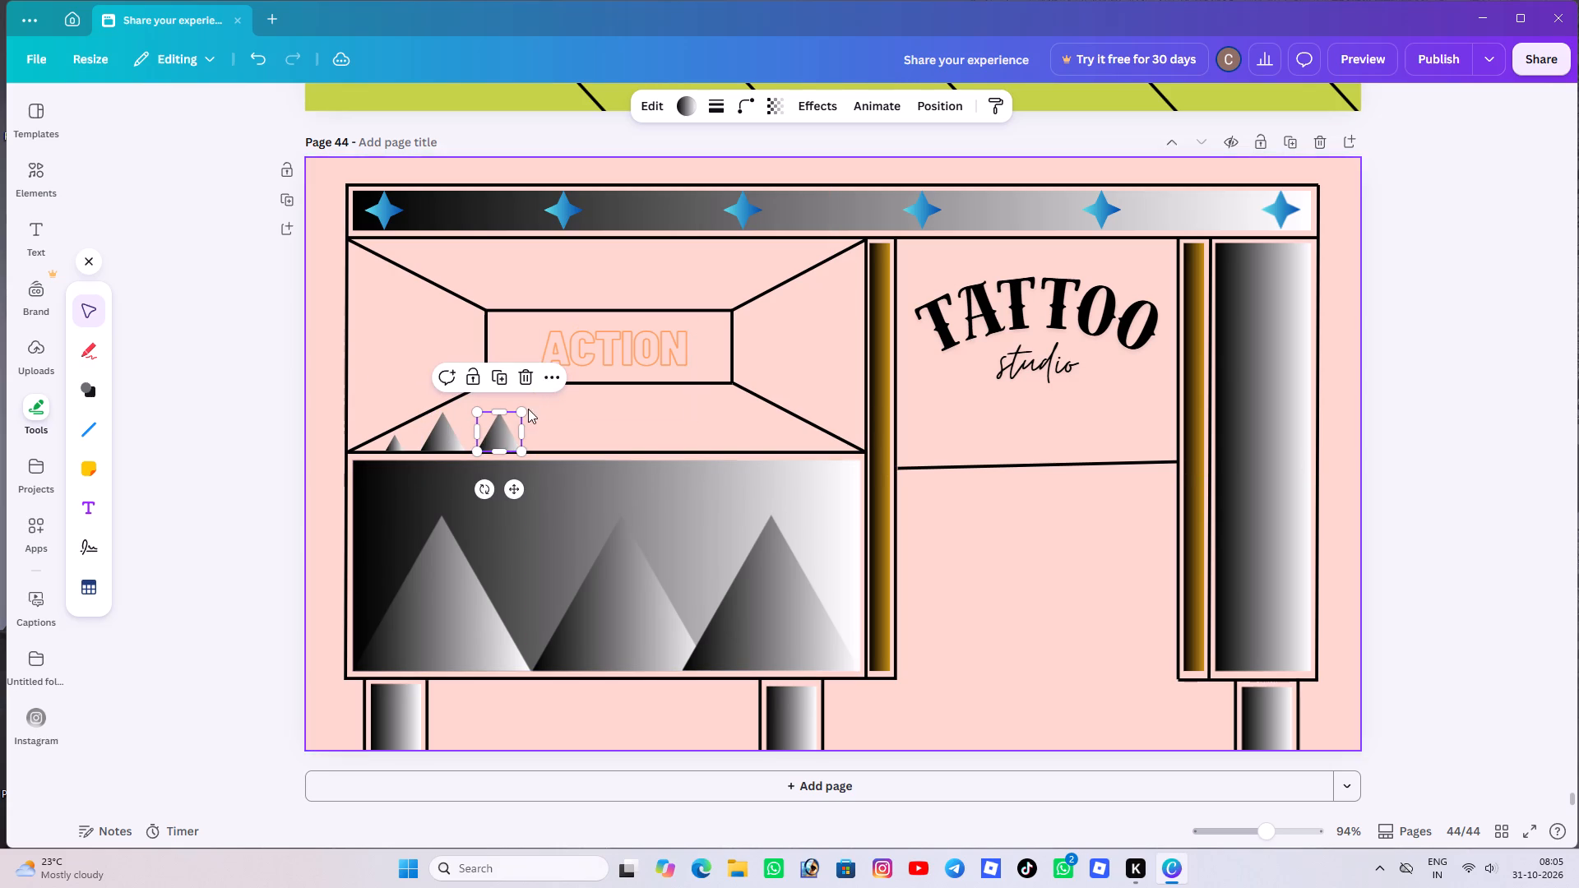
drag(525, 409, 536, 403)
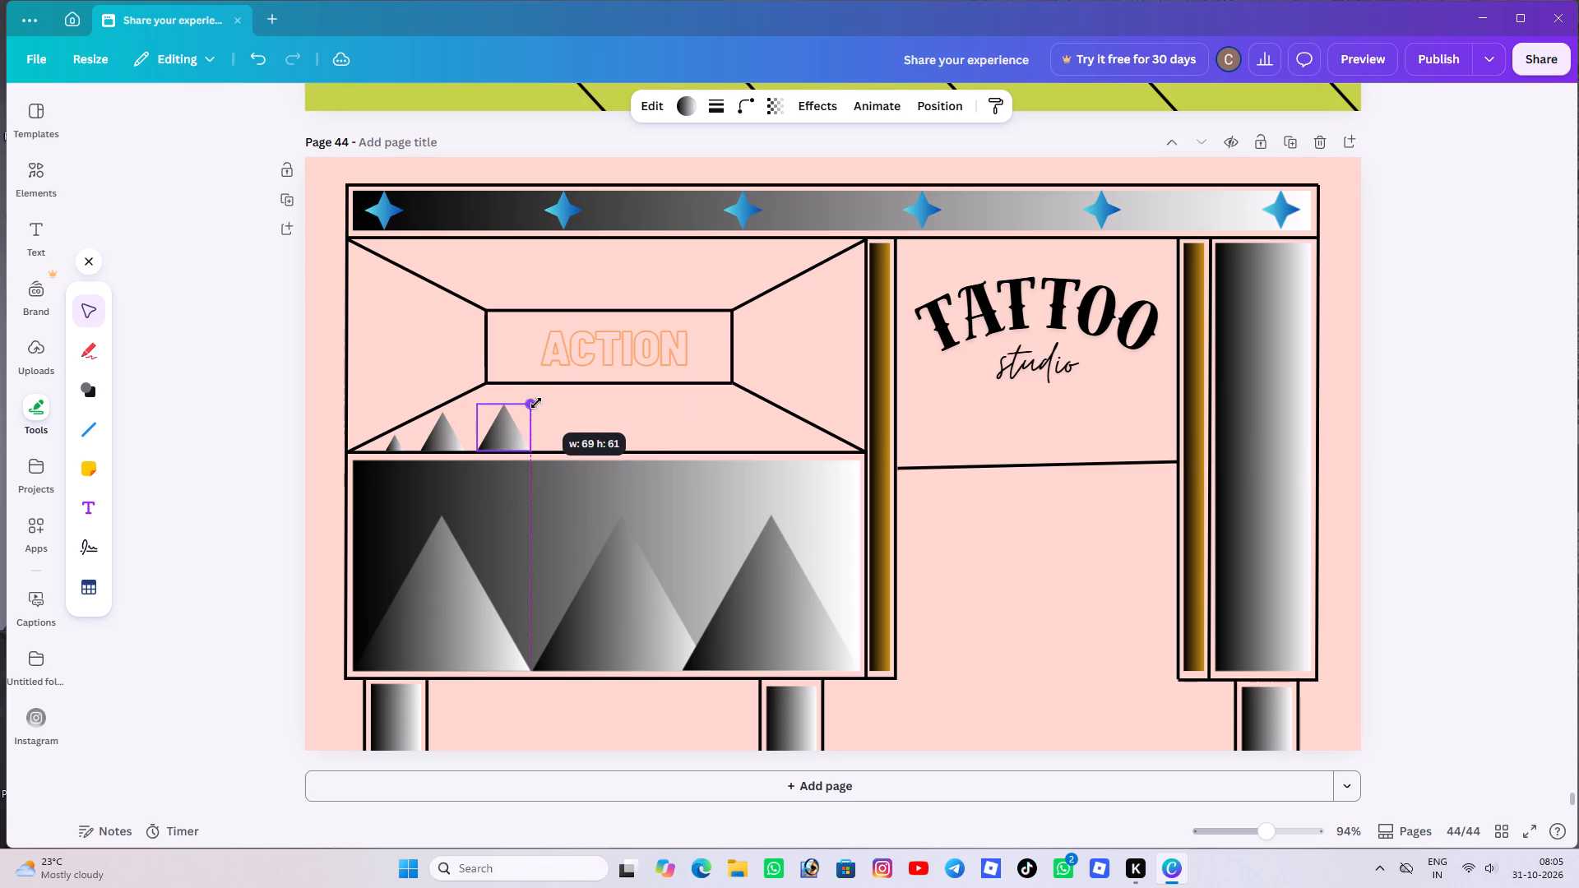
drag(536, 403, 538, 402)
Duplicate the third small triangle, set the copy to its right on the same base line and make it slightly larger.
click(501, 370)
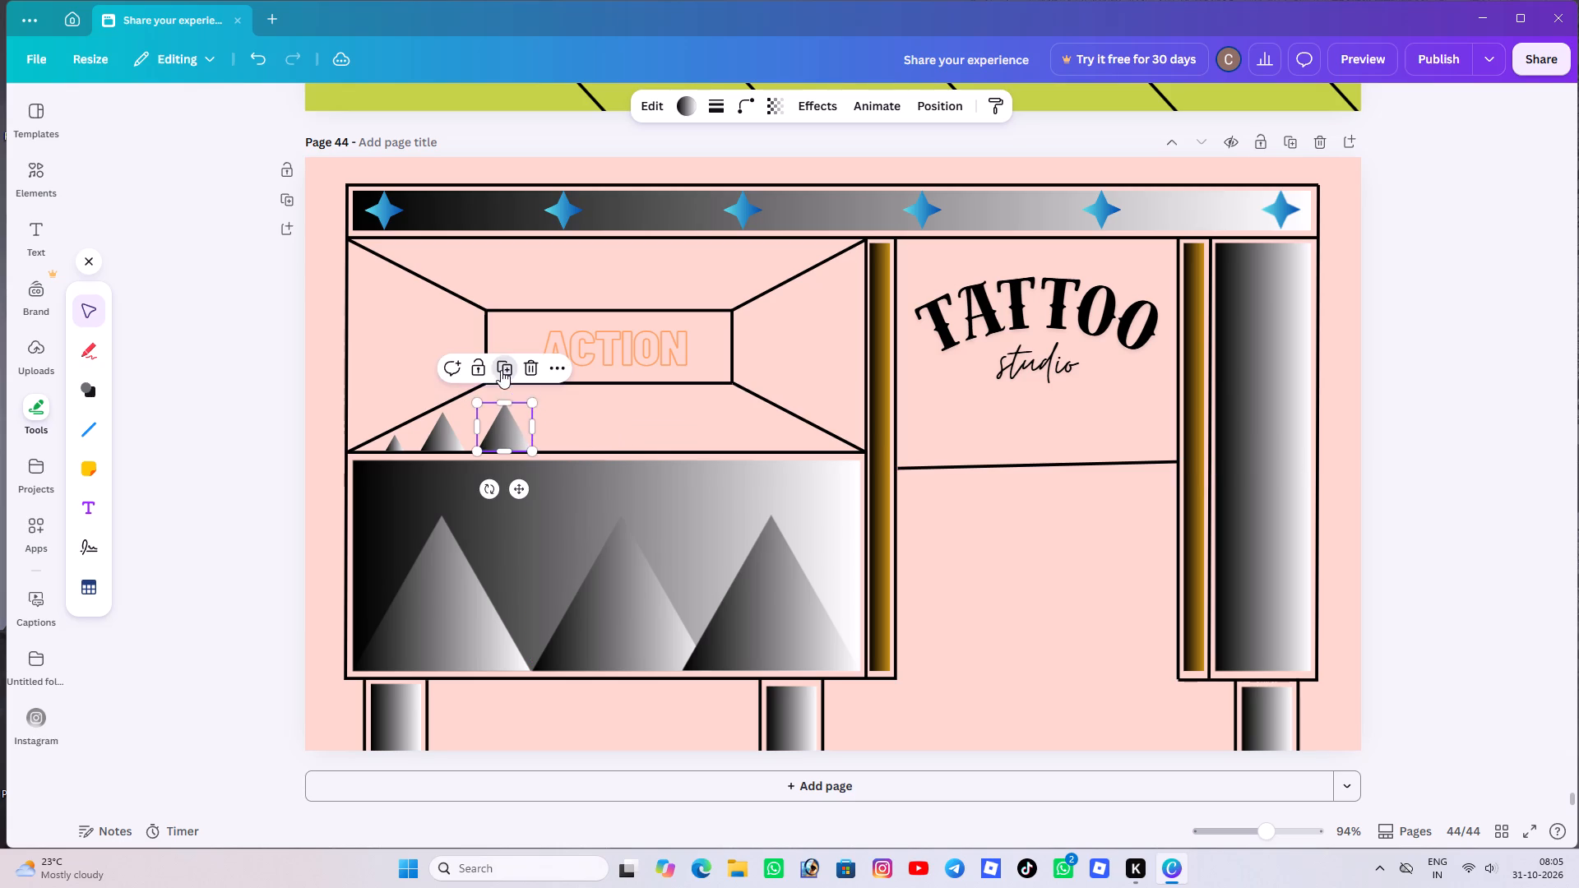
drag(577, 477, 587, 483)
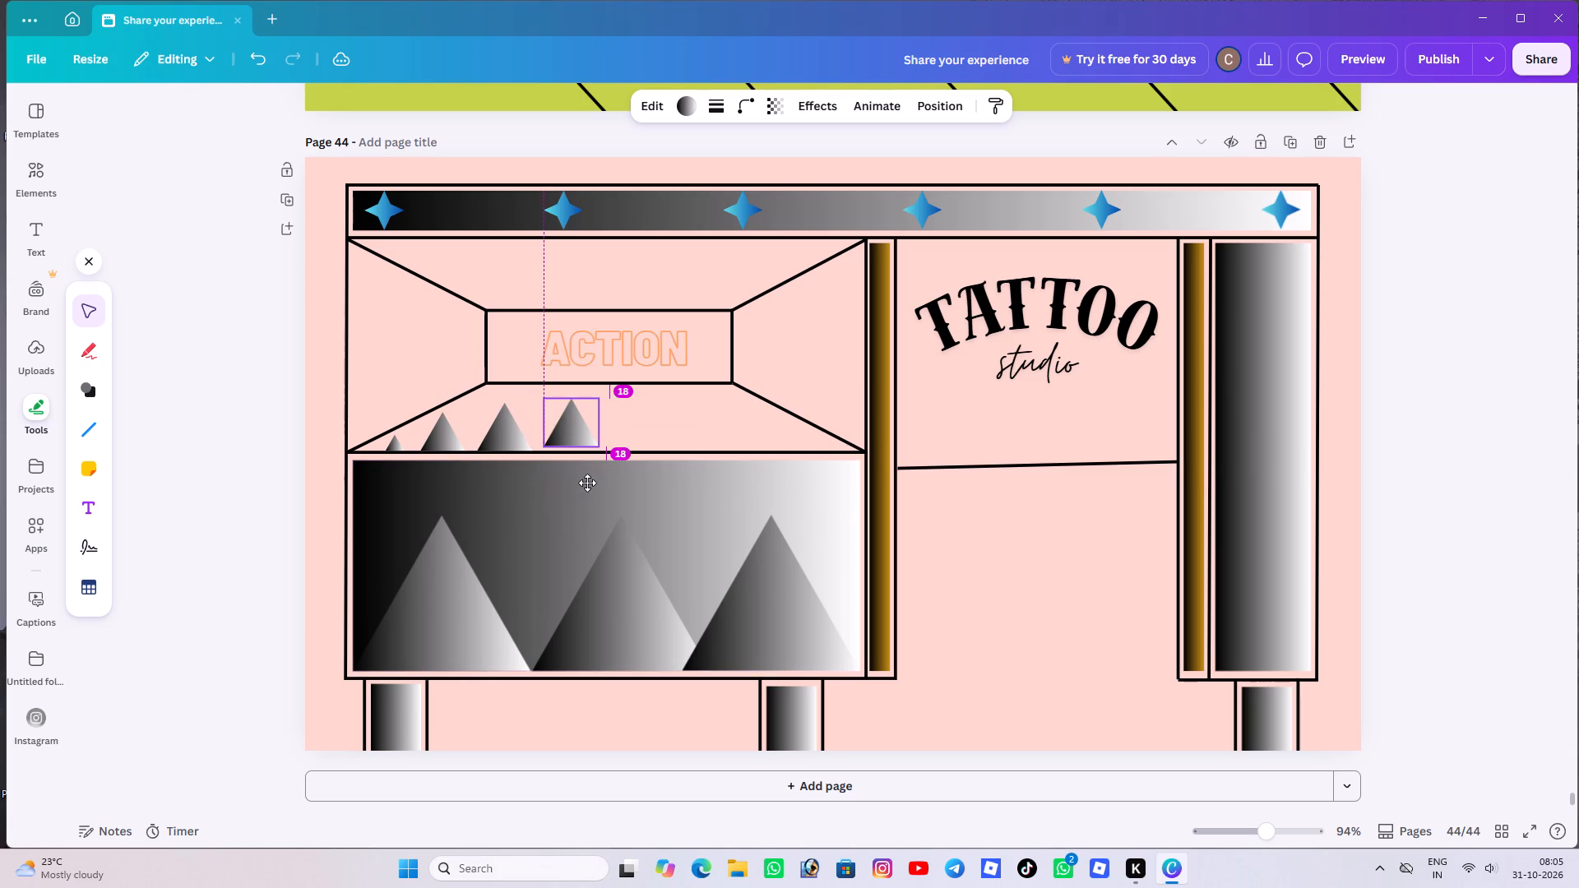
drag(587, 483, 583, 488)
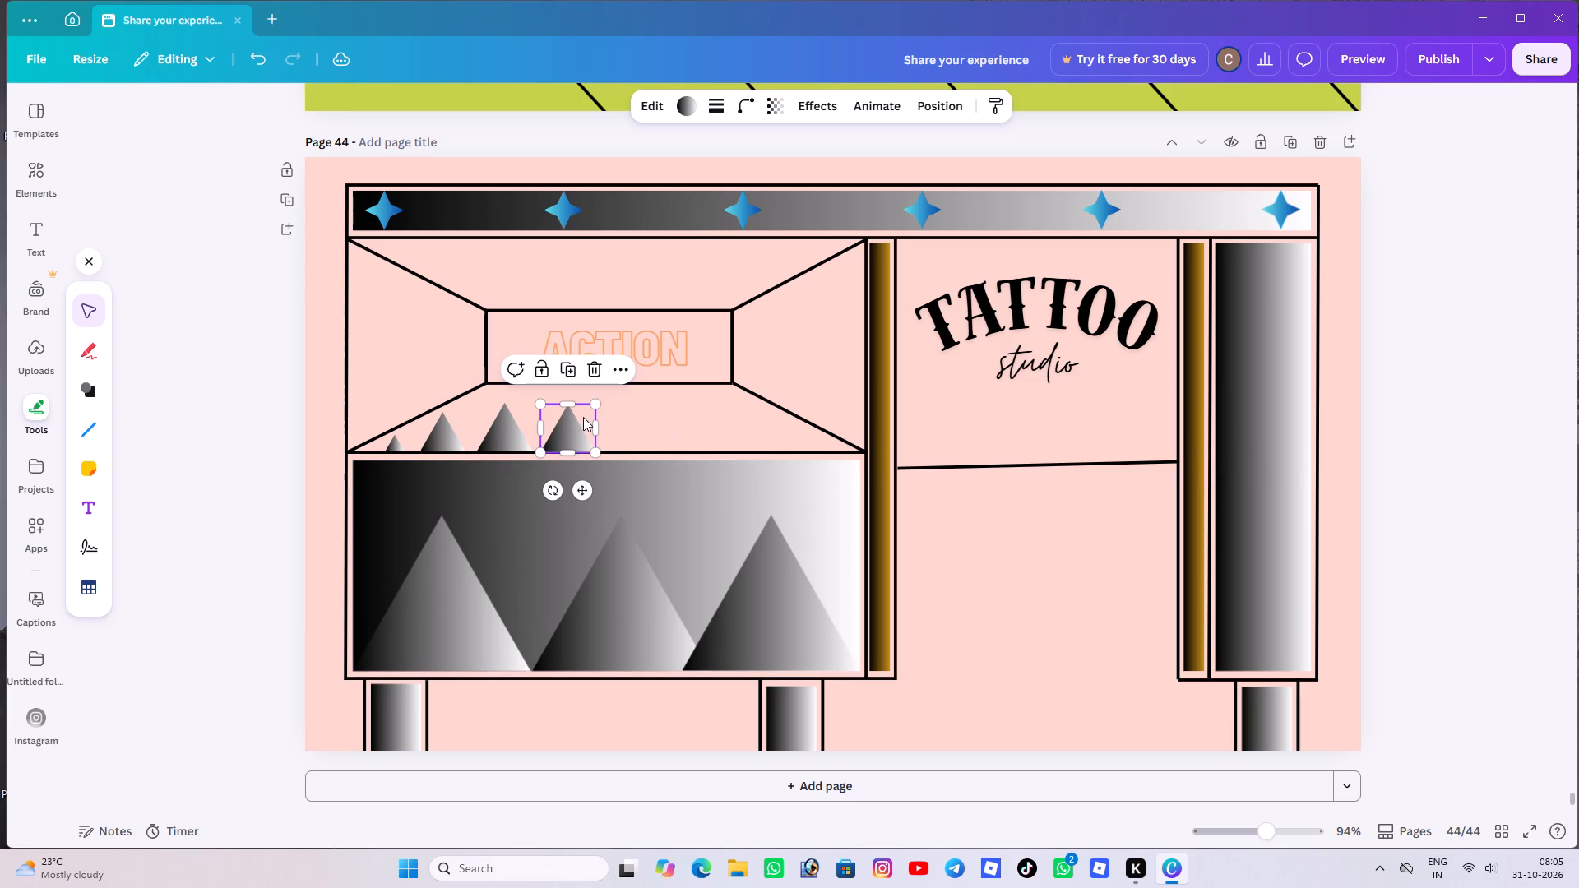
drag(596, 400, 601, 393)
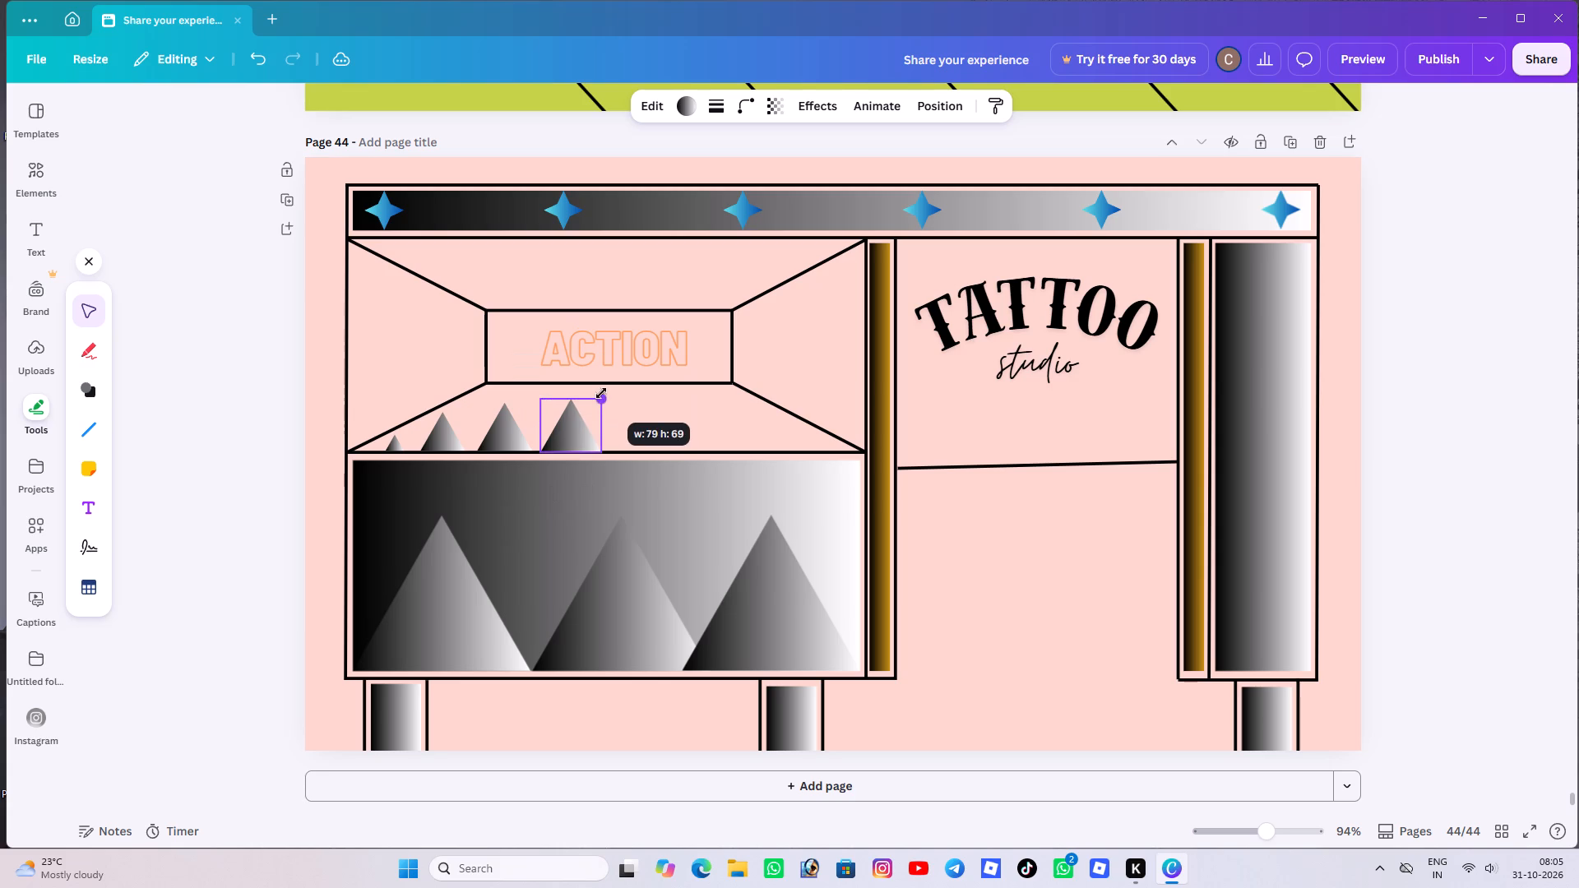
drag(601, 393, 604, 390)
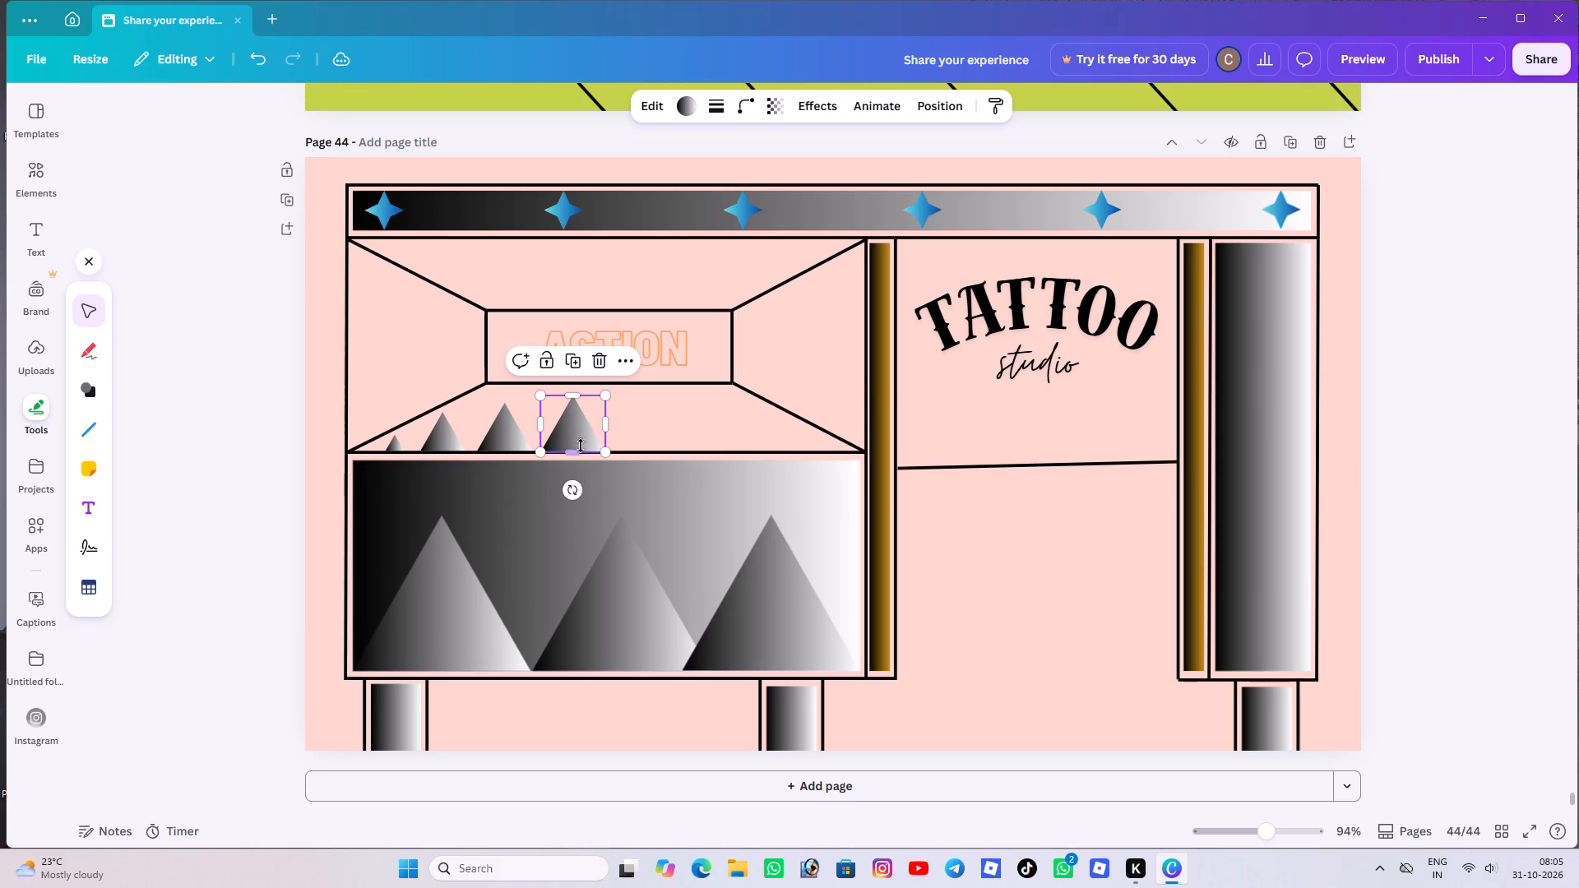
Duplicate the fourth small triangle, place the copy to its right on the base line and fine-tune its size to nearly match.
click(581, 361)
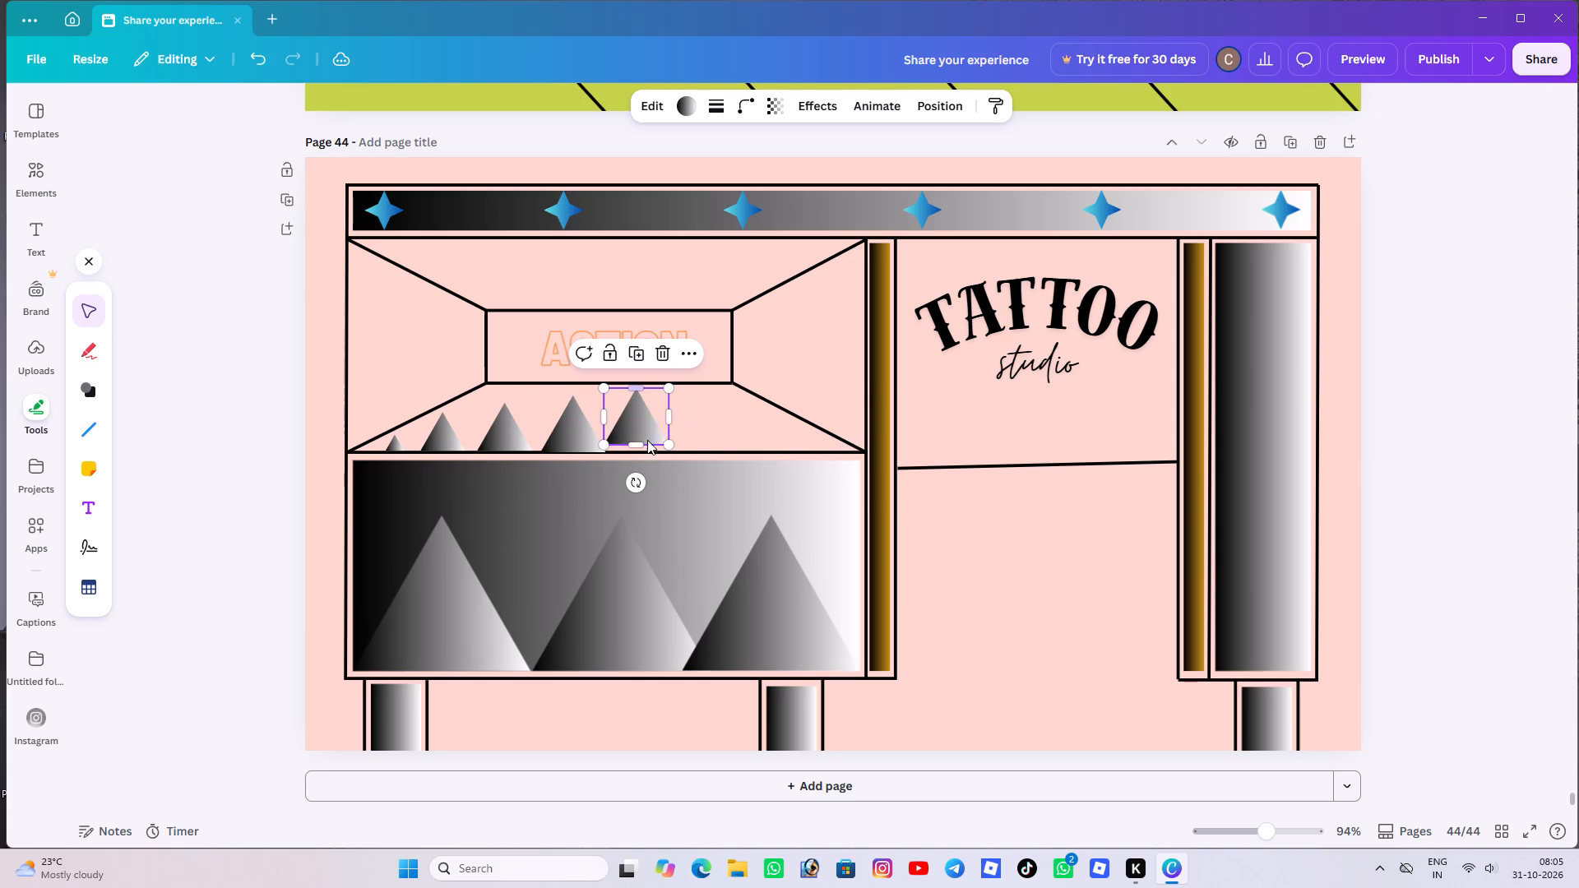
click(662, 481)
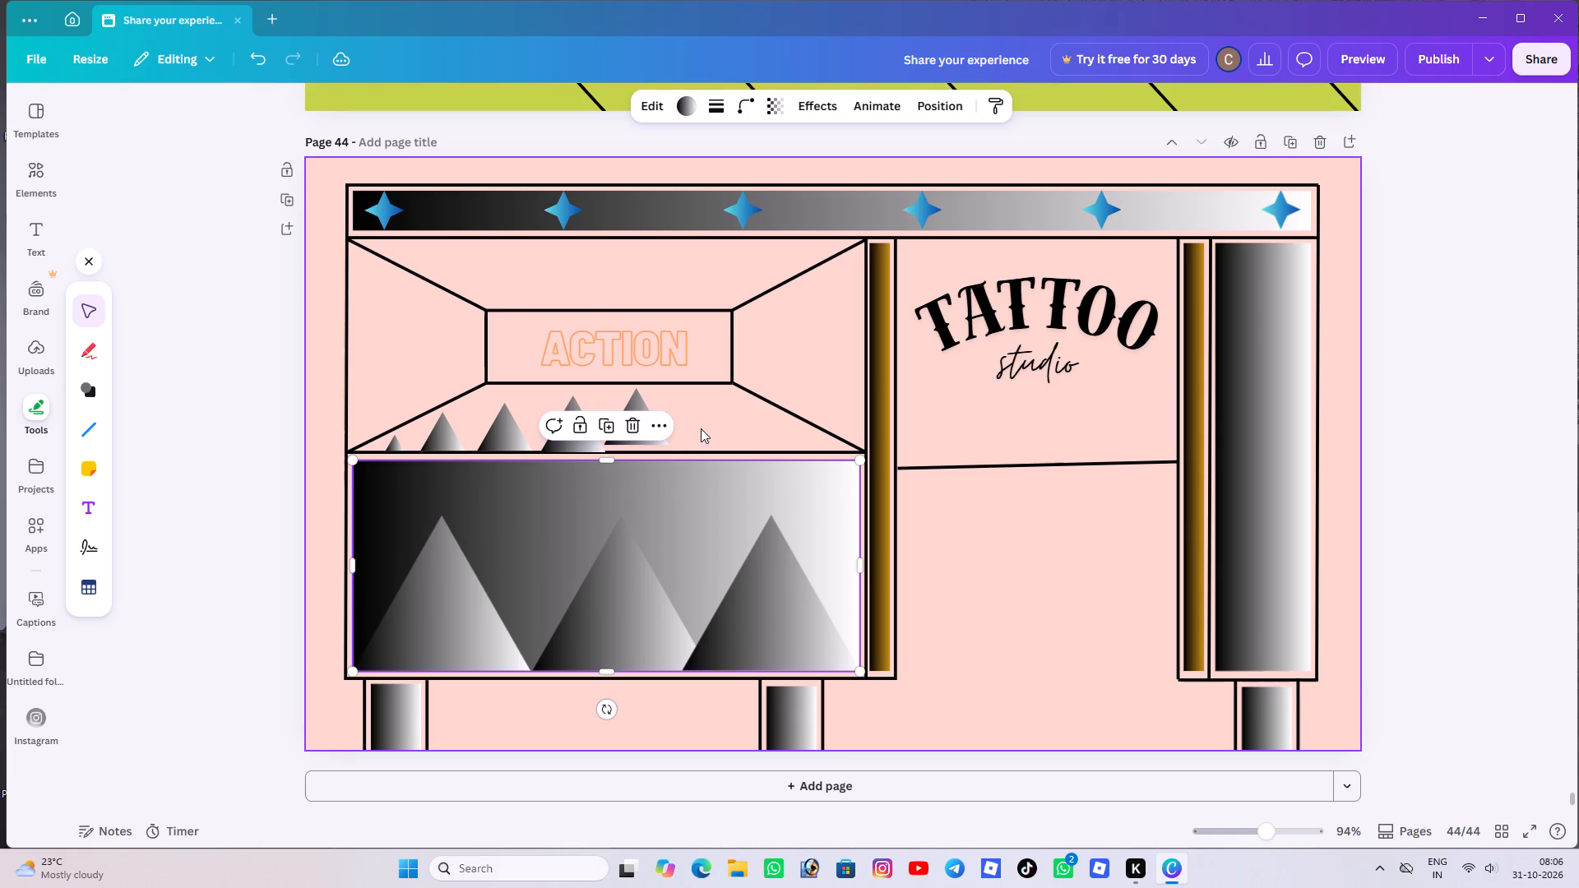
click(701, 428)
click(639, 414)
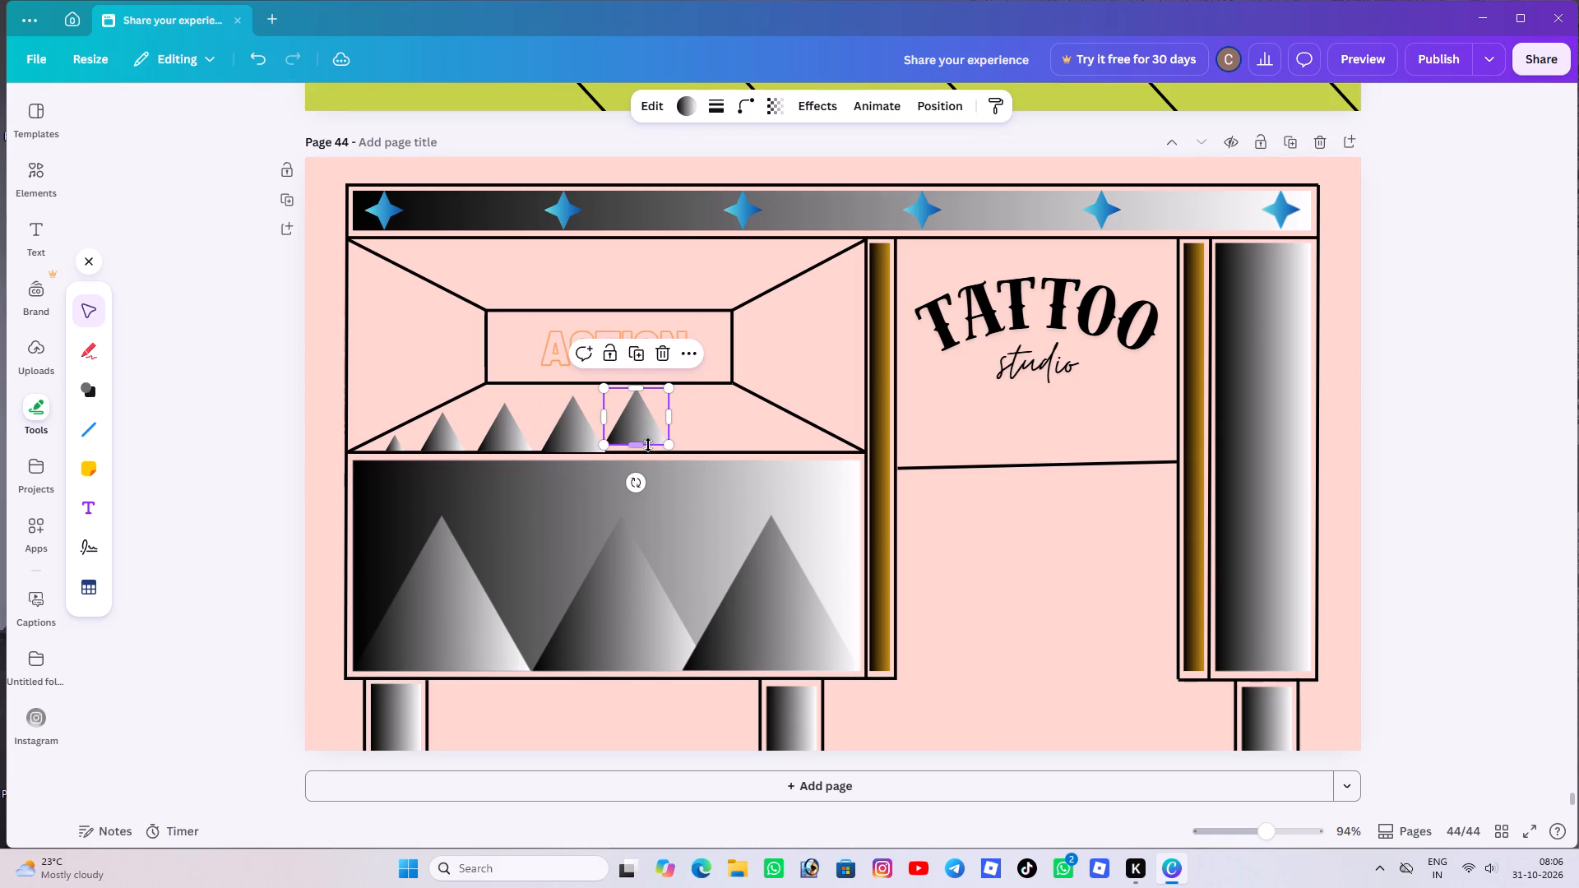
drag(644, 416, 646, 421)
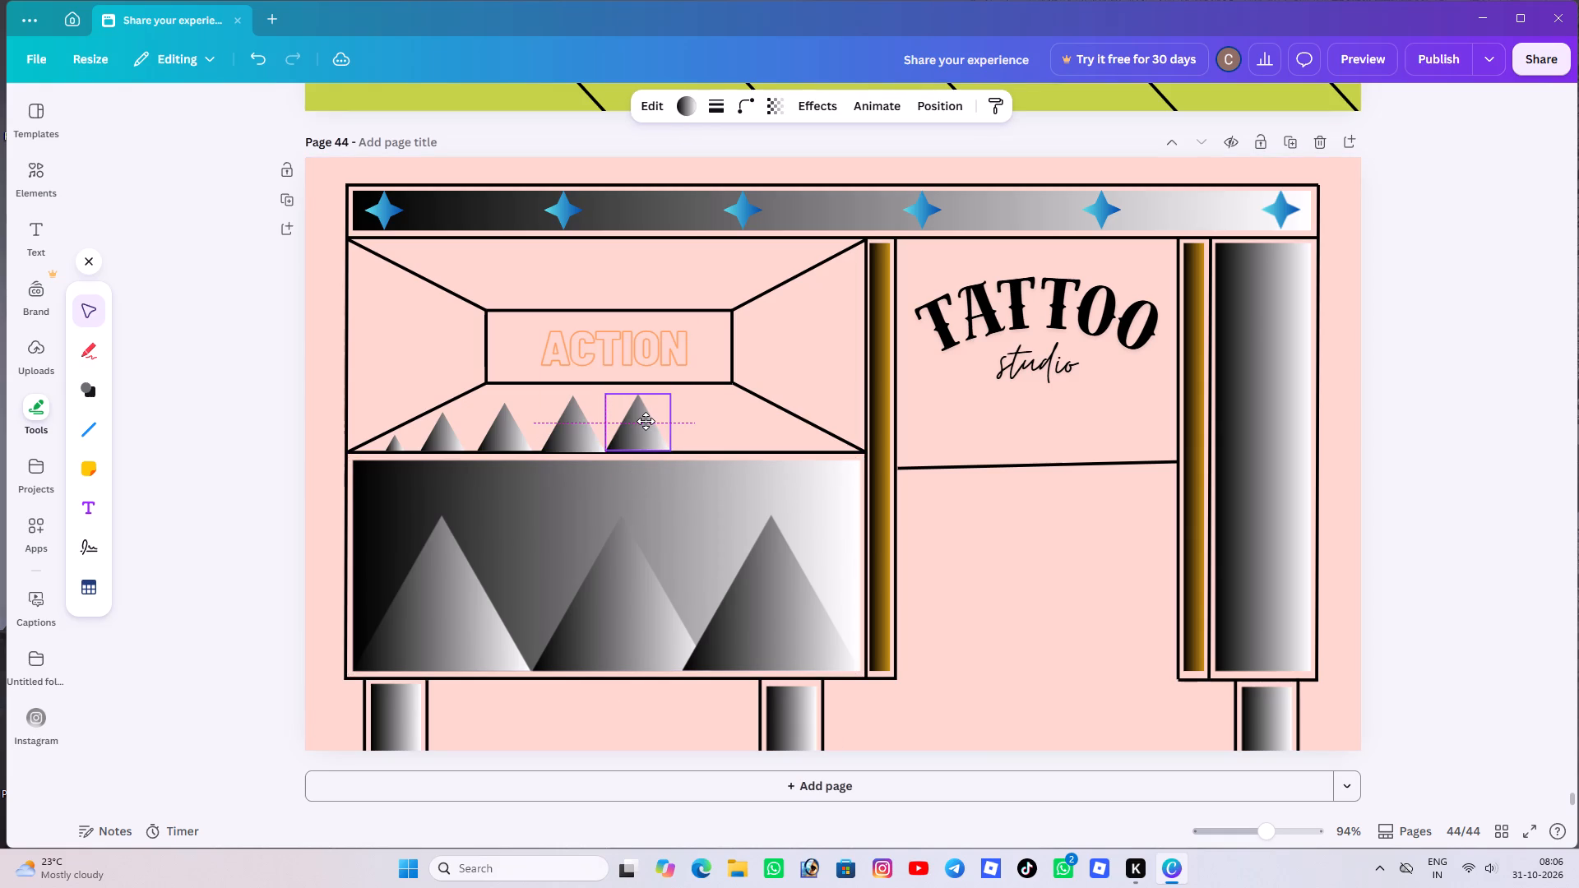
drag(646, 421, 655, 423)
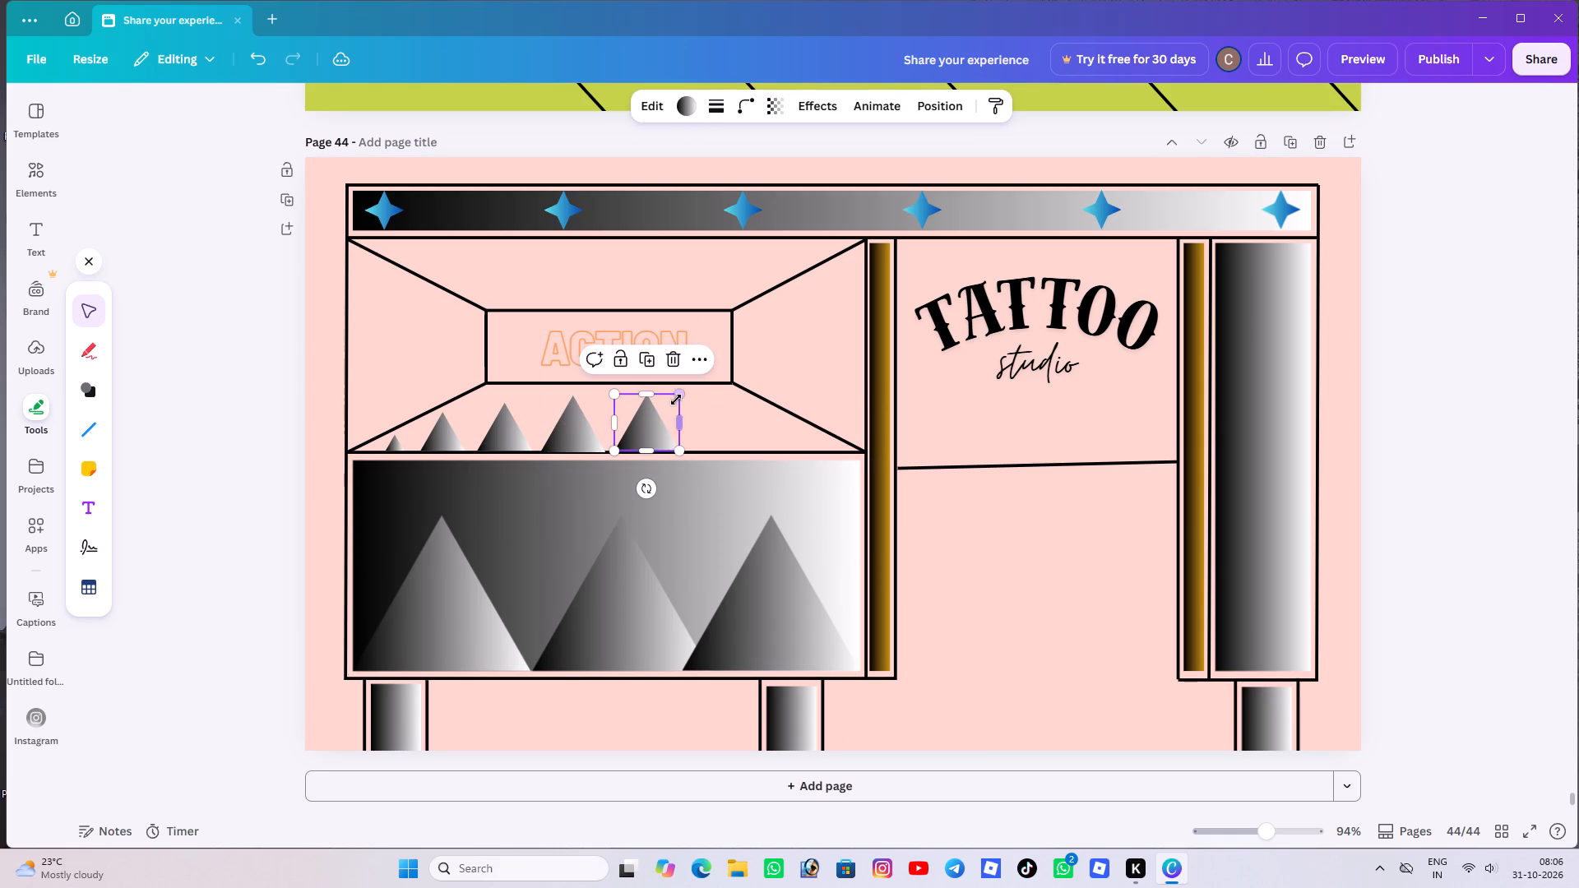
click(676, 398)
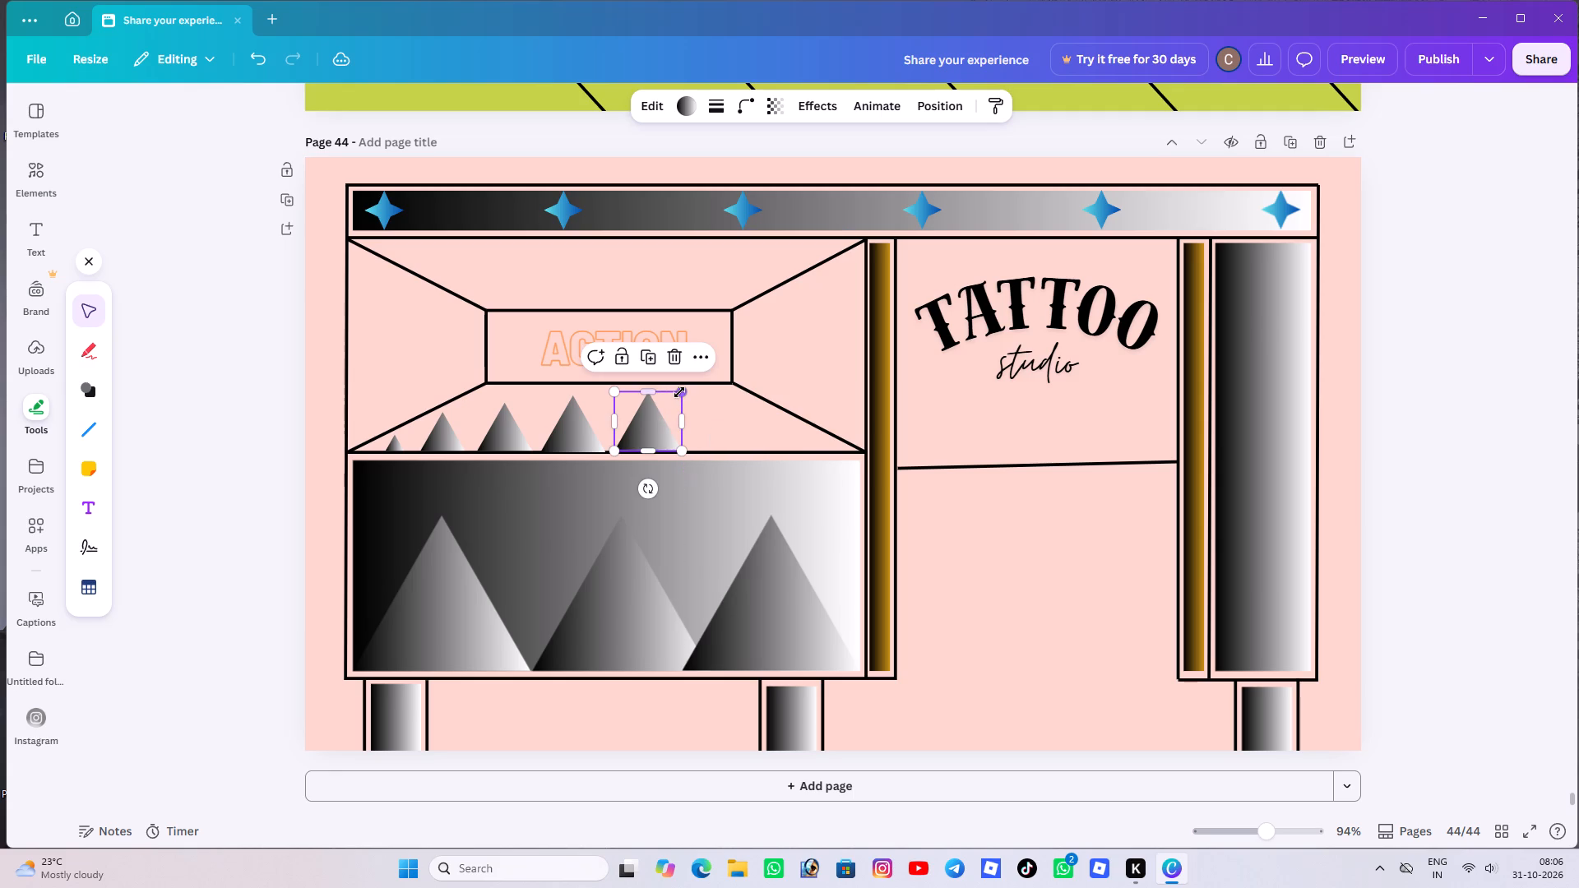
click(680, 392)
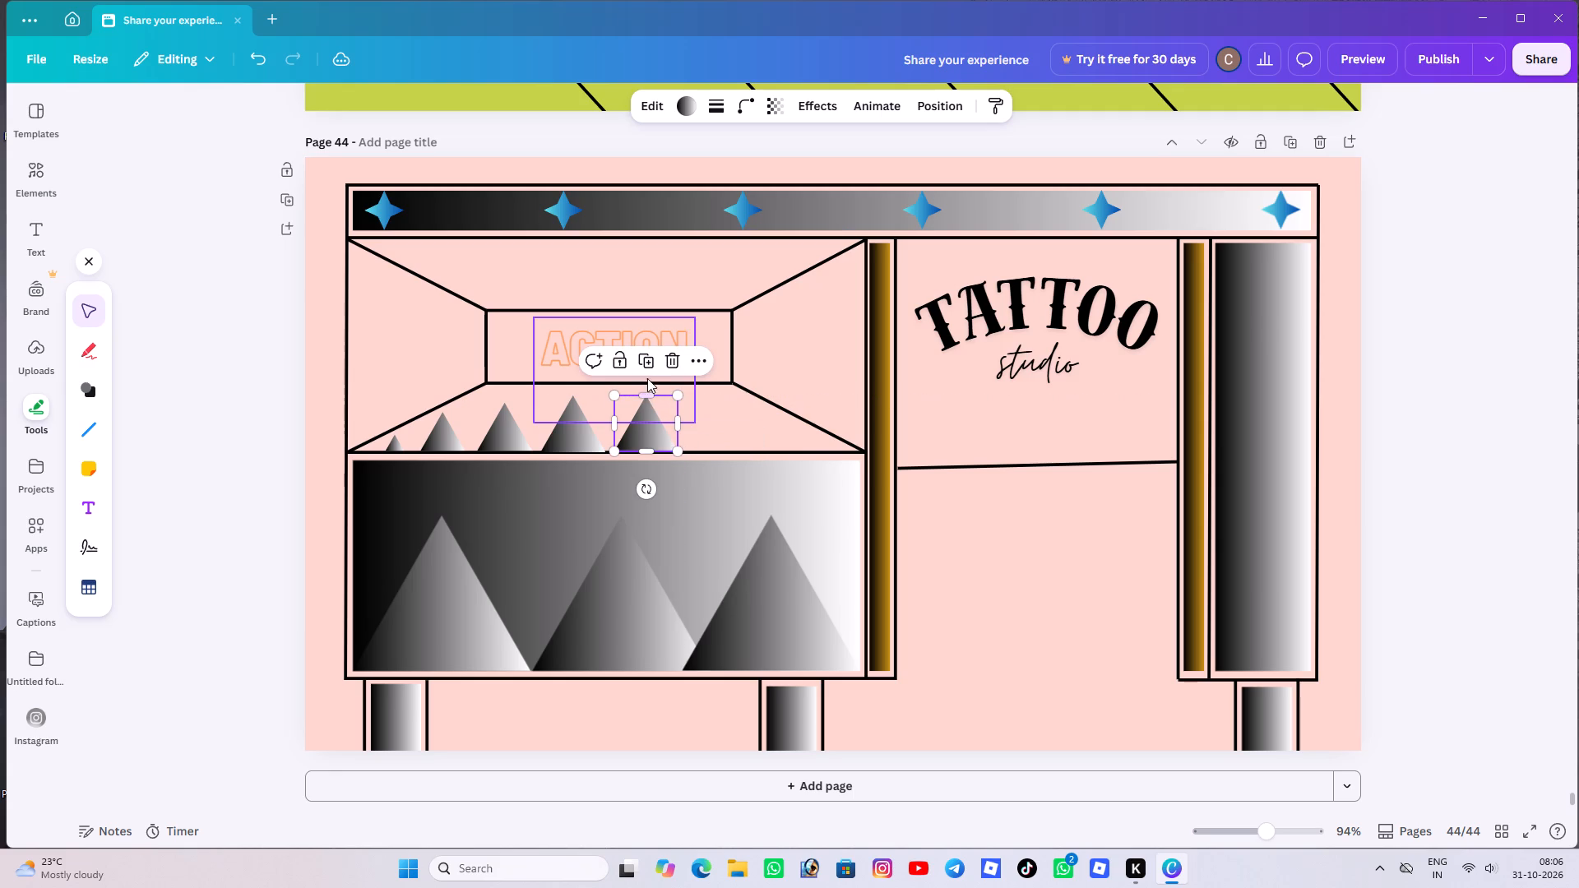
Duplicate the fifth small triangle to its right on the base line and shrink the copy slightly to start the descending side.
click(647, 369)
click(726, 419)
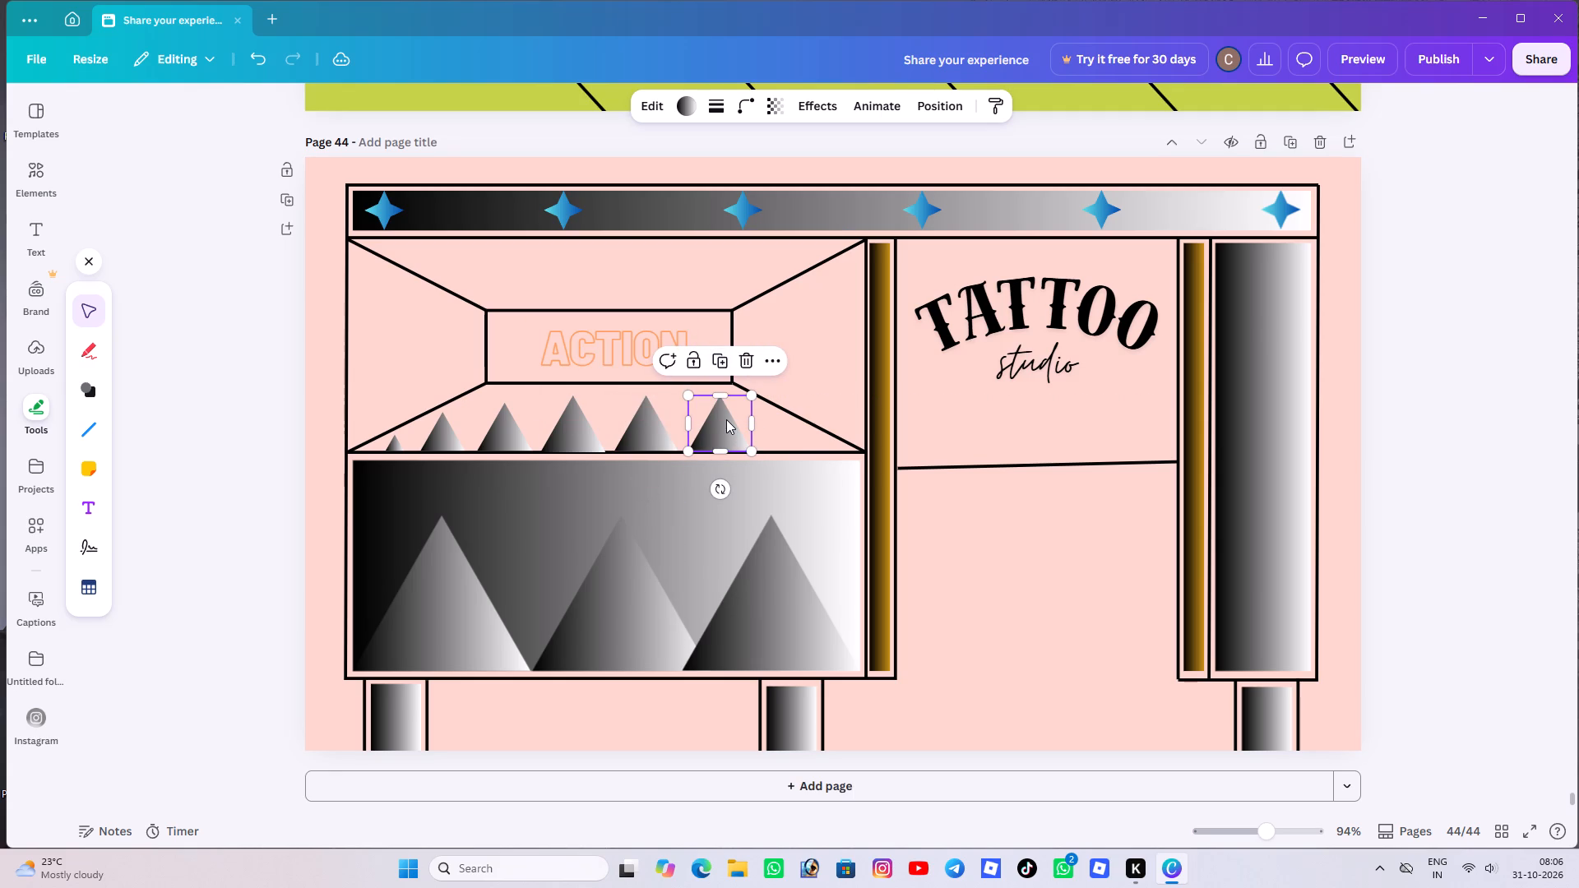
click(748, 398)
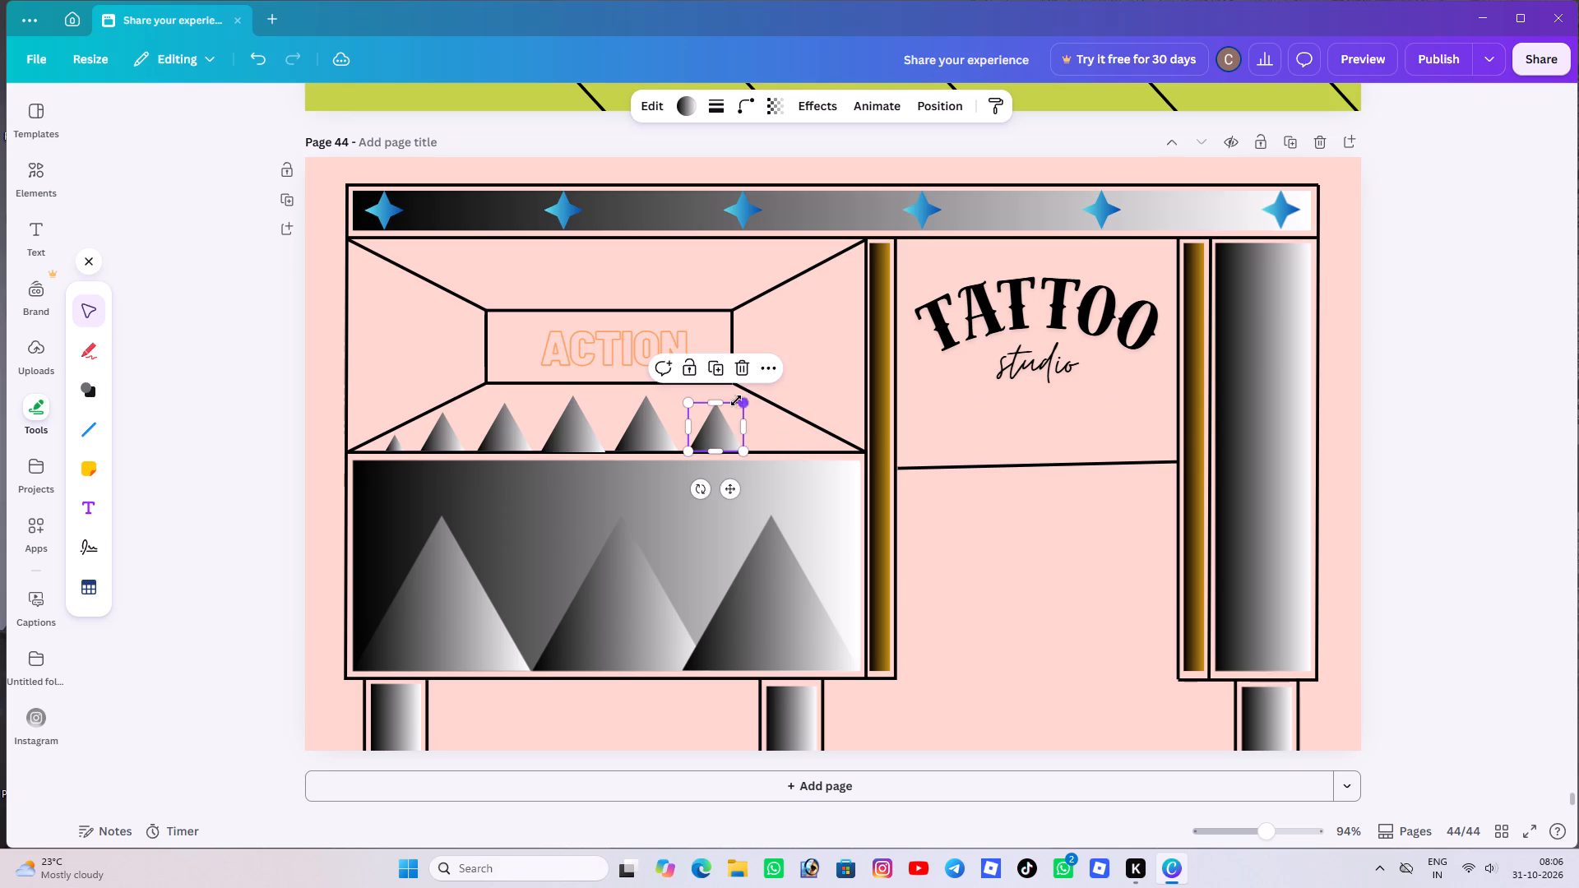
Duplicate the sixth small triangle, shrink the copy to about 60 wide and align it on the base line to its right.
click(718, 373)
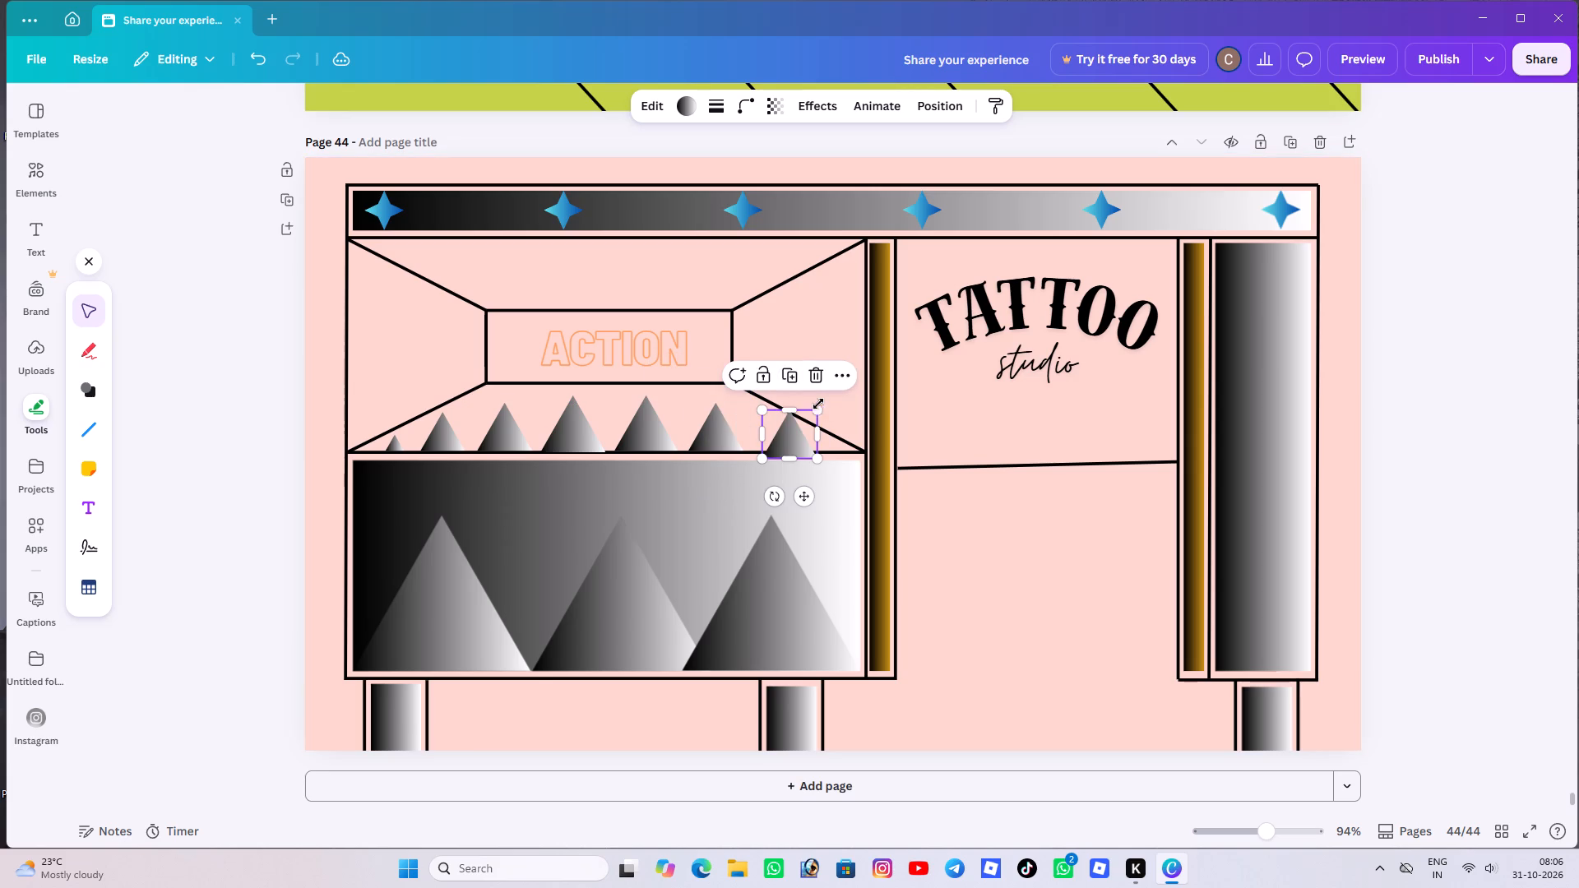
drag(817, 404, 806, 409)
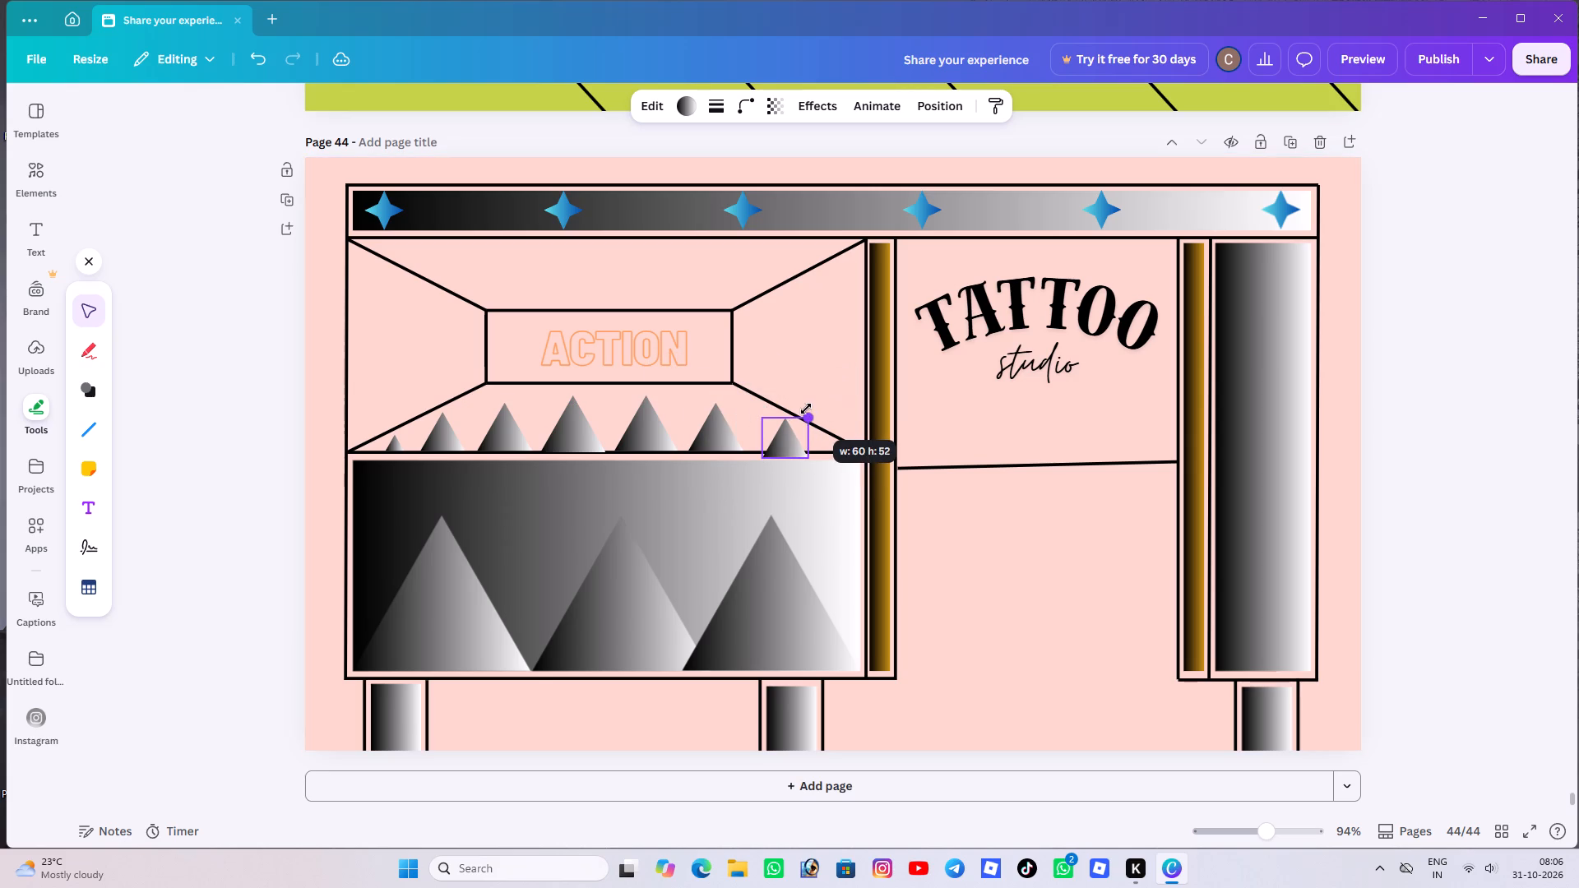
drag(806, 409, 808, 406)
drag(794, 429, 794, 419)
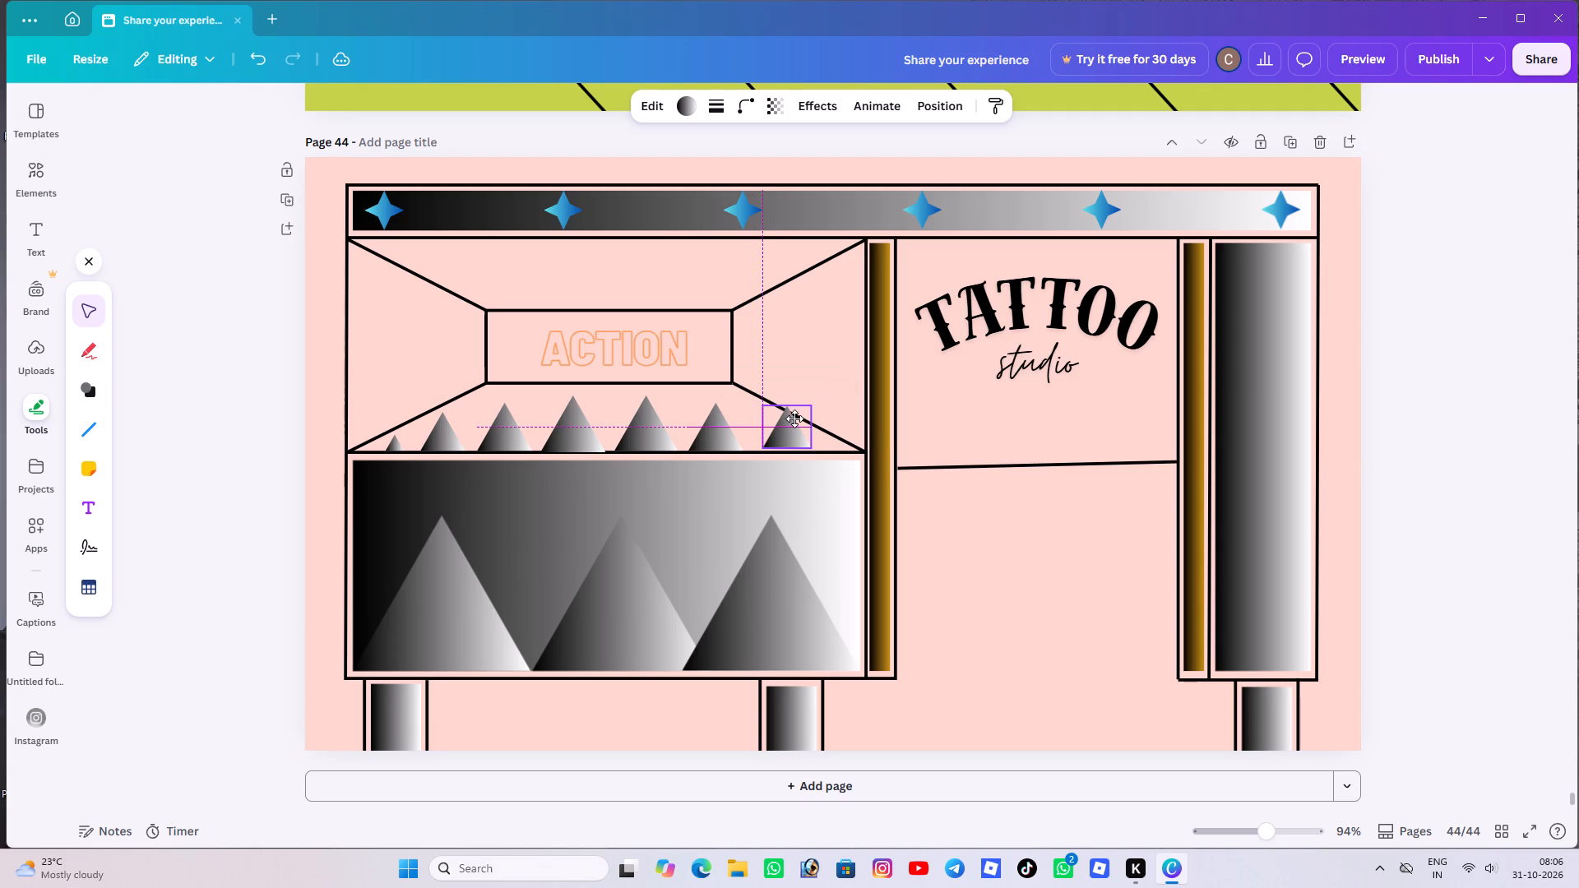
drag(794, 419, 794, 421)
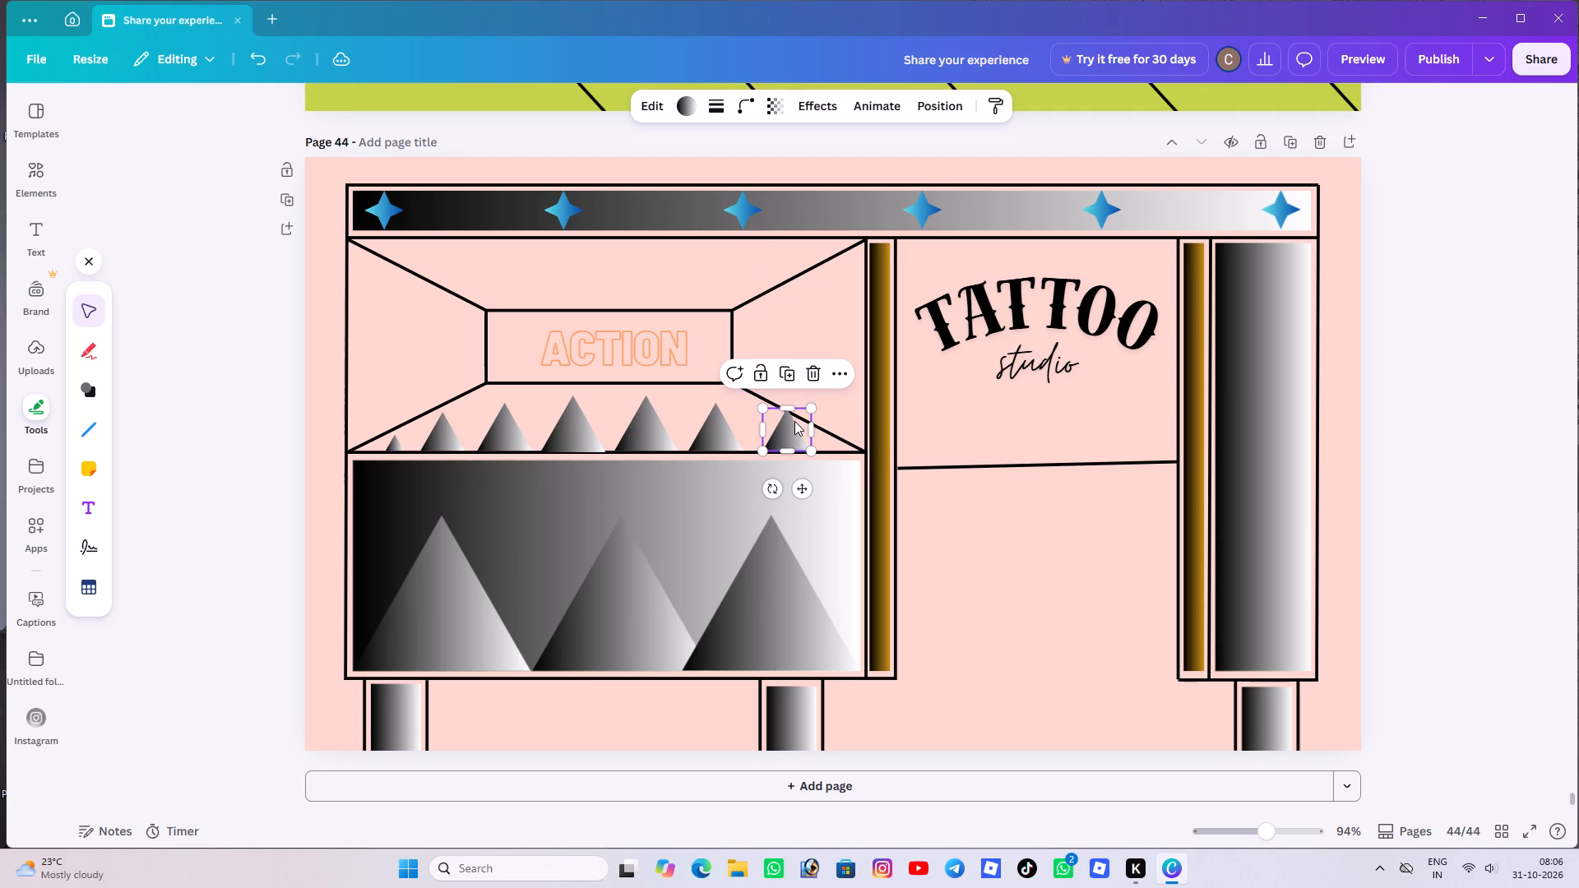
drag(808, 407, 807, 415)
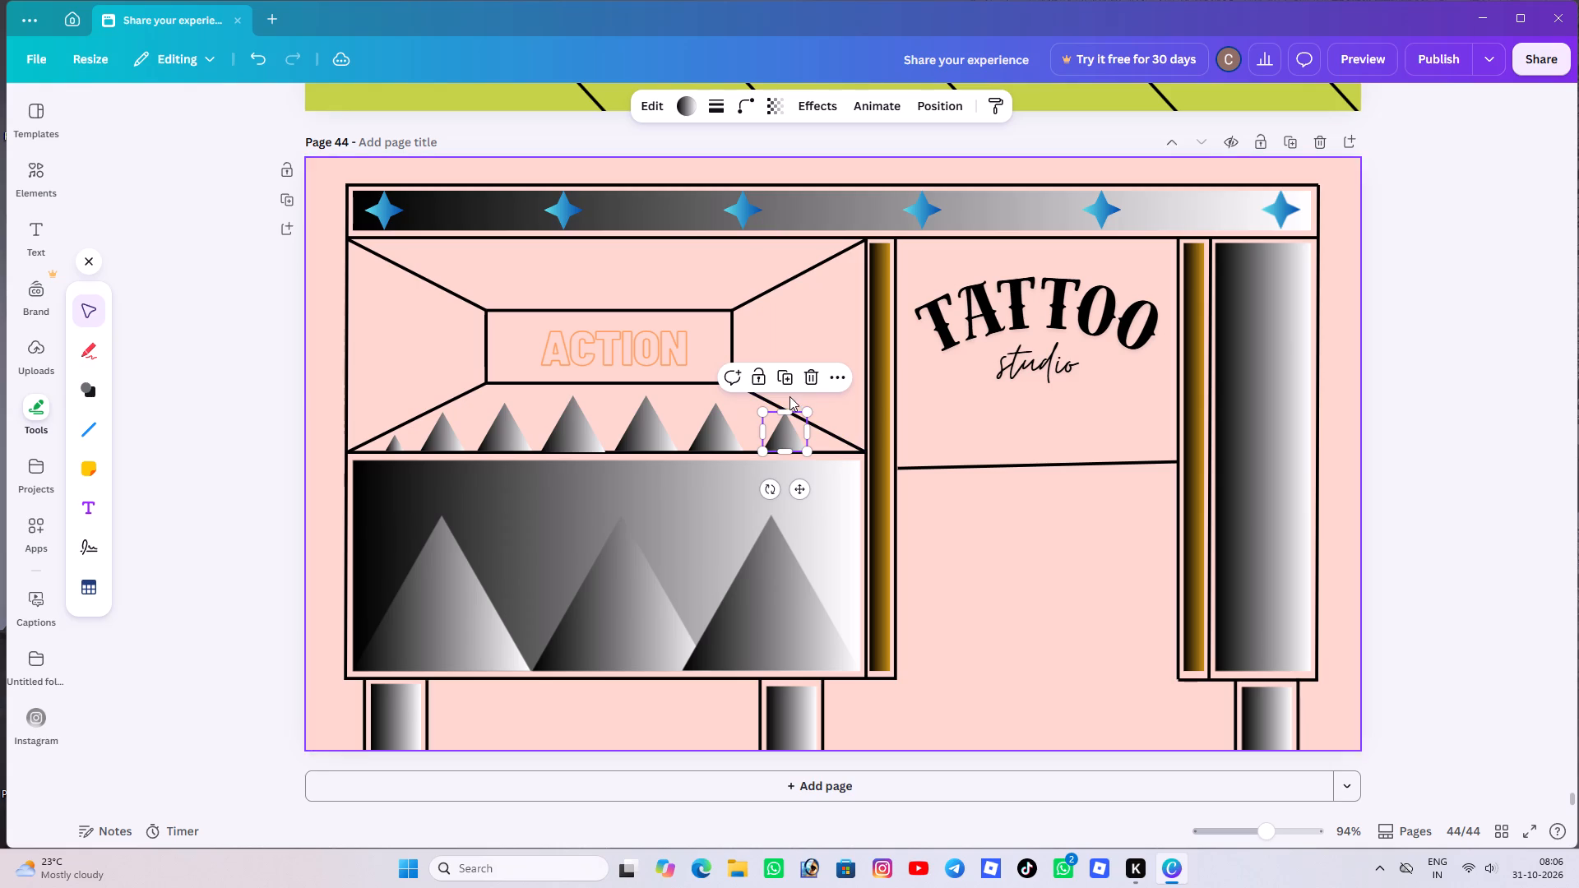
Move the seventh small triangle closer to the sixth, keeping it on the base line with even spacing of about 11.
drag(779, 433, 767, 432)
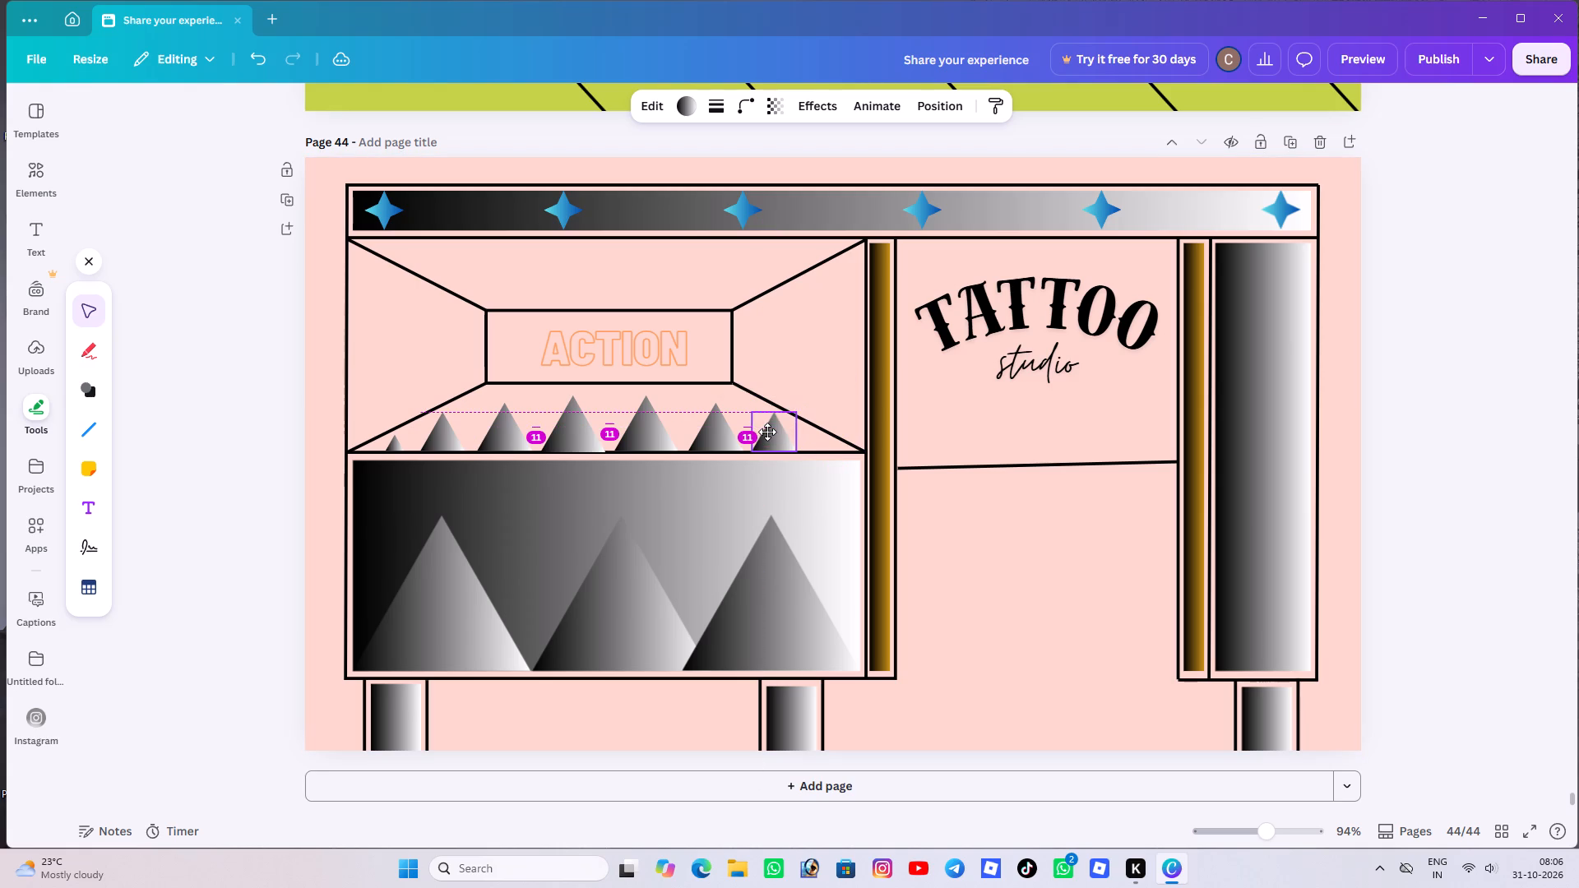
drag(767, 432, 767, 433)
Duplicate the seventh small triangle, shrink the copy to roughly the first triangle's size and set it at the base line's right end.
click(776, 382)
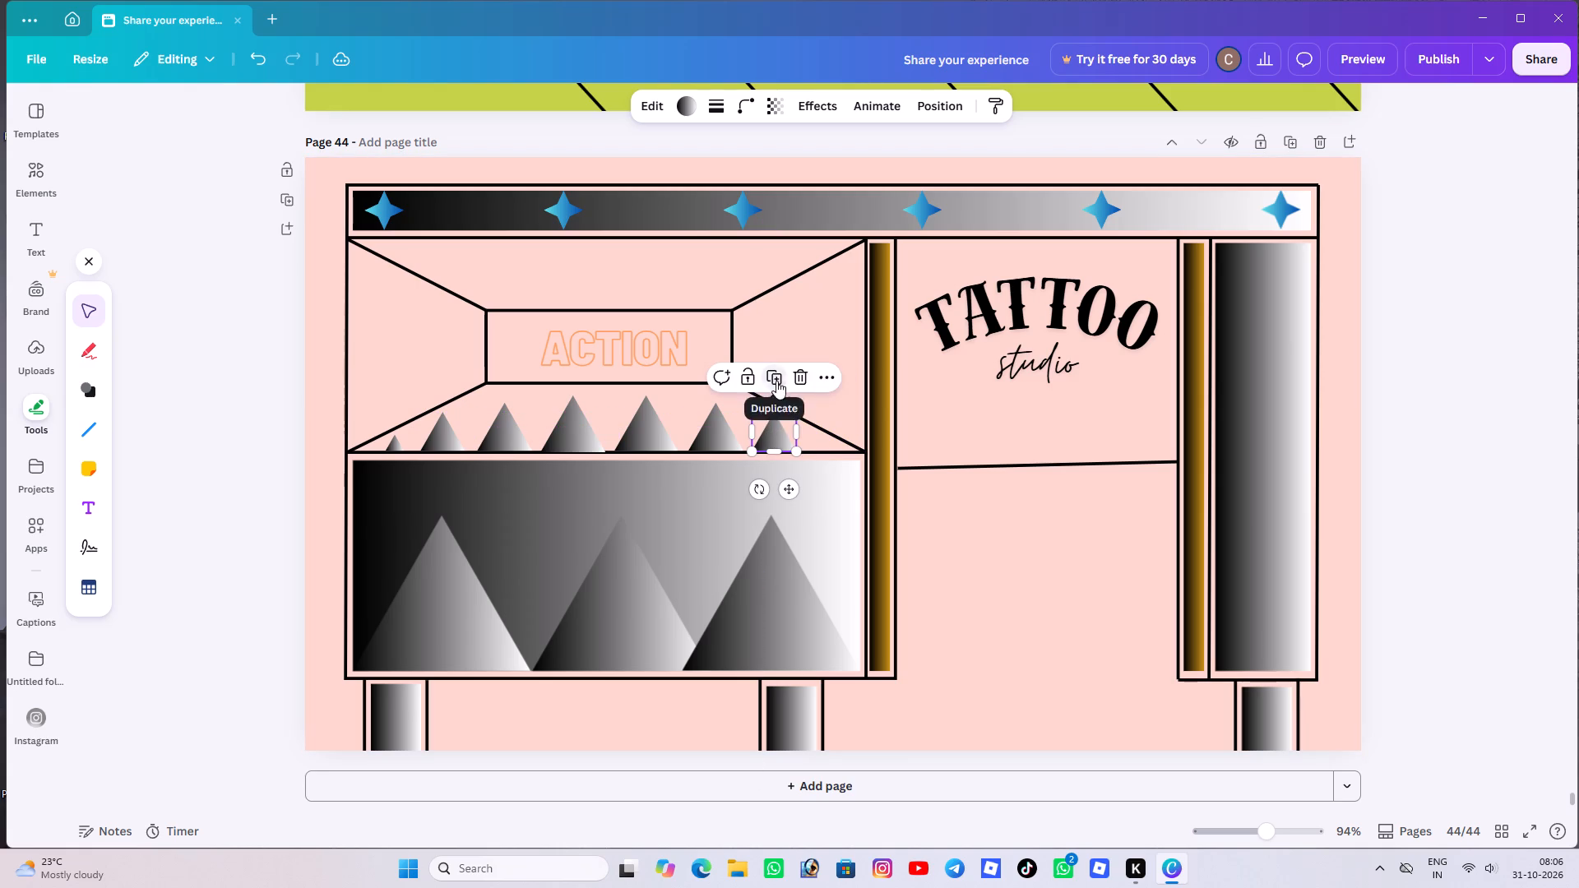
drag(839, 437, 821, 426)
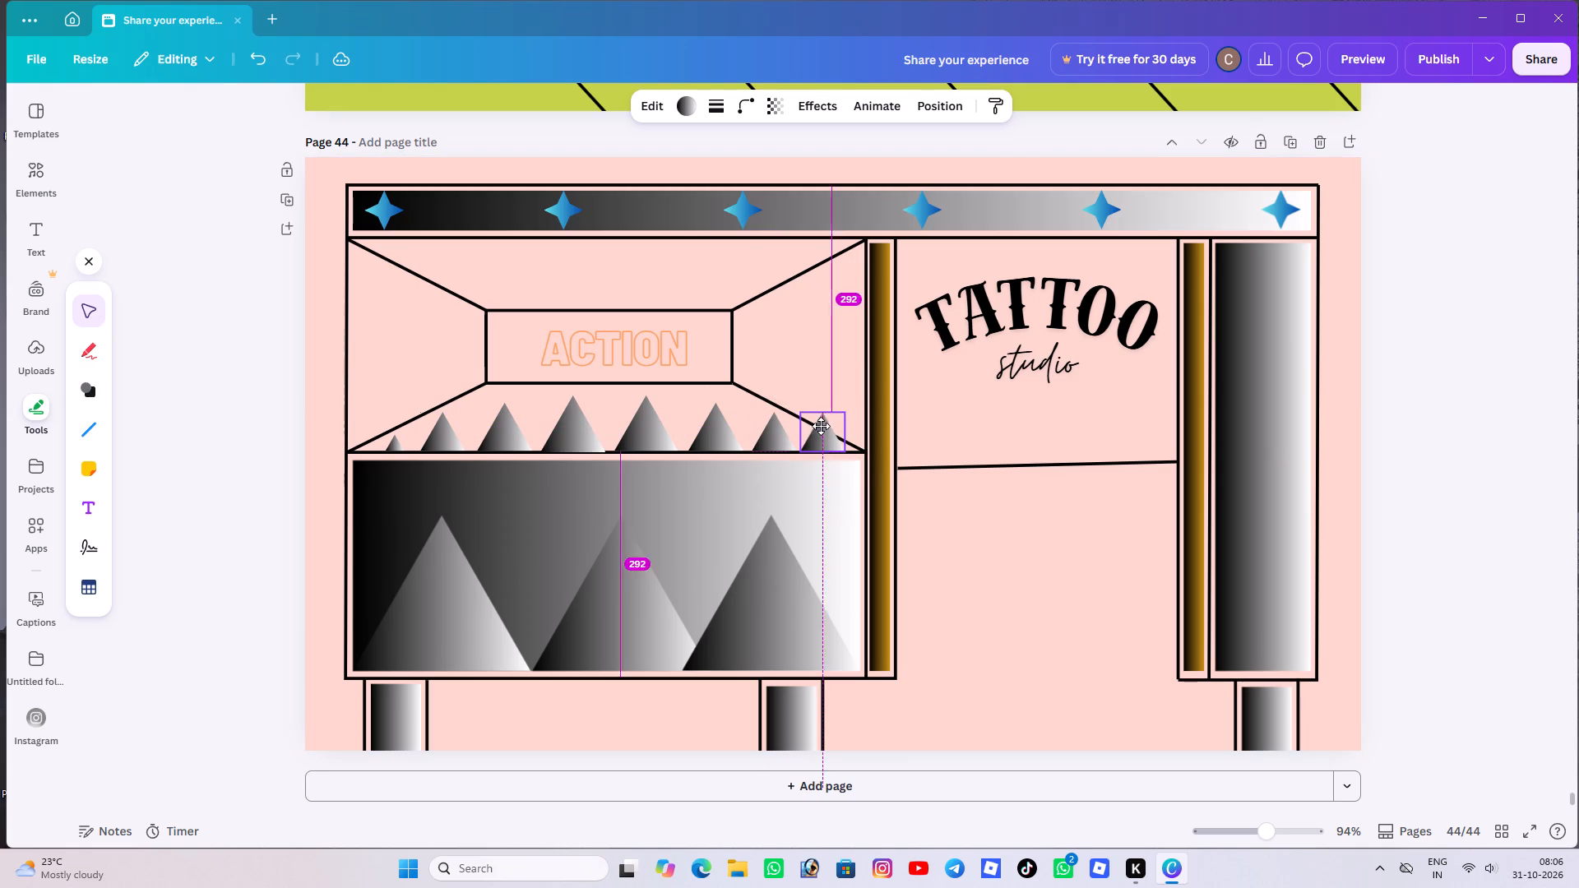
drag(821, 426, 823, 427)
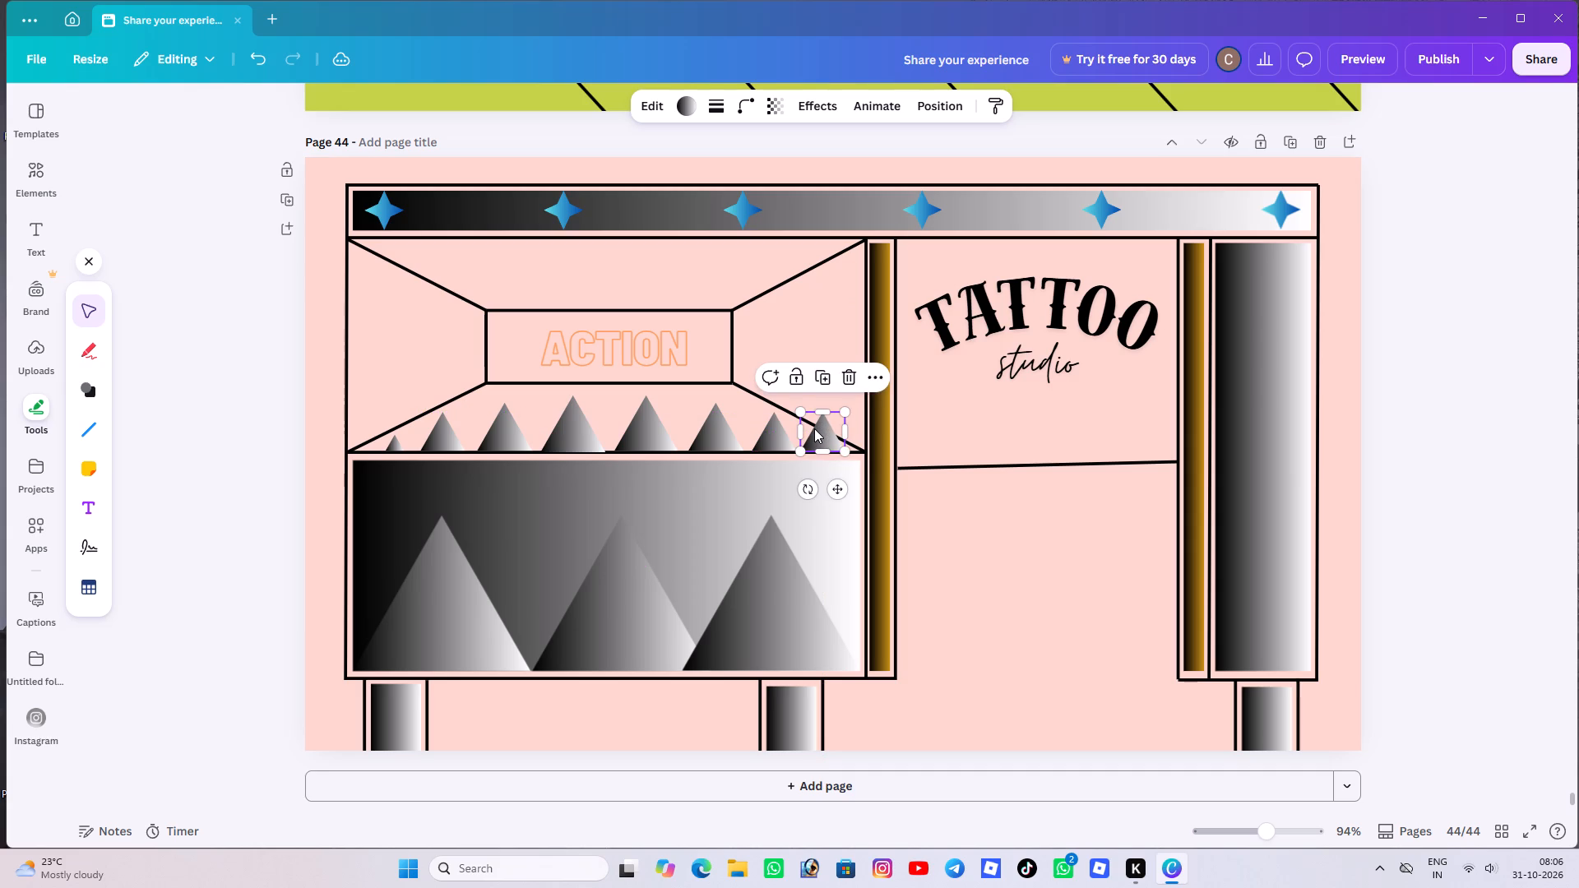
click(814, 428)
drag(841, 411, 830, 436)
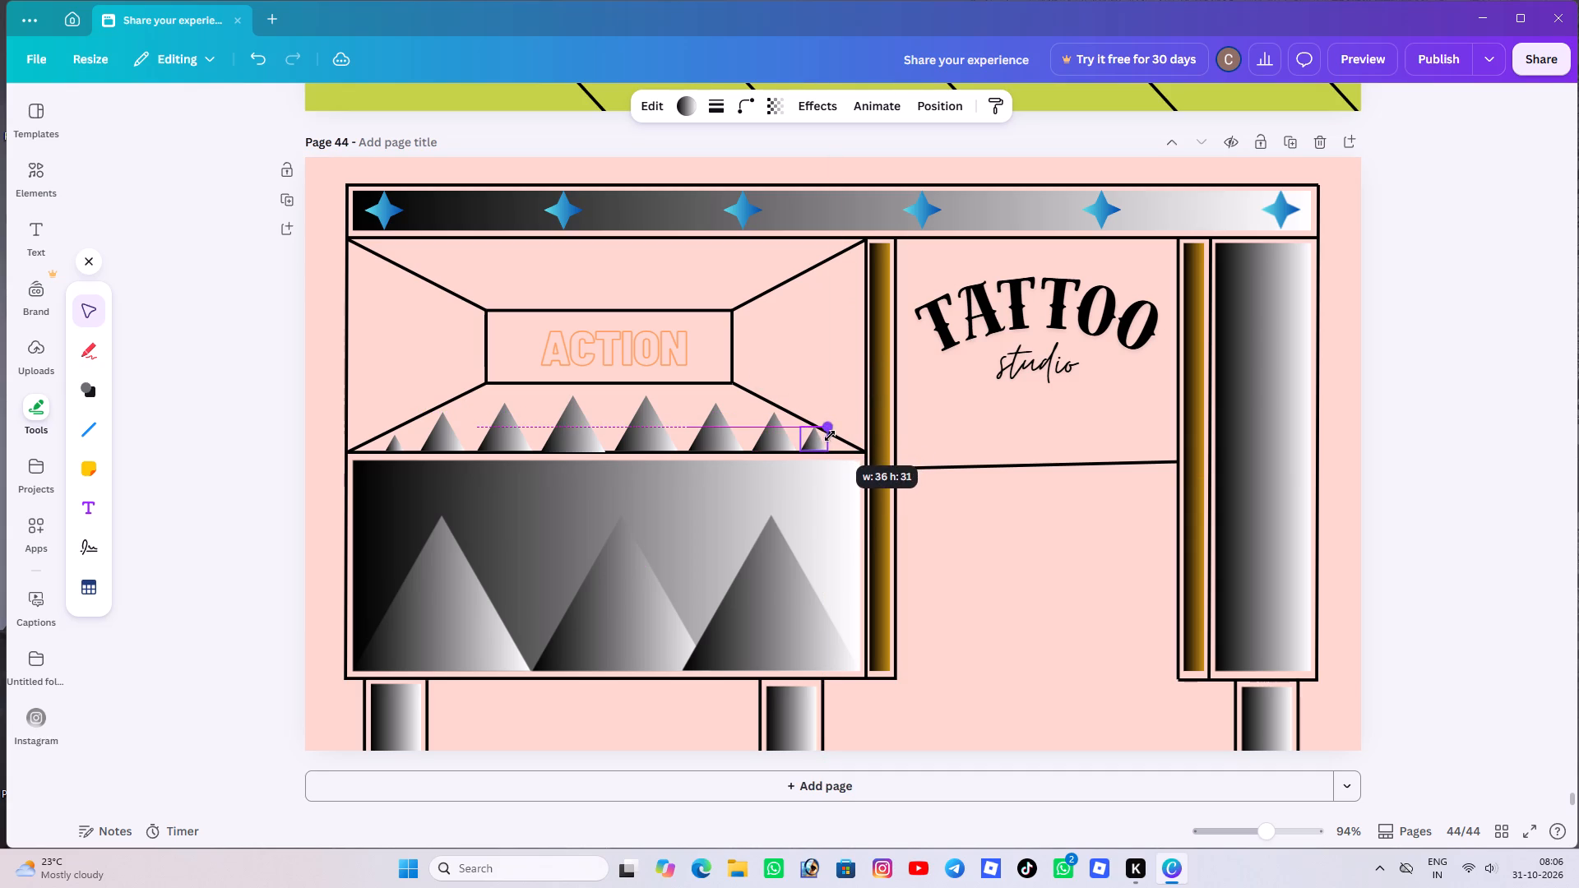
drag(830, 436, 824, 440)
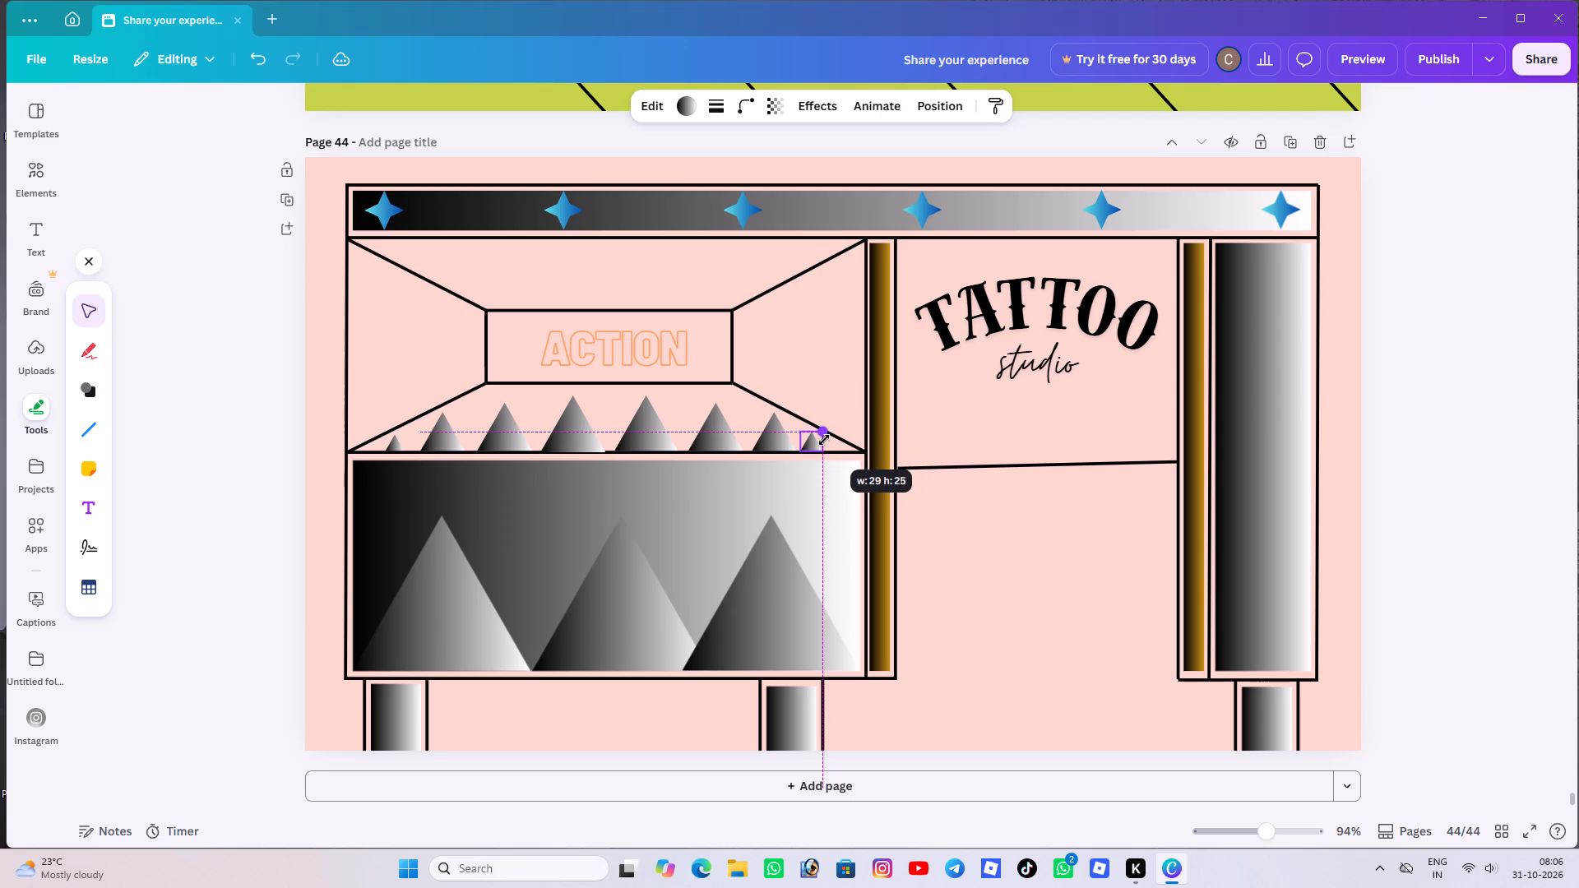
drag(824, 440, 822, 441)
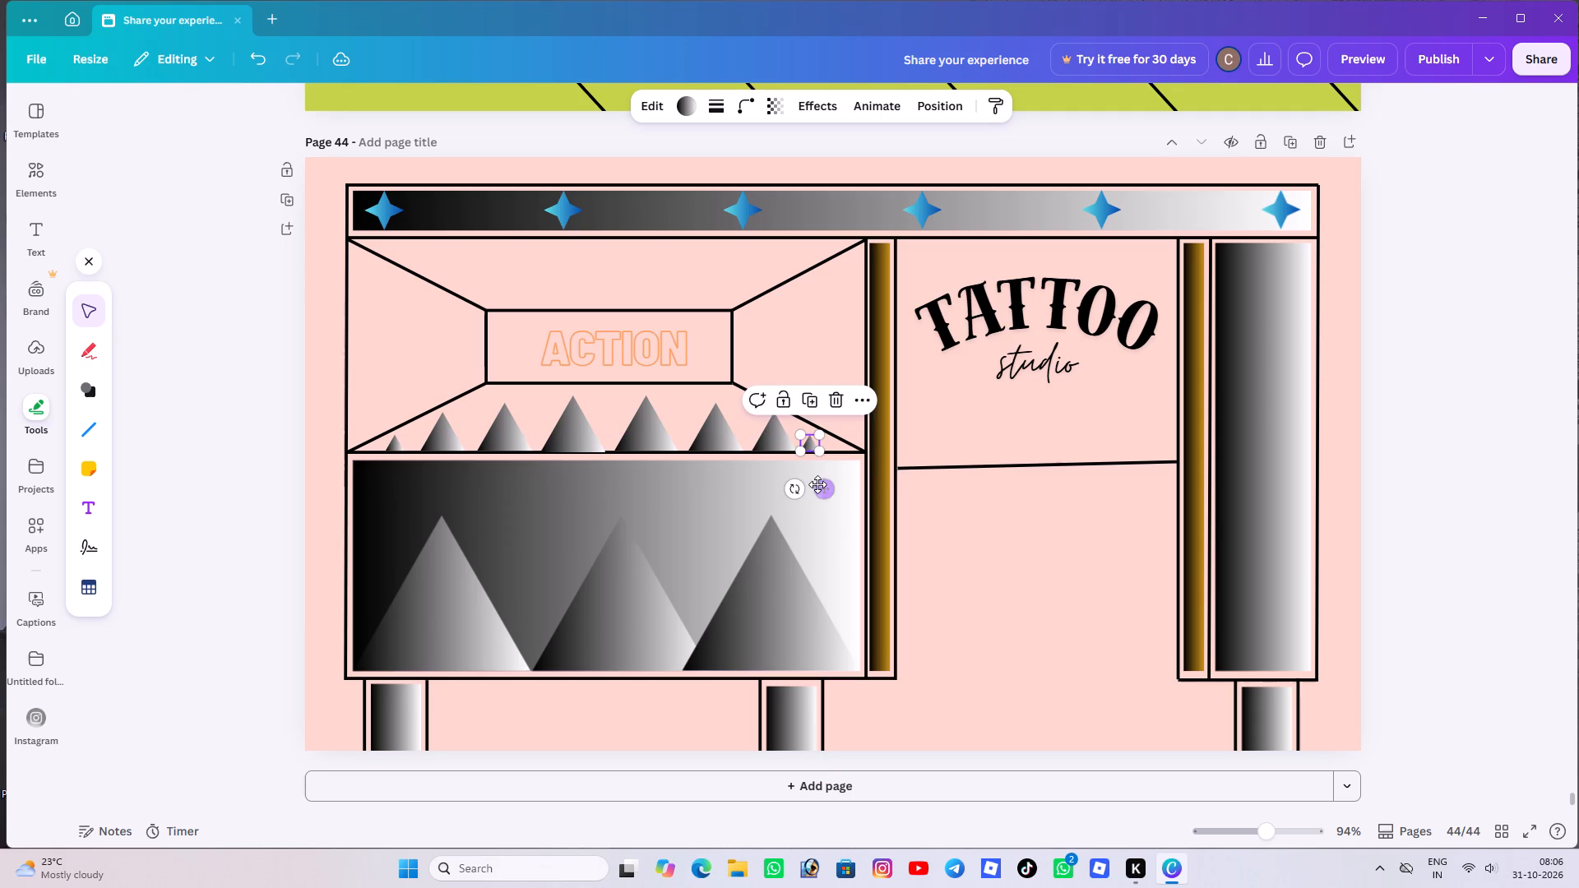
drag(818, 489, 831, 489)
click(811, 355)
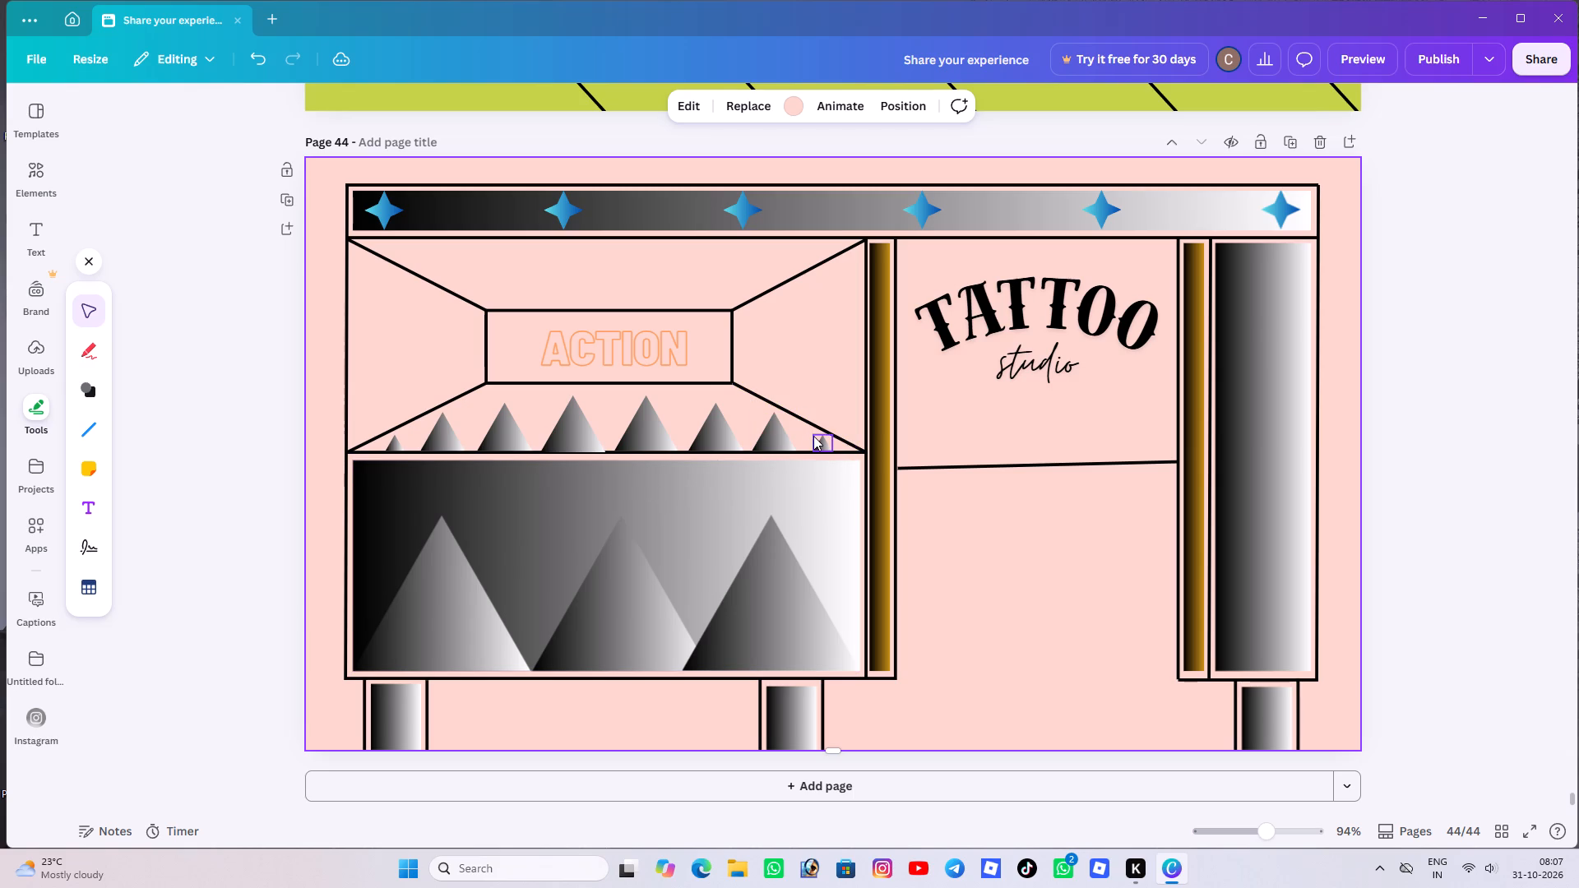
Copy the smallest, leftmost triangle to both ends of the slanted line below the "TATTOO studio" lettering.
click(396, 445)
click(389, 395)
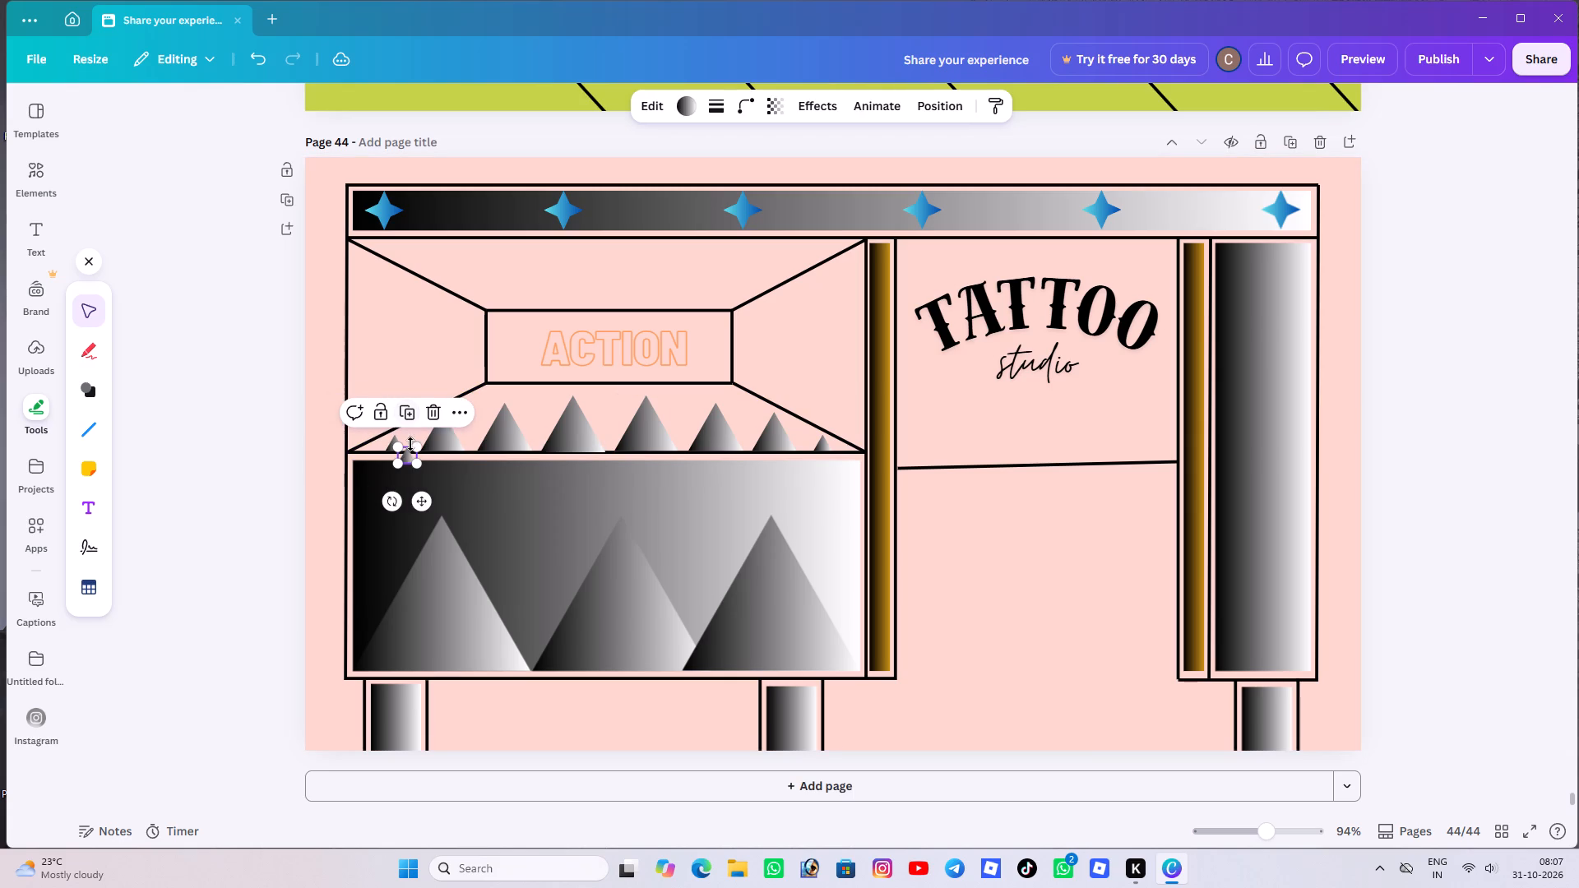
drag(424, 502, 938, 495)
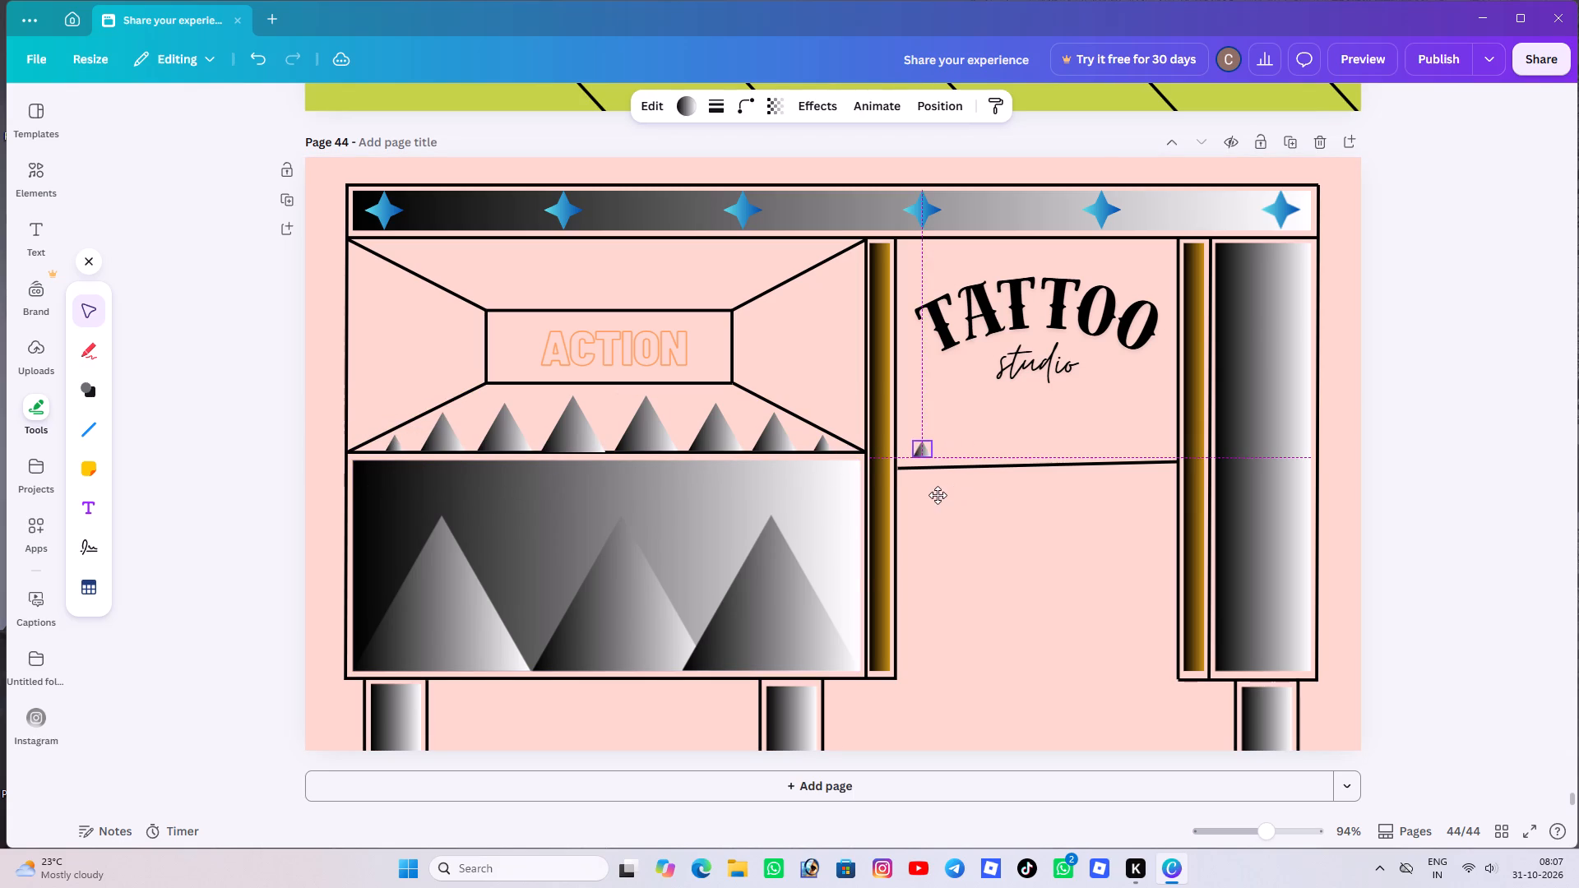
drag(938, 495, 929, 505)
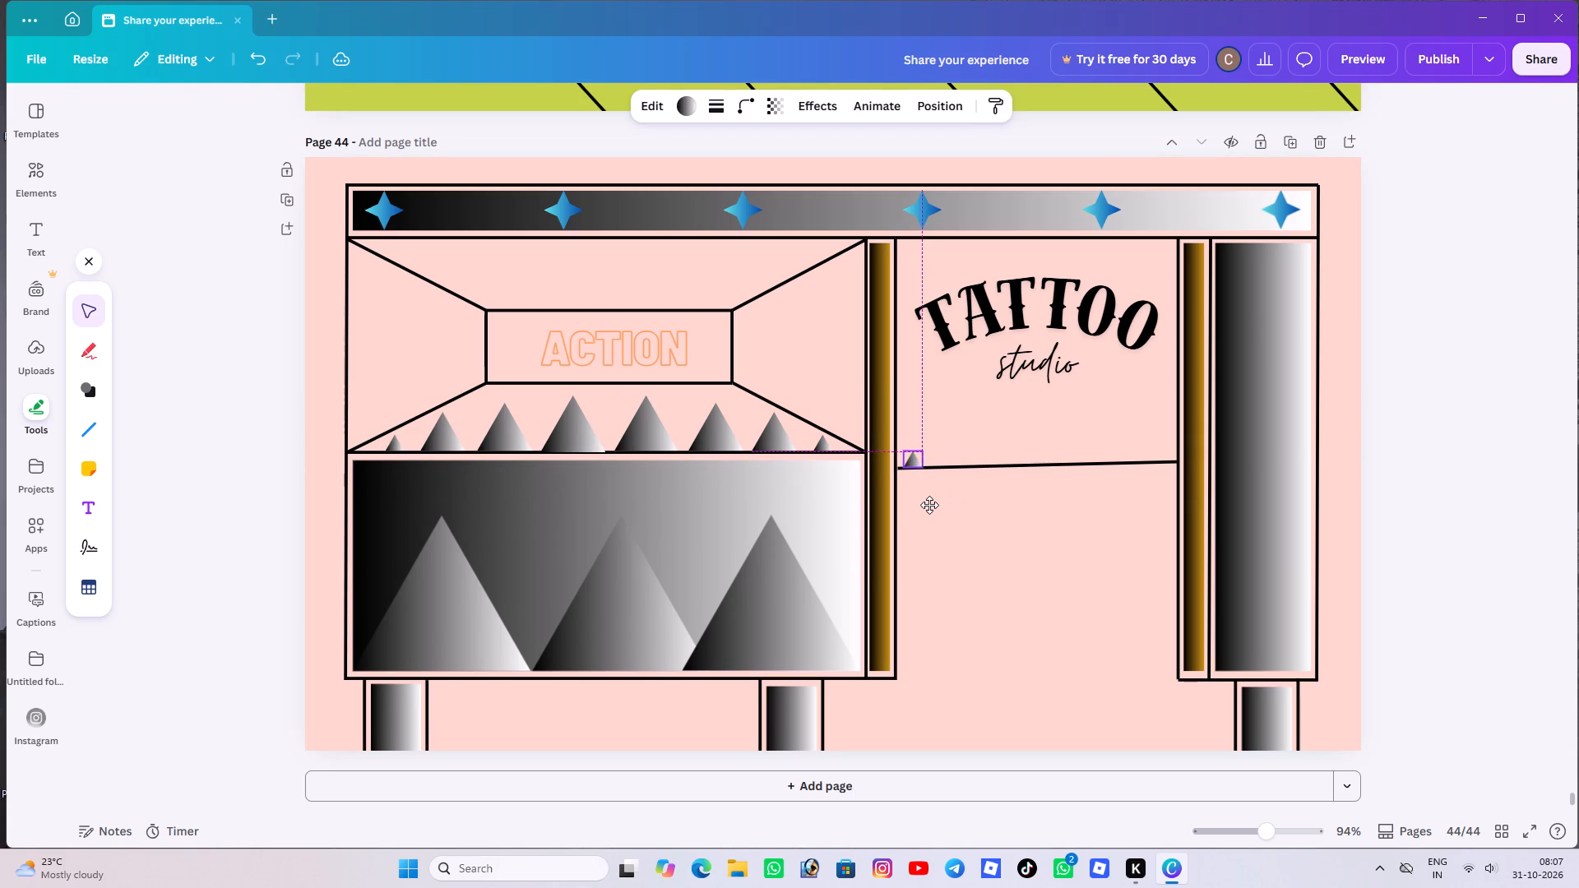
drag(929, 505, 930, 505)
click(915, 416)
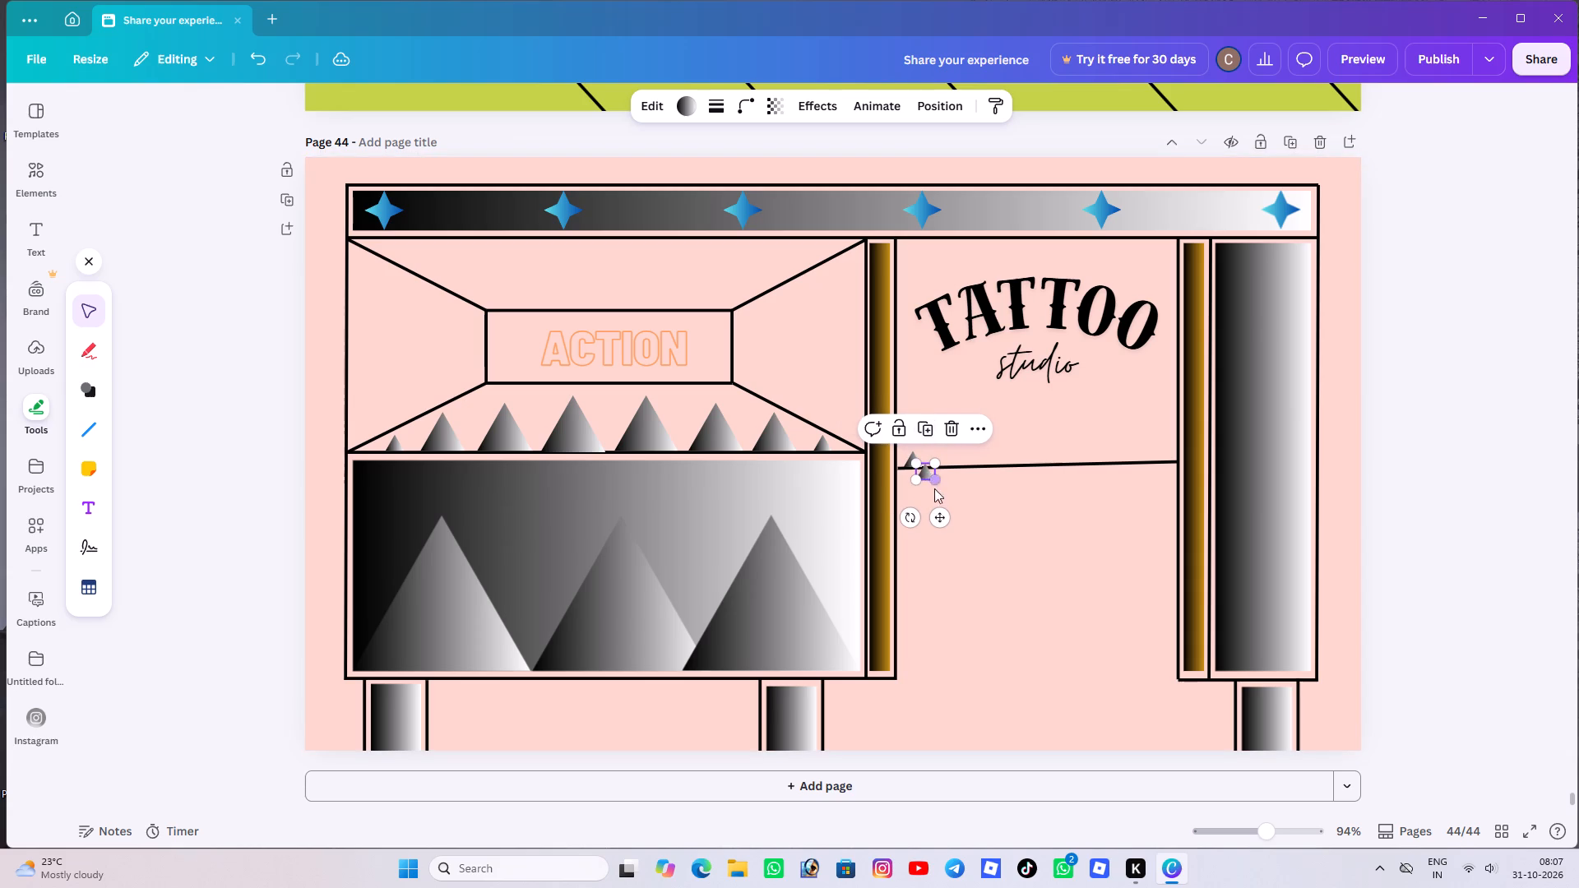
drag(943, 516, 1183, 495)
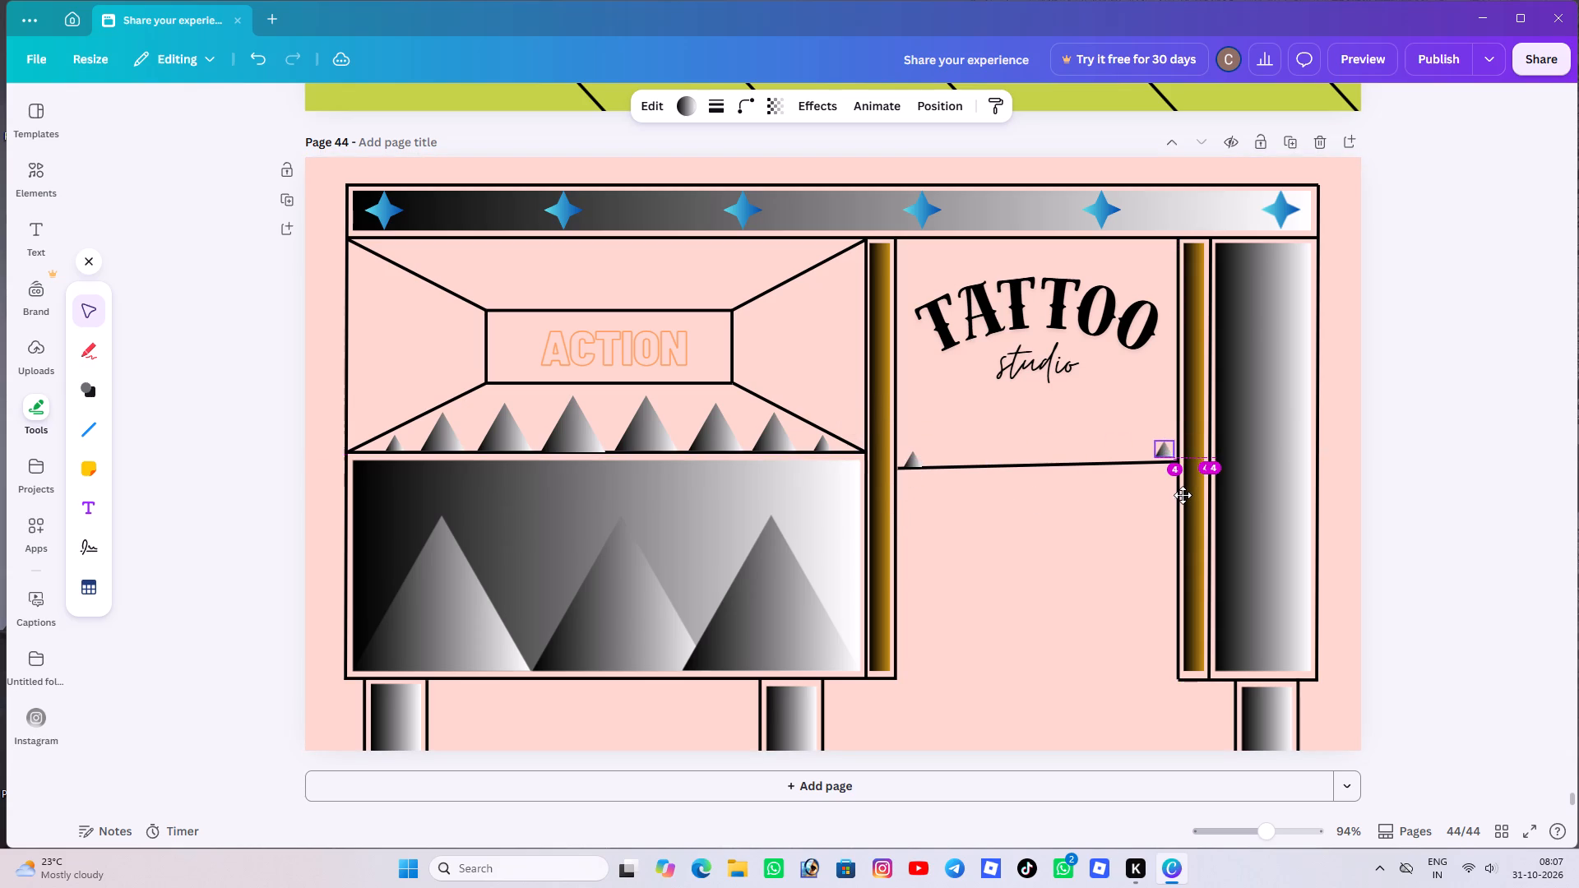
drag(1183, 495, 1178, 497)
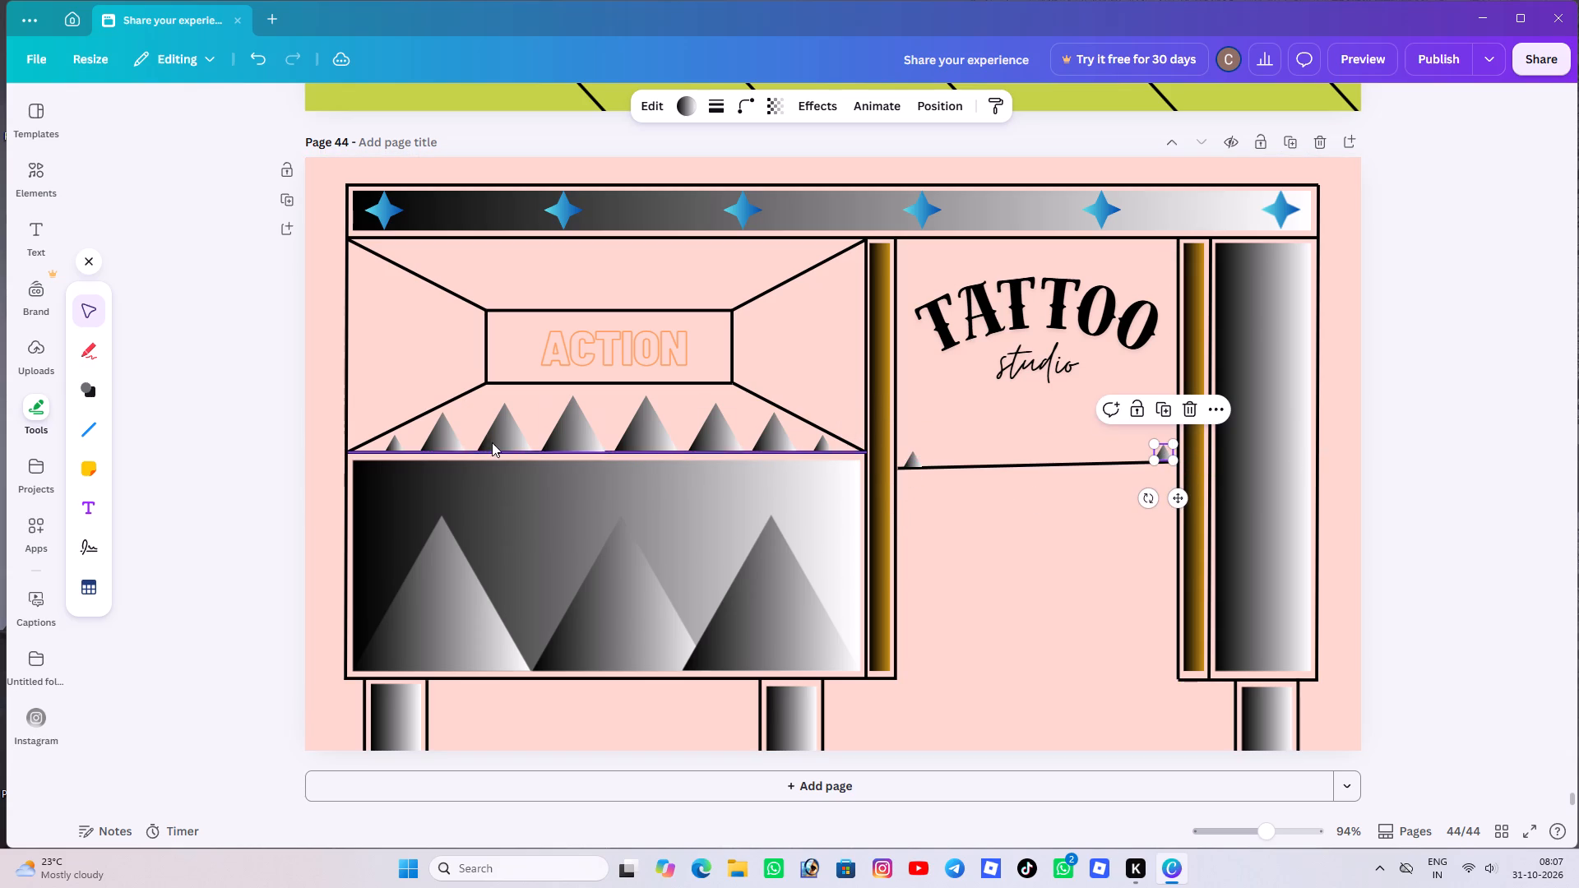
Place two copies of the second small triangle on the line below the lettering, each just inside an end triangle.
click(447, 442)
click(441, 379)
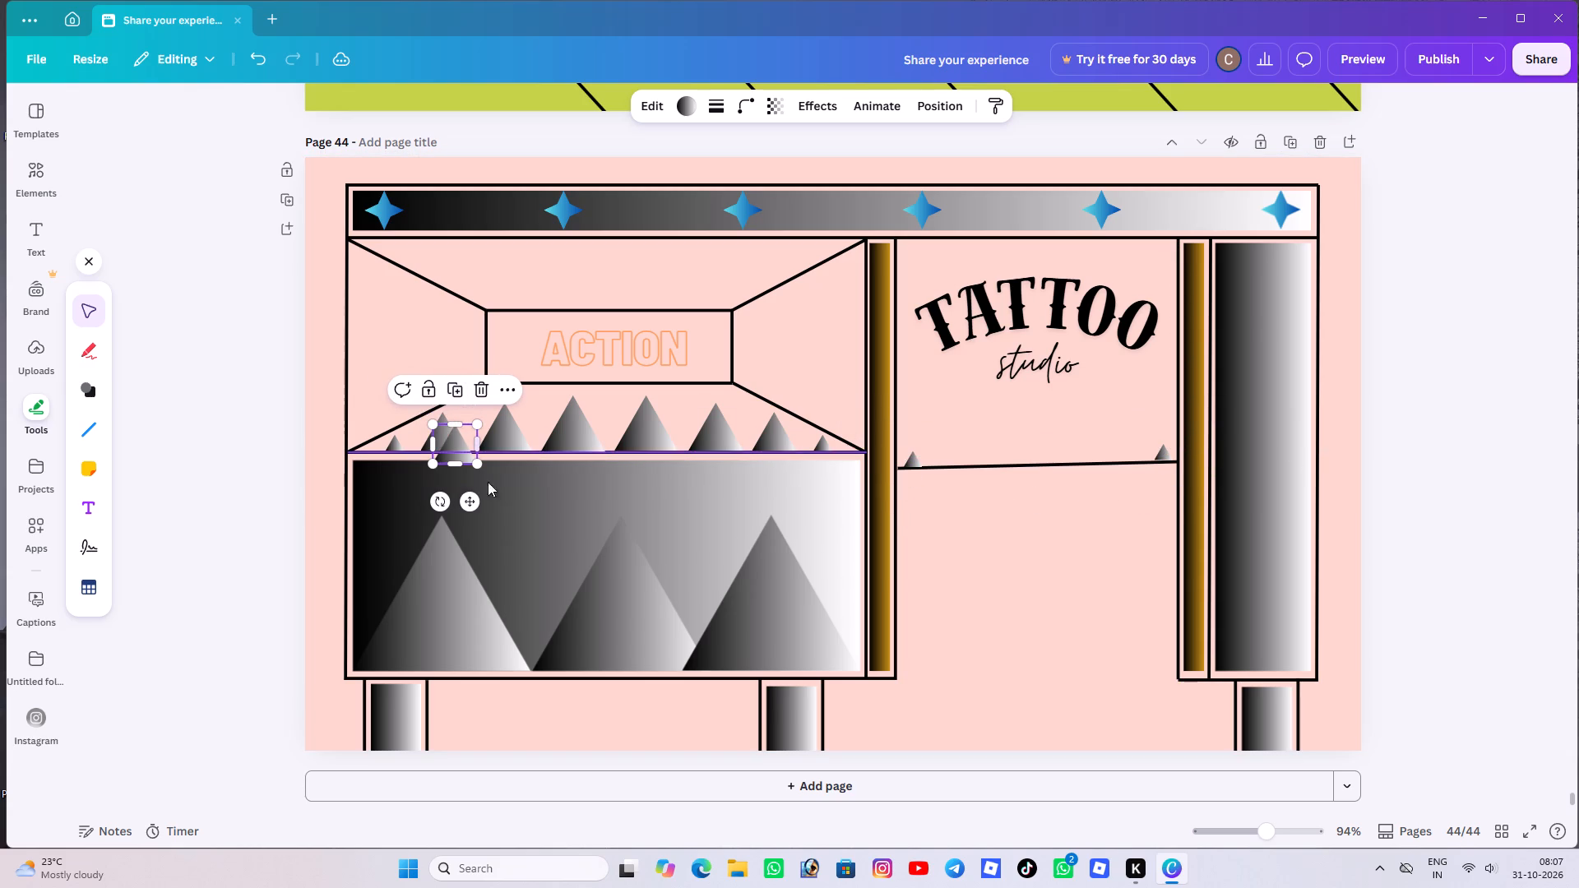
drag(475, 502, 970, 500)
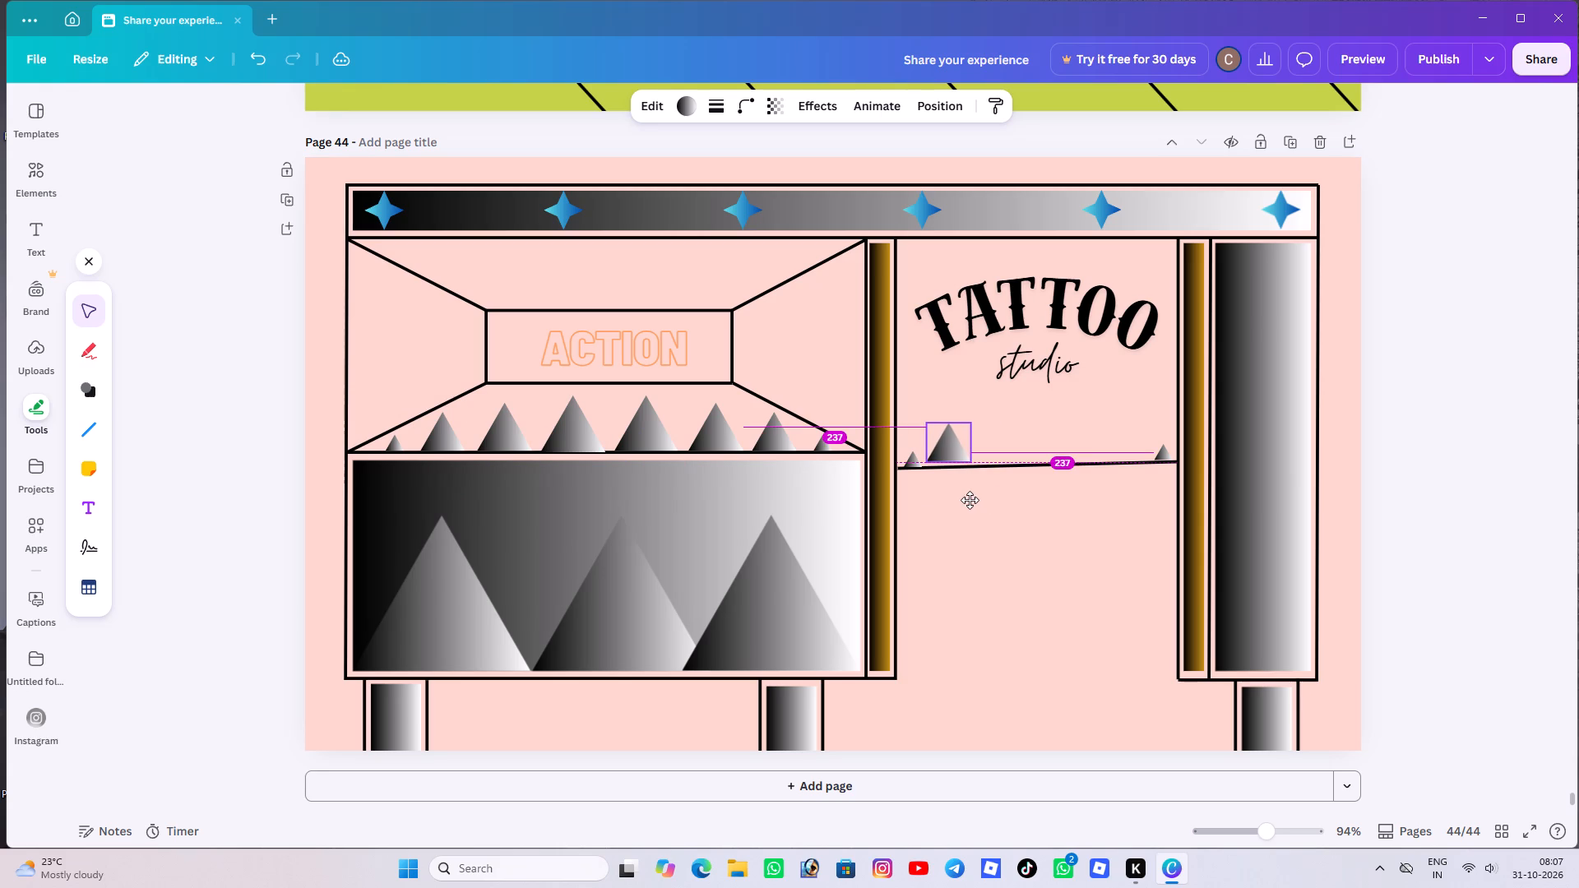
drag(970, 500, 970, 504)
click(944, 390)
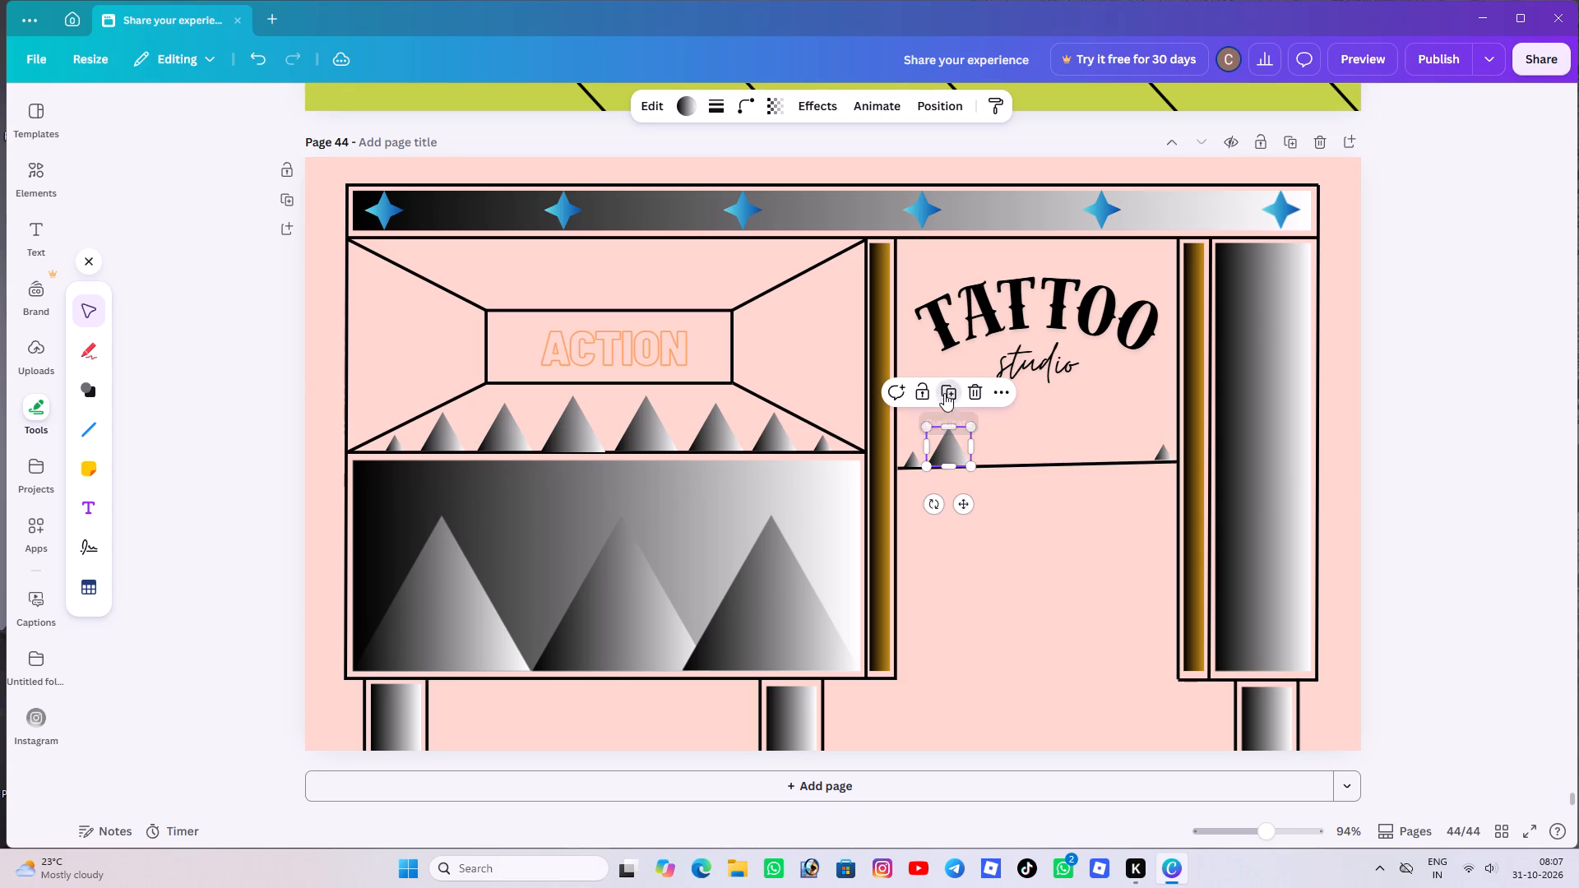
drag(975, 520, 1141, 501)
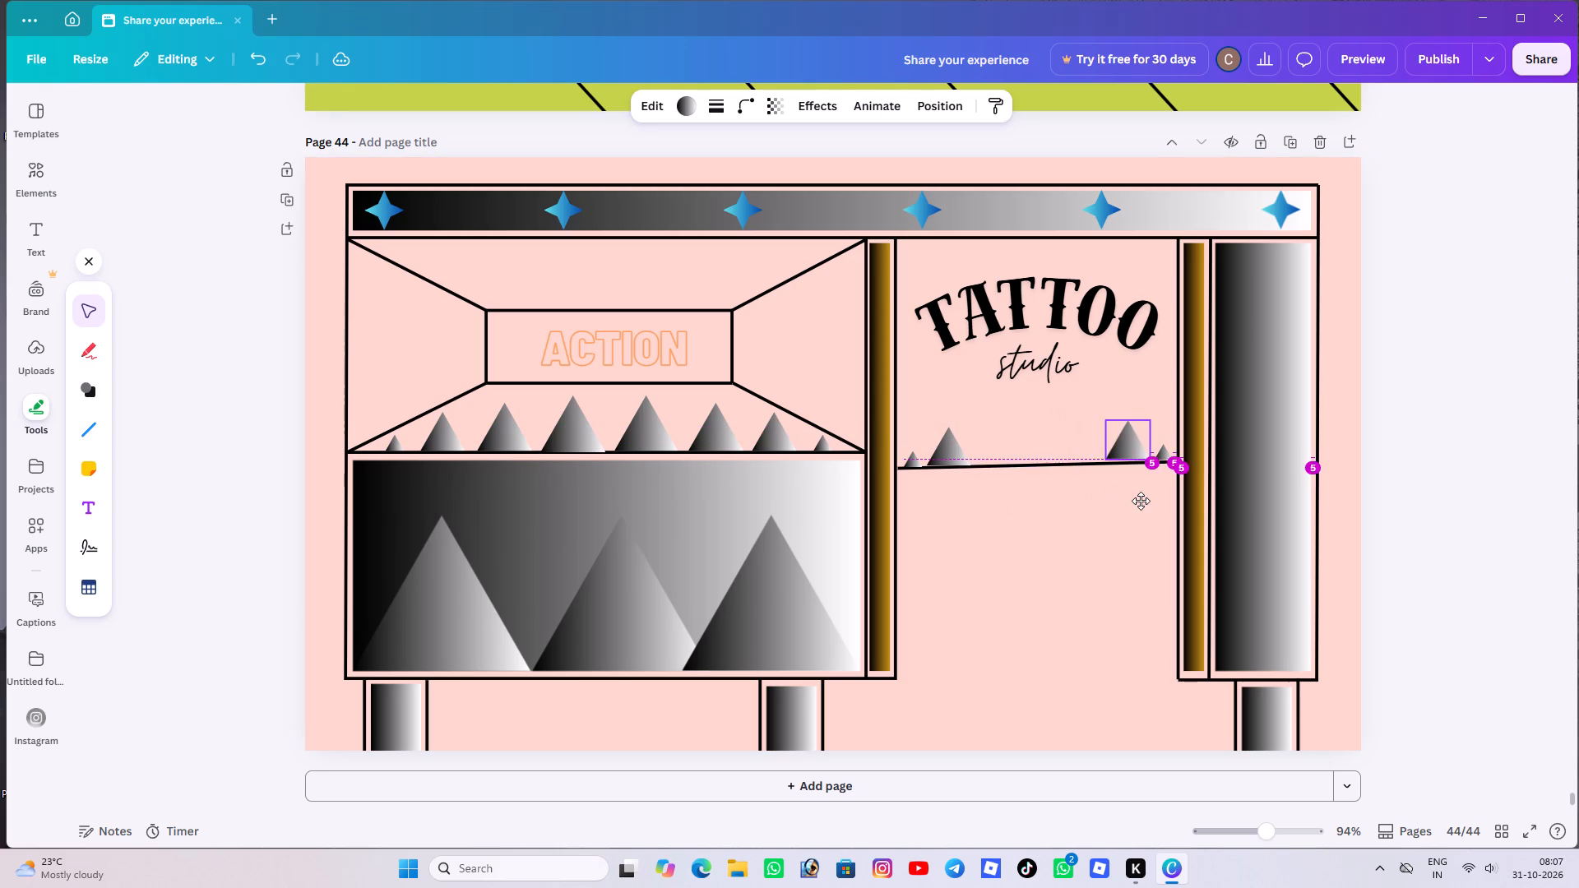
drag(1141, 501, 1135, 505)
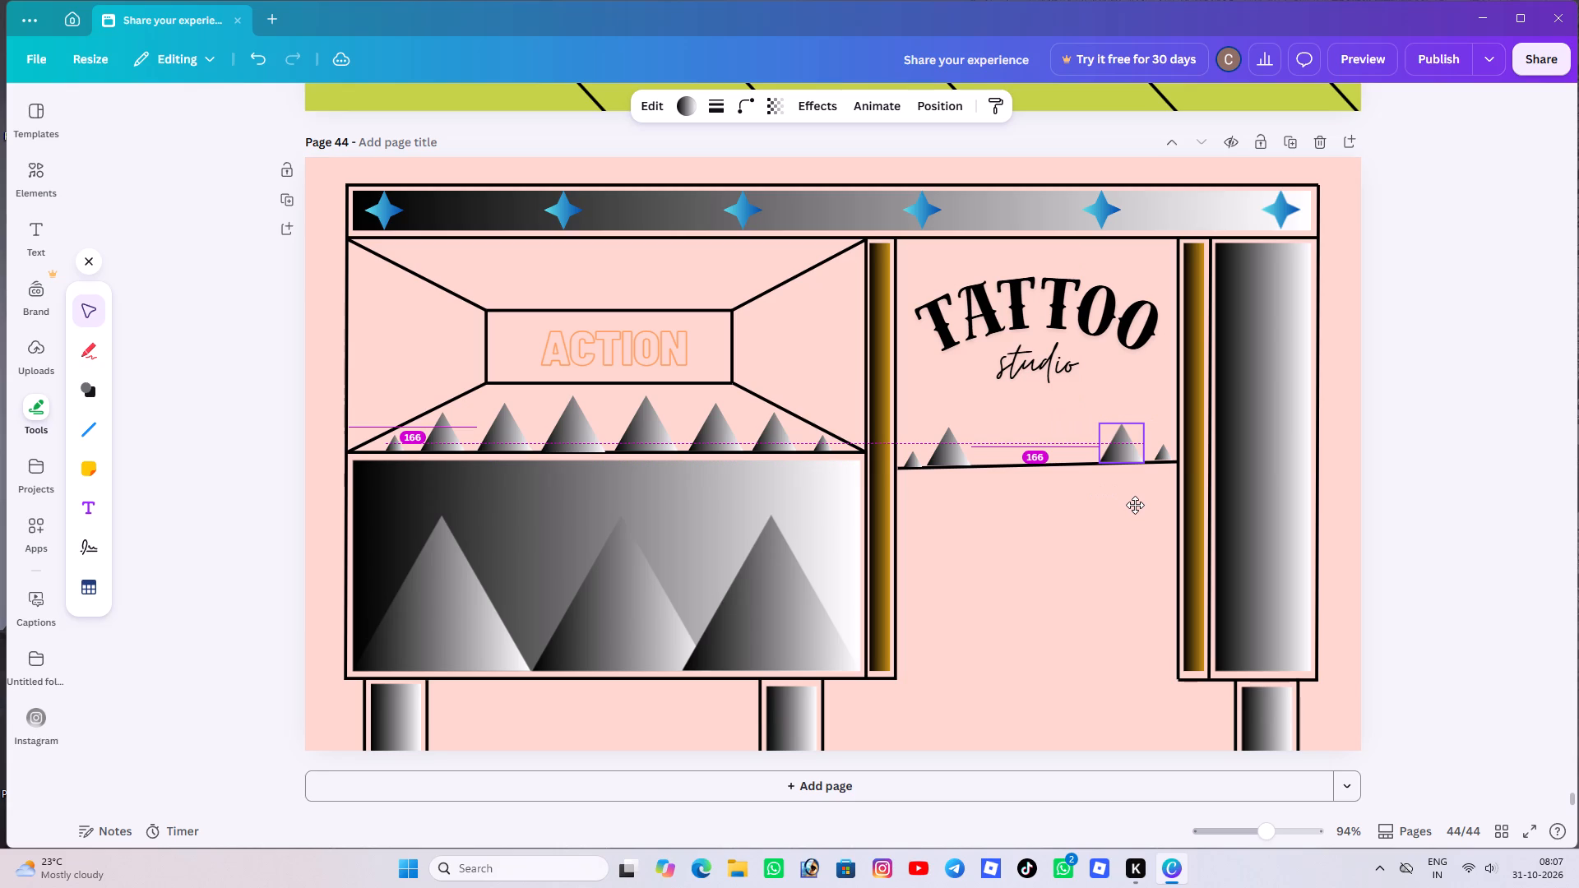
drag(1135, 505, 1138, 504)
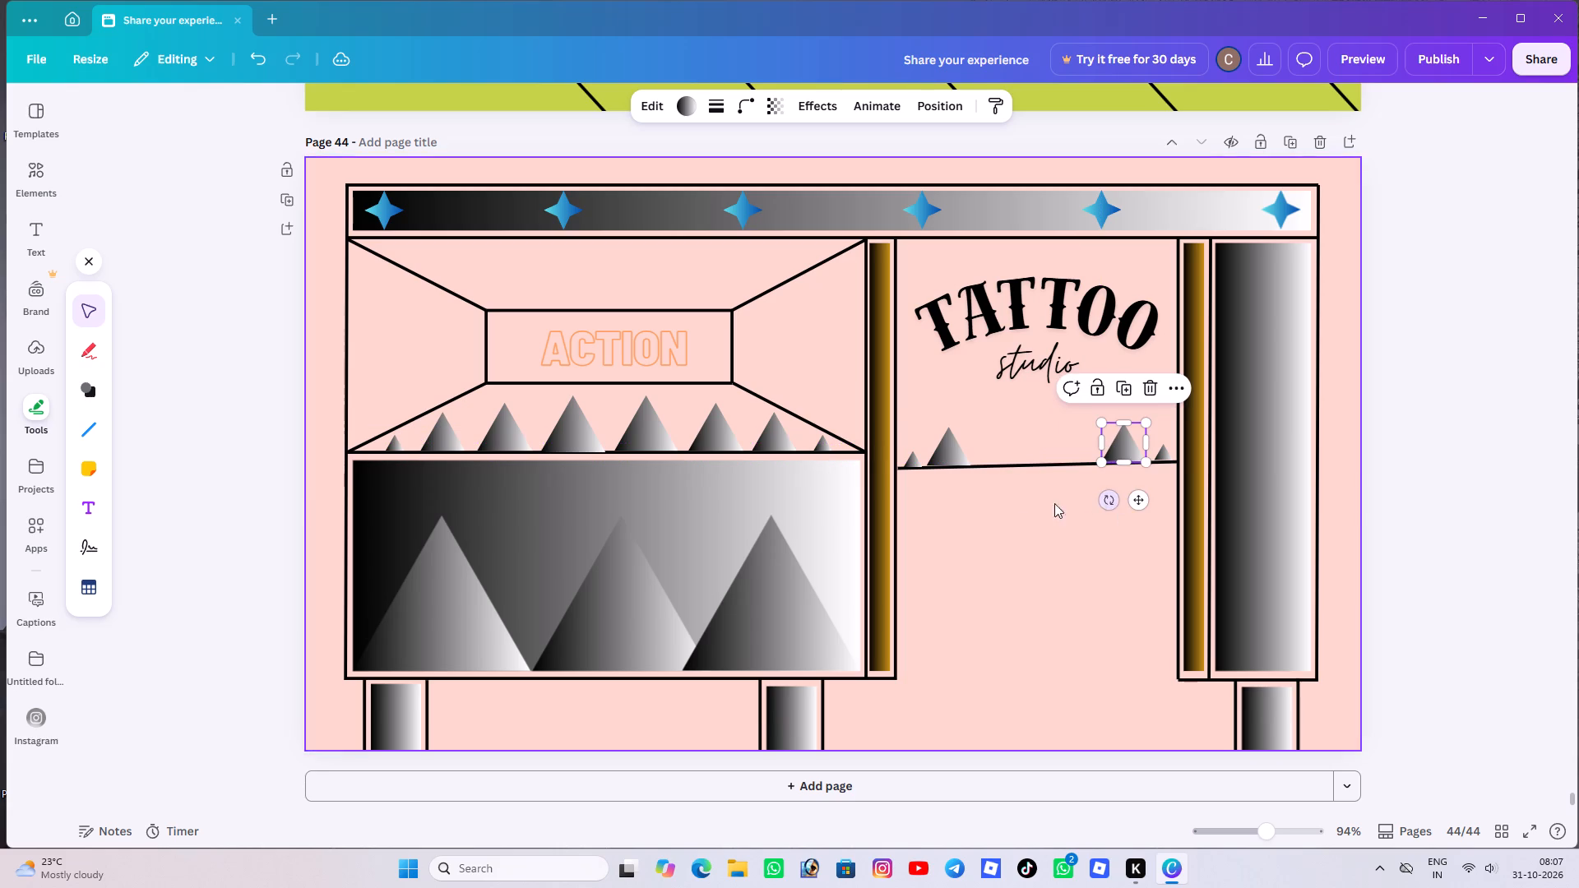
click(935, 451)
click(964, 498)
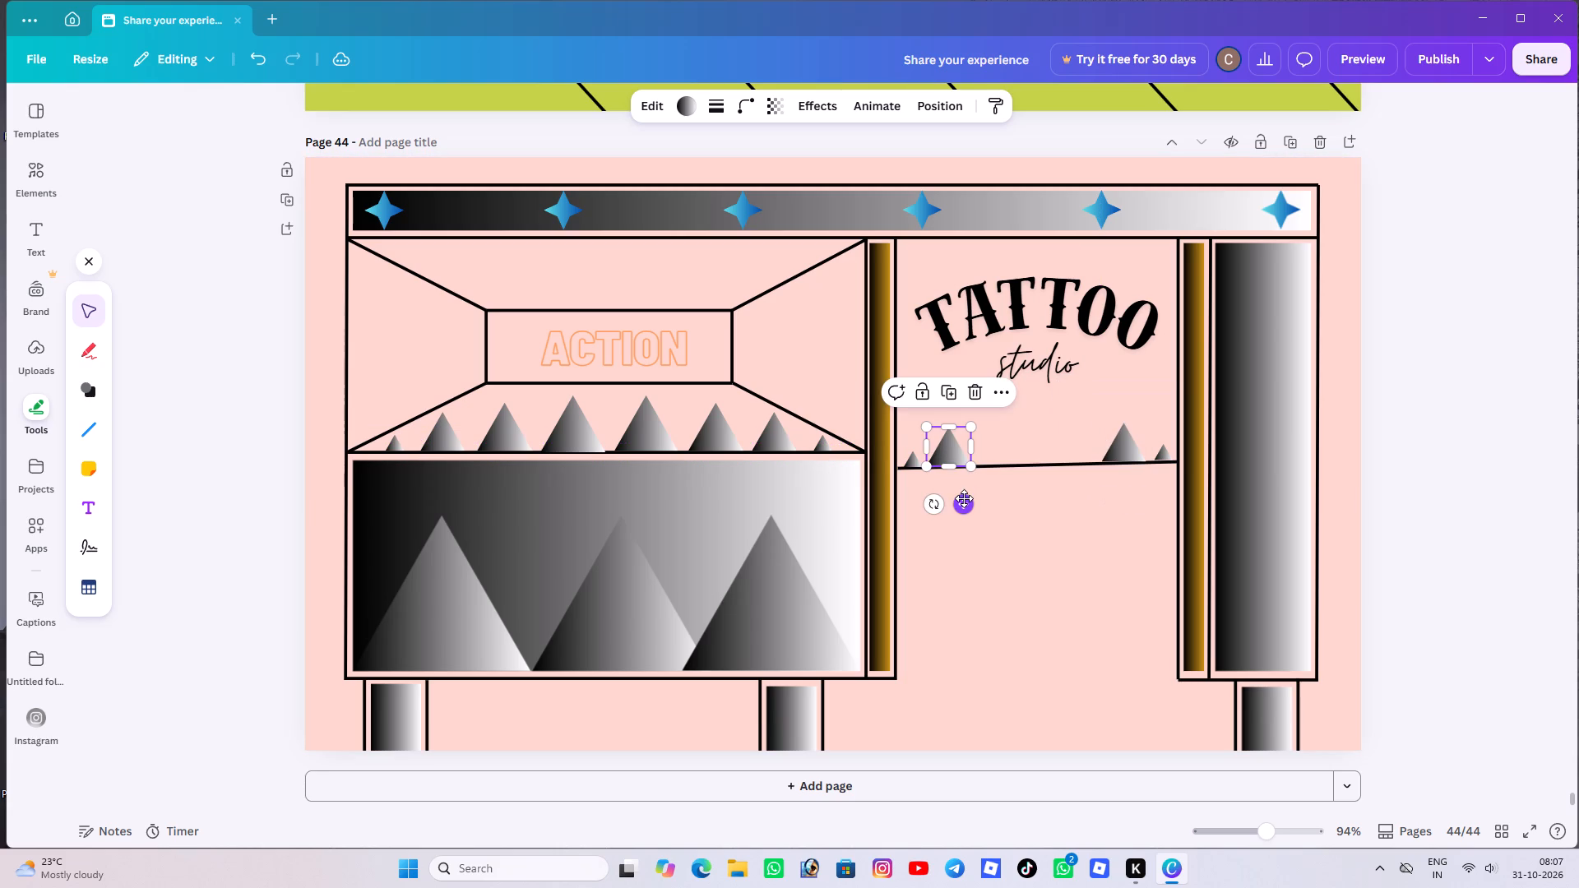
click(1004, 511)
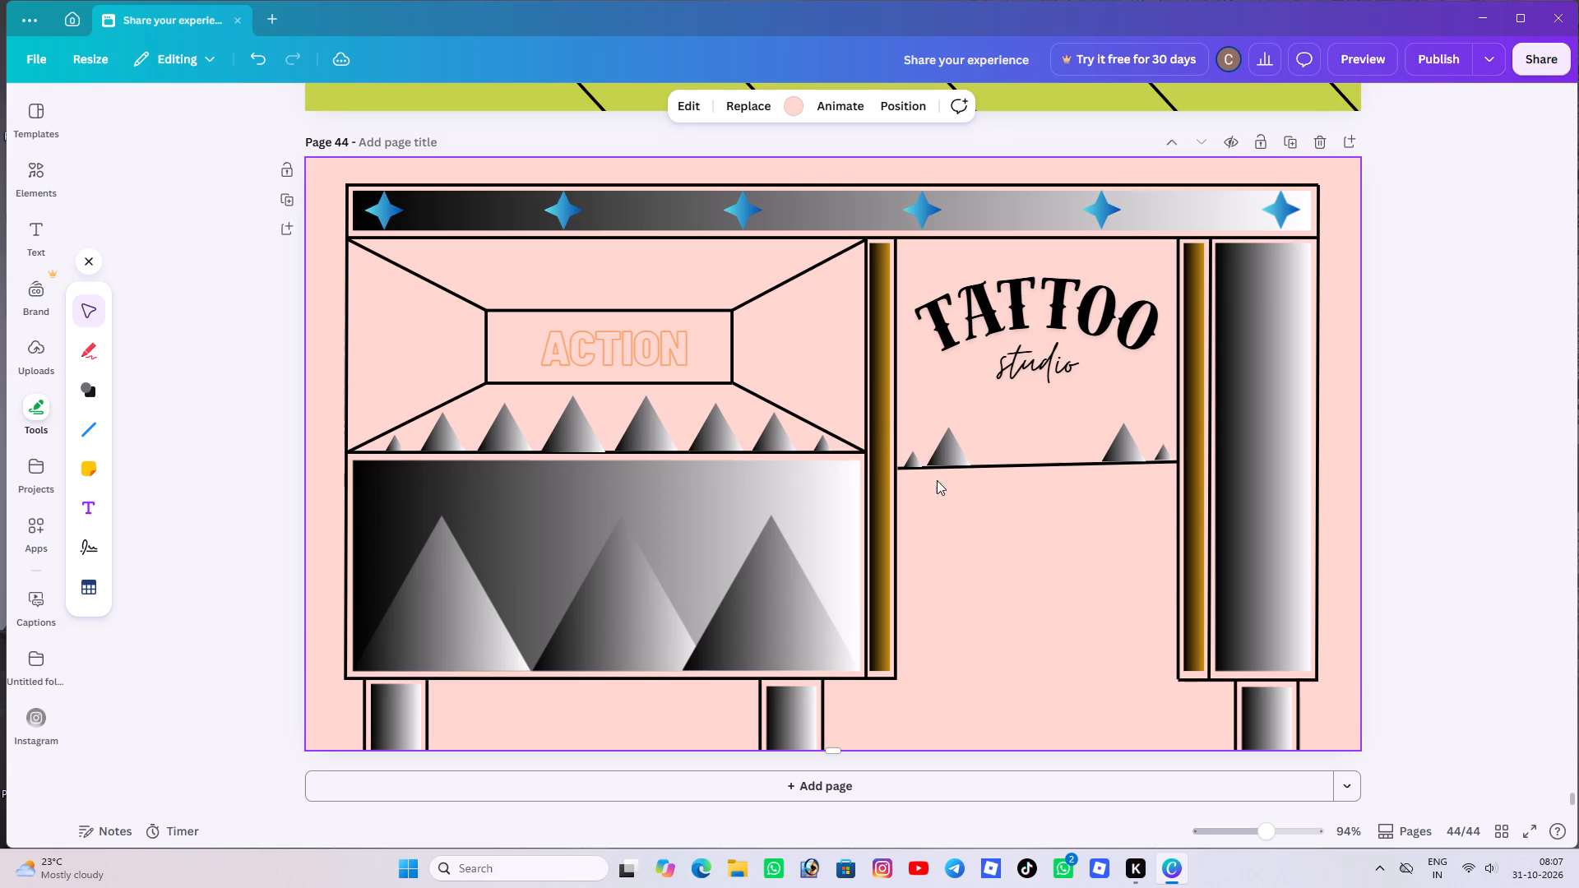
Place two copies of the large fourth triangle side by side in the middle of the row below the lettering.
click(548, 443)
click(571, 359)
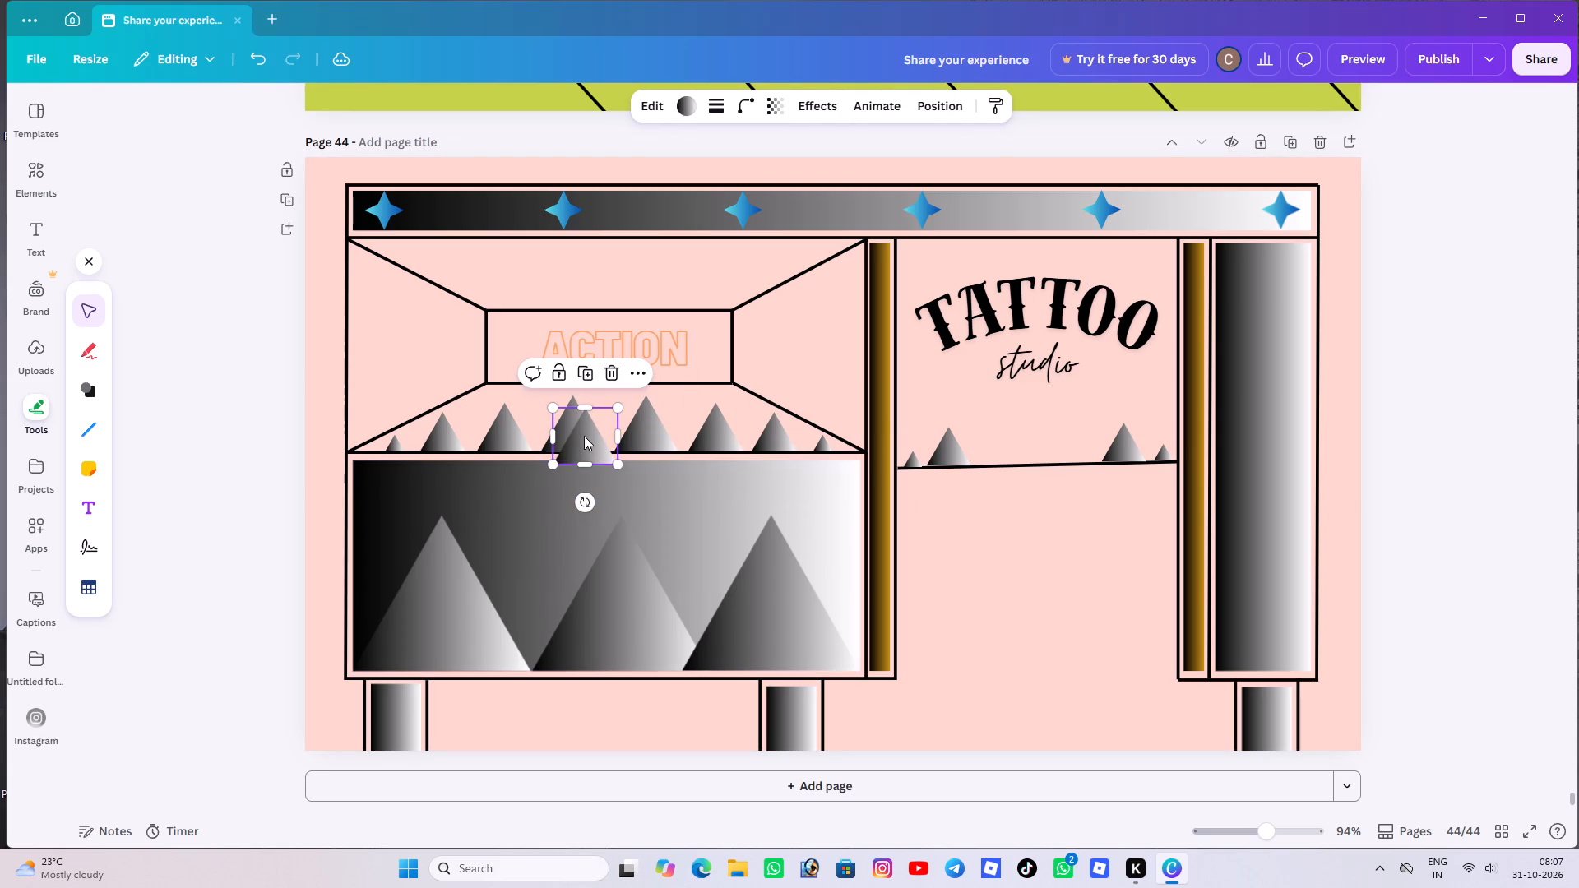
drag(584, 436, 1006, 433)
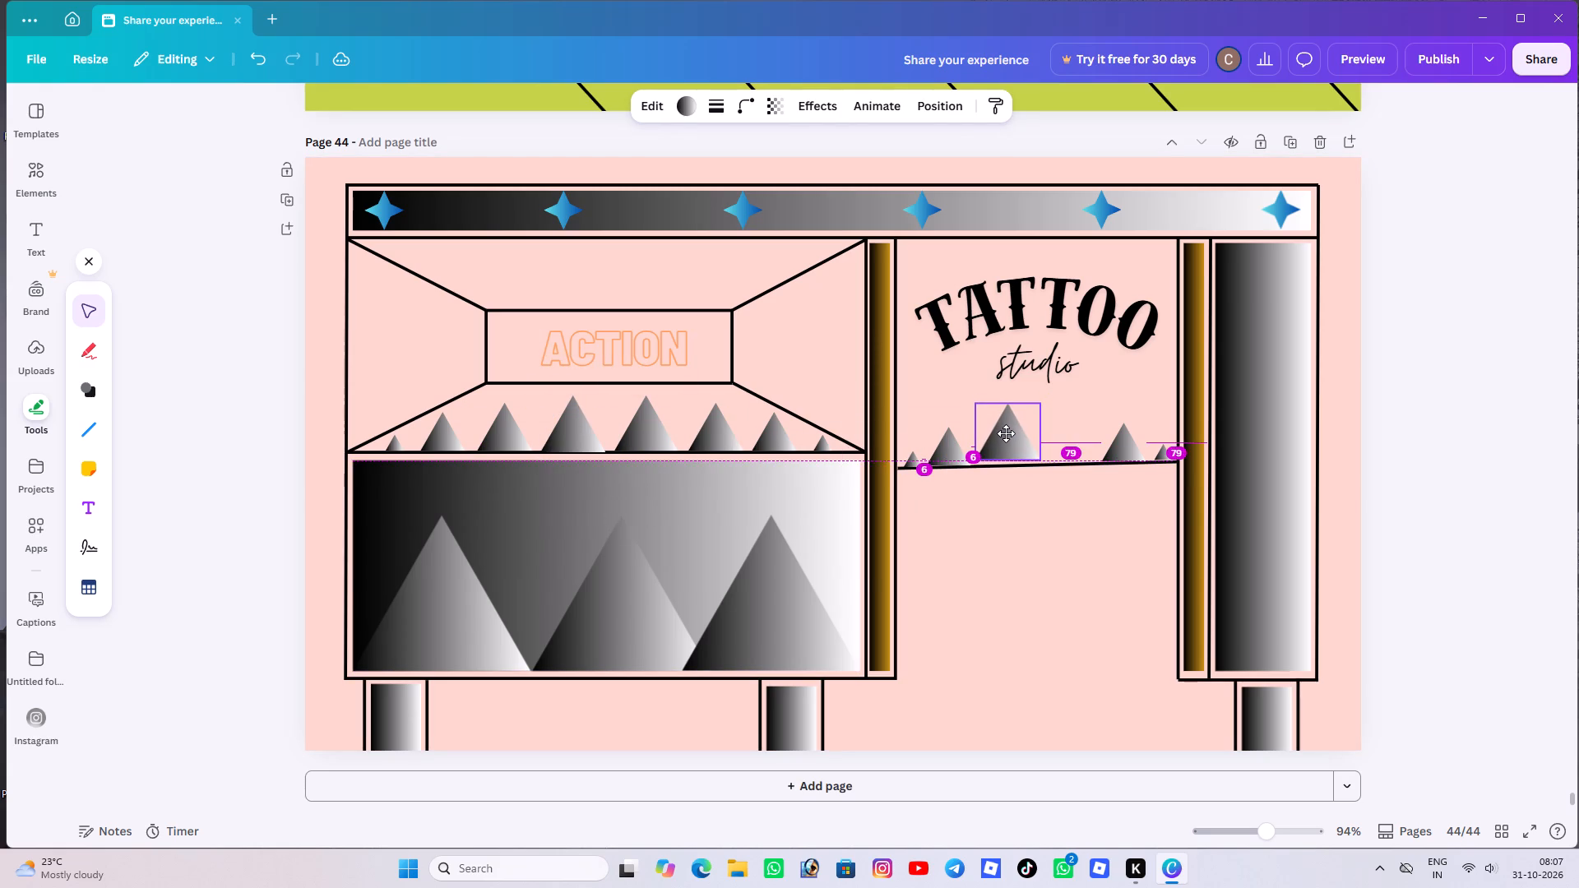
drag(1006, 433, 1005, 437)
click(1009, 378)
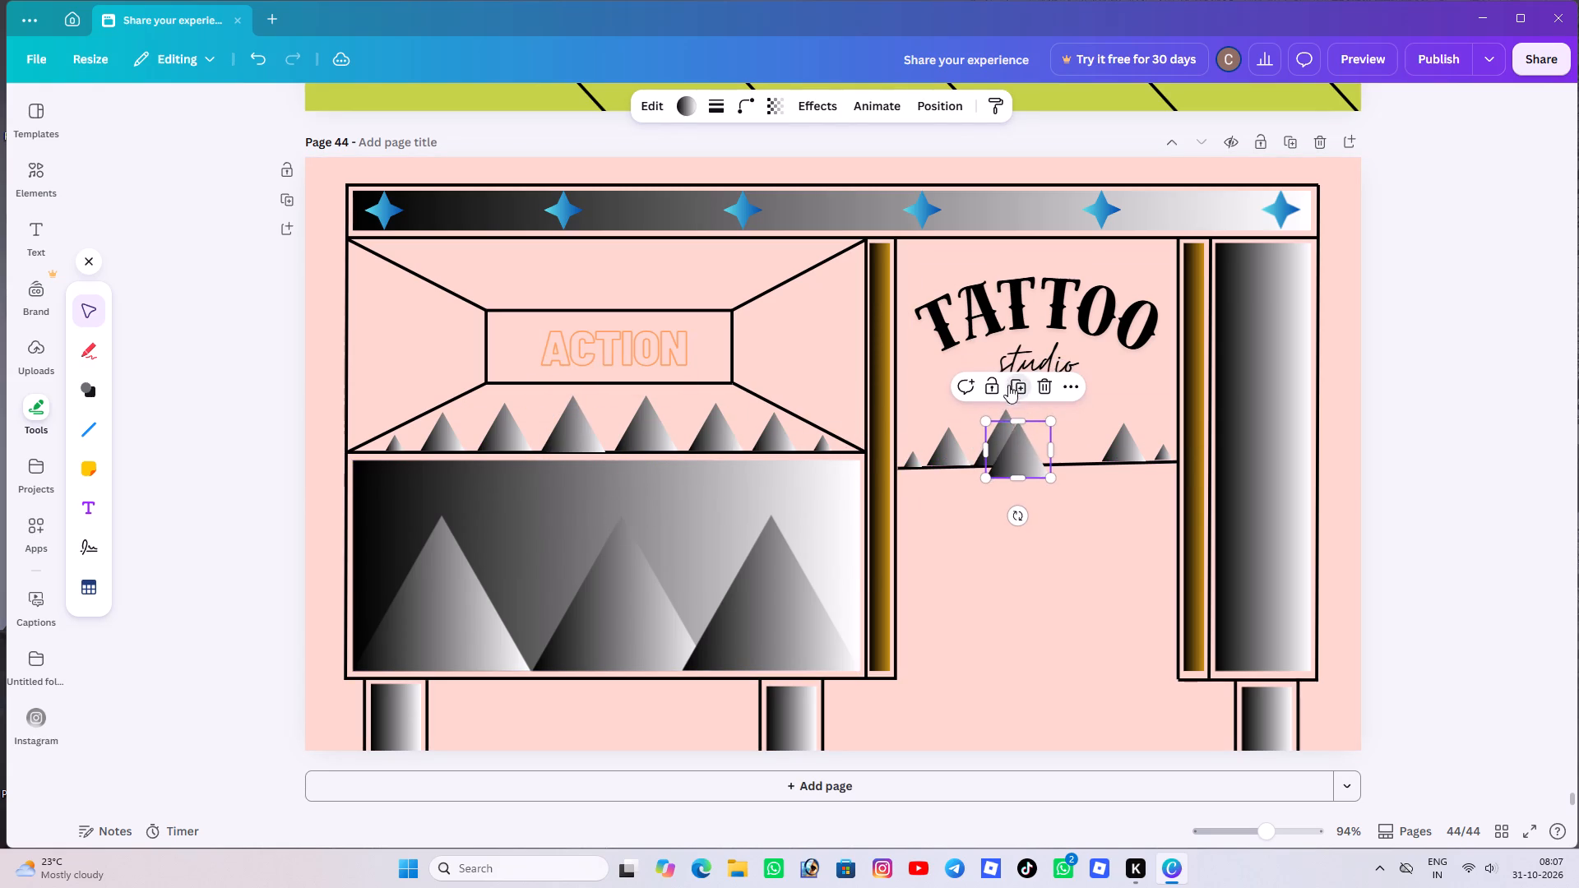
drag(1020, 458, 1071, 442)
click(1056, 541)
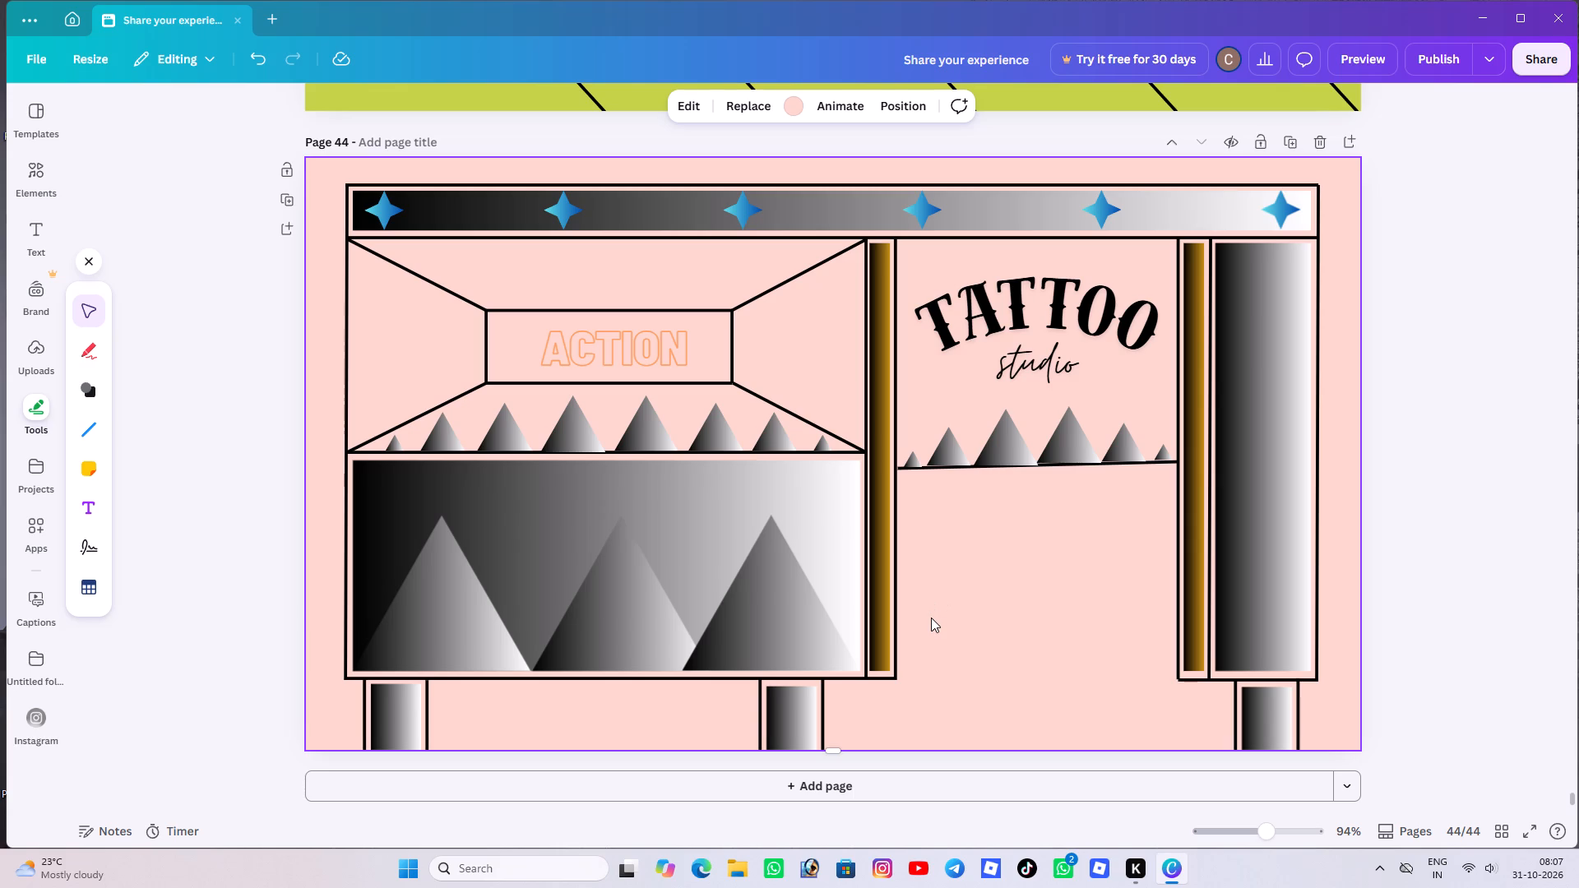
Stretch the middle leg's gradient fill upward to meet the panel's bottom line, about 98 high.
click(799, 695)
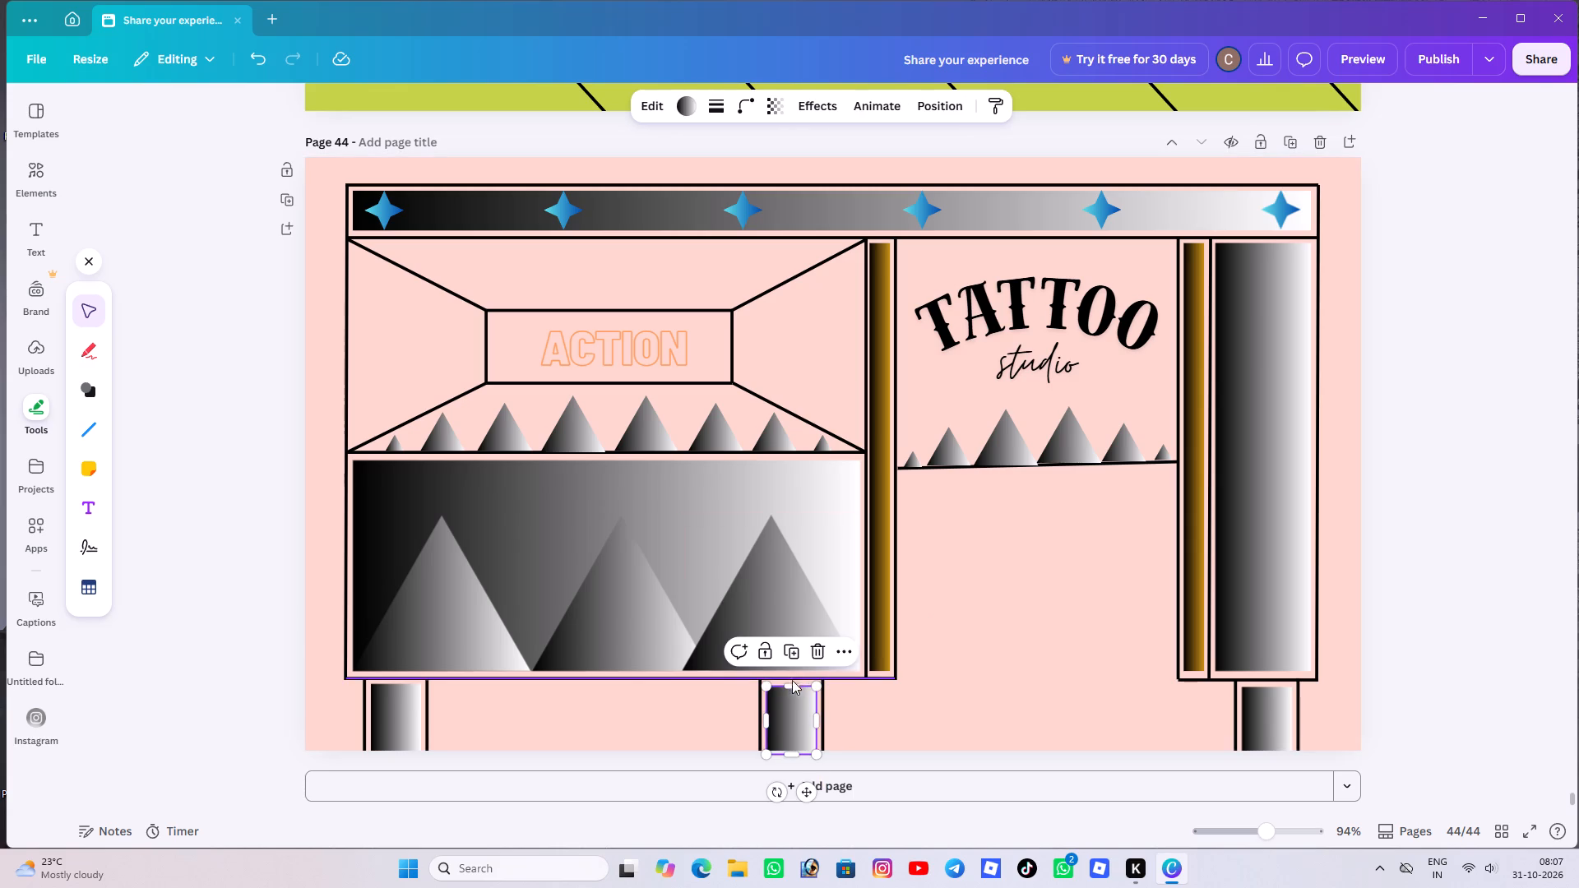
click(790, 682)
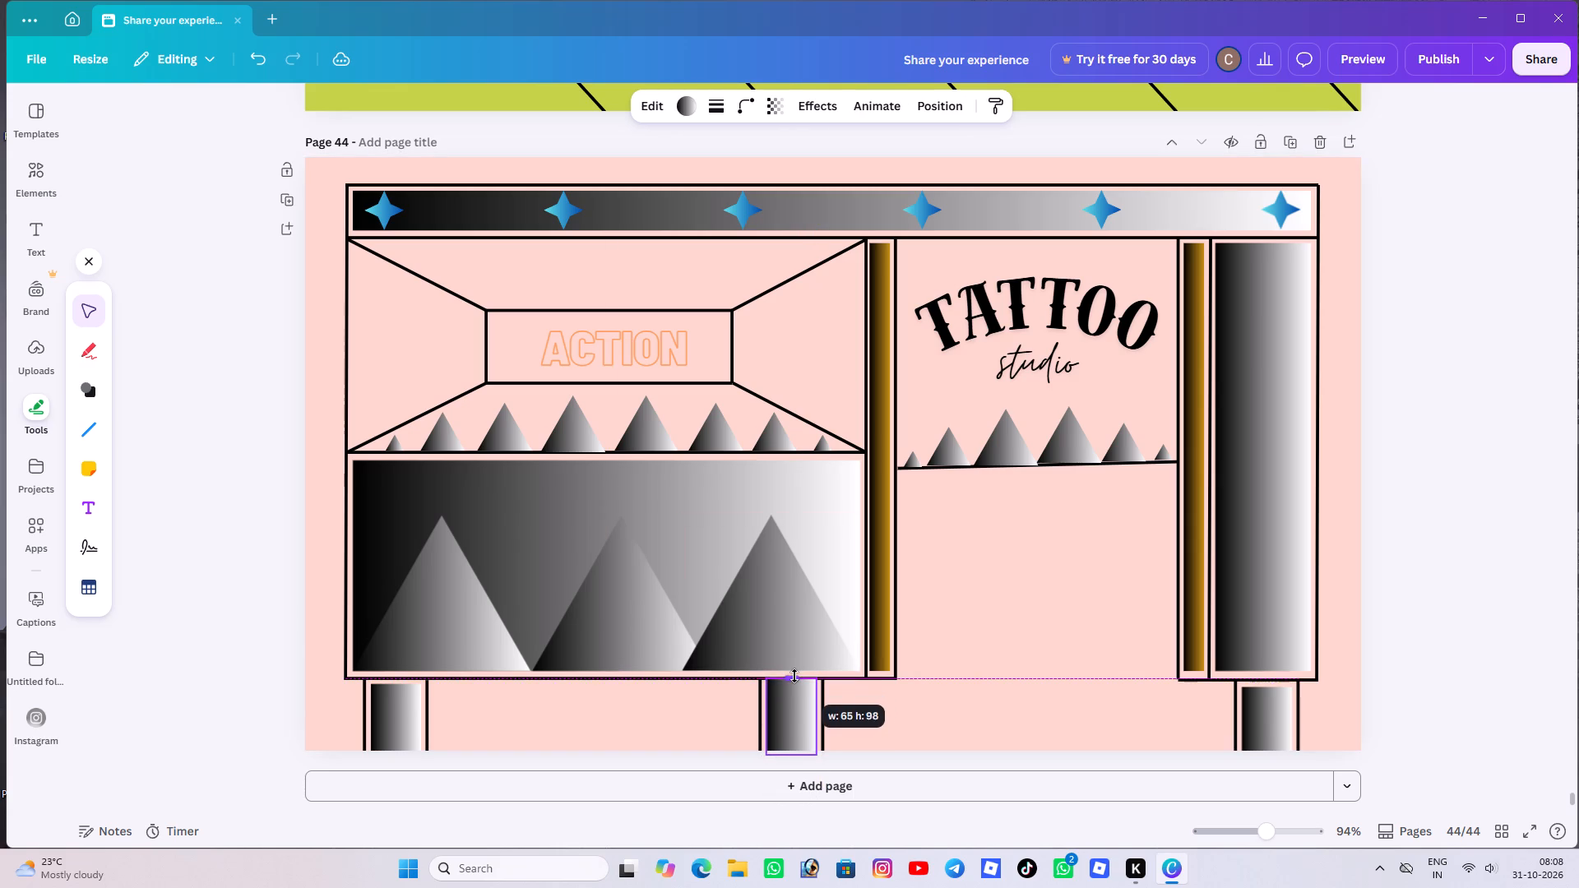
Stretch the left leg's gradient fill upward to the panel's bottom line, about 98 high.
click(386, 686)
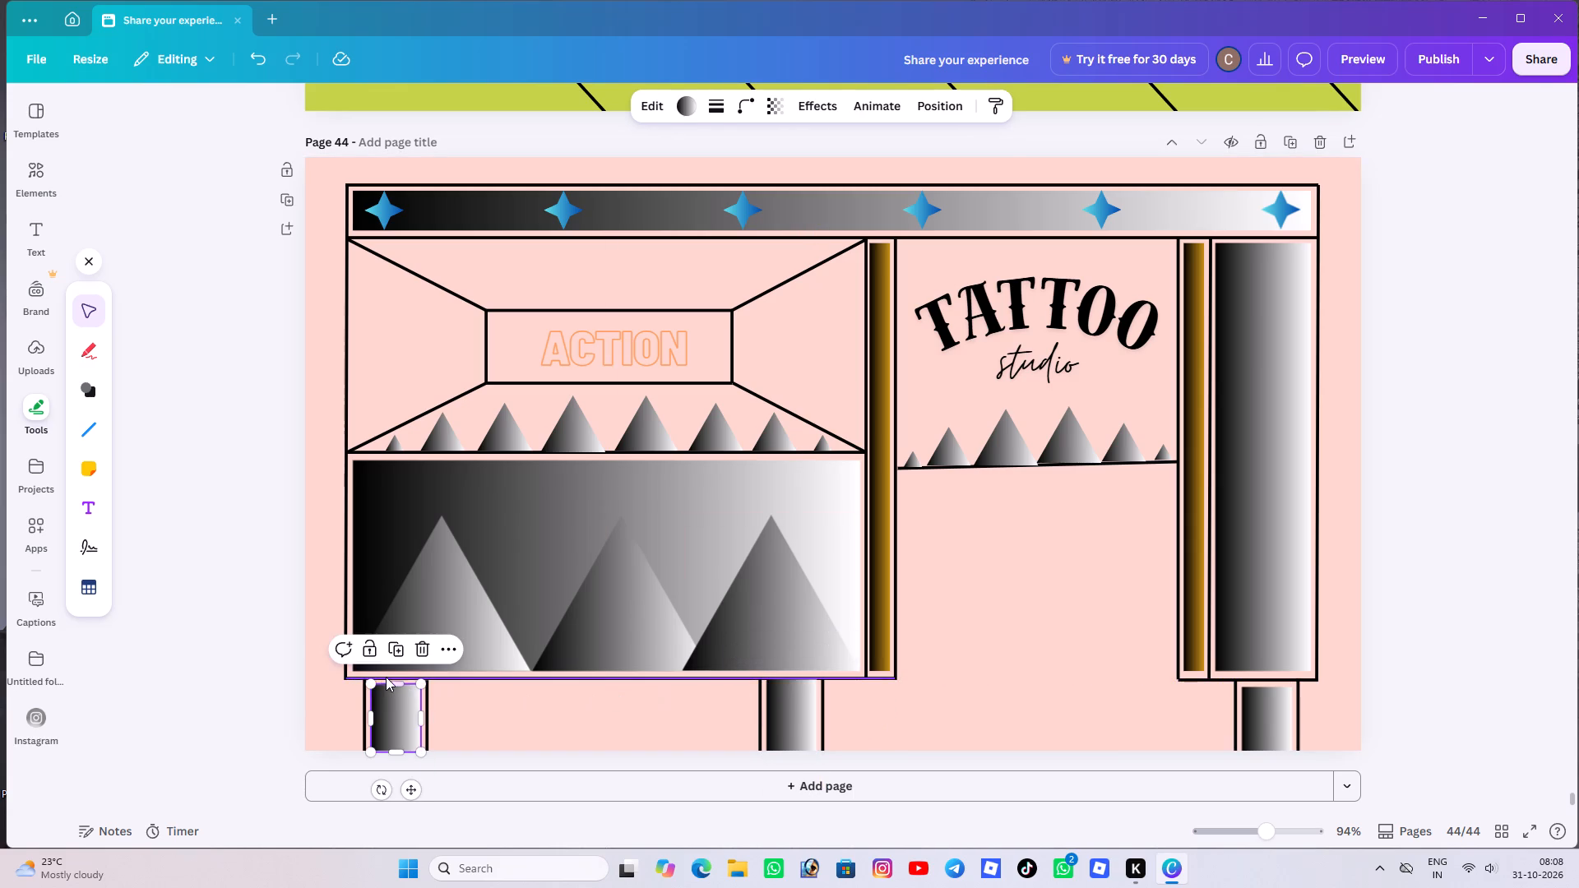
click(386, 677)
click(387, 695)
click(388, 677)
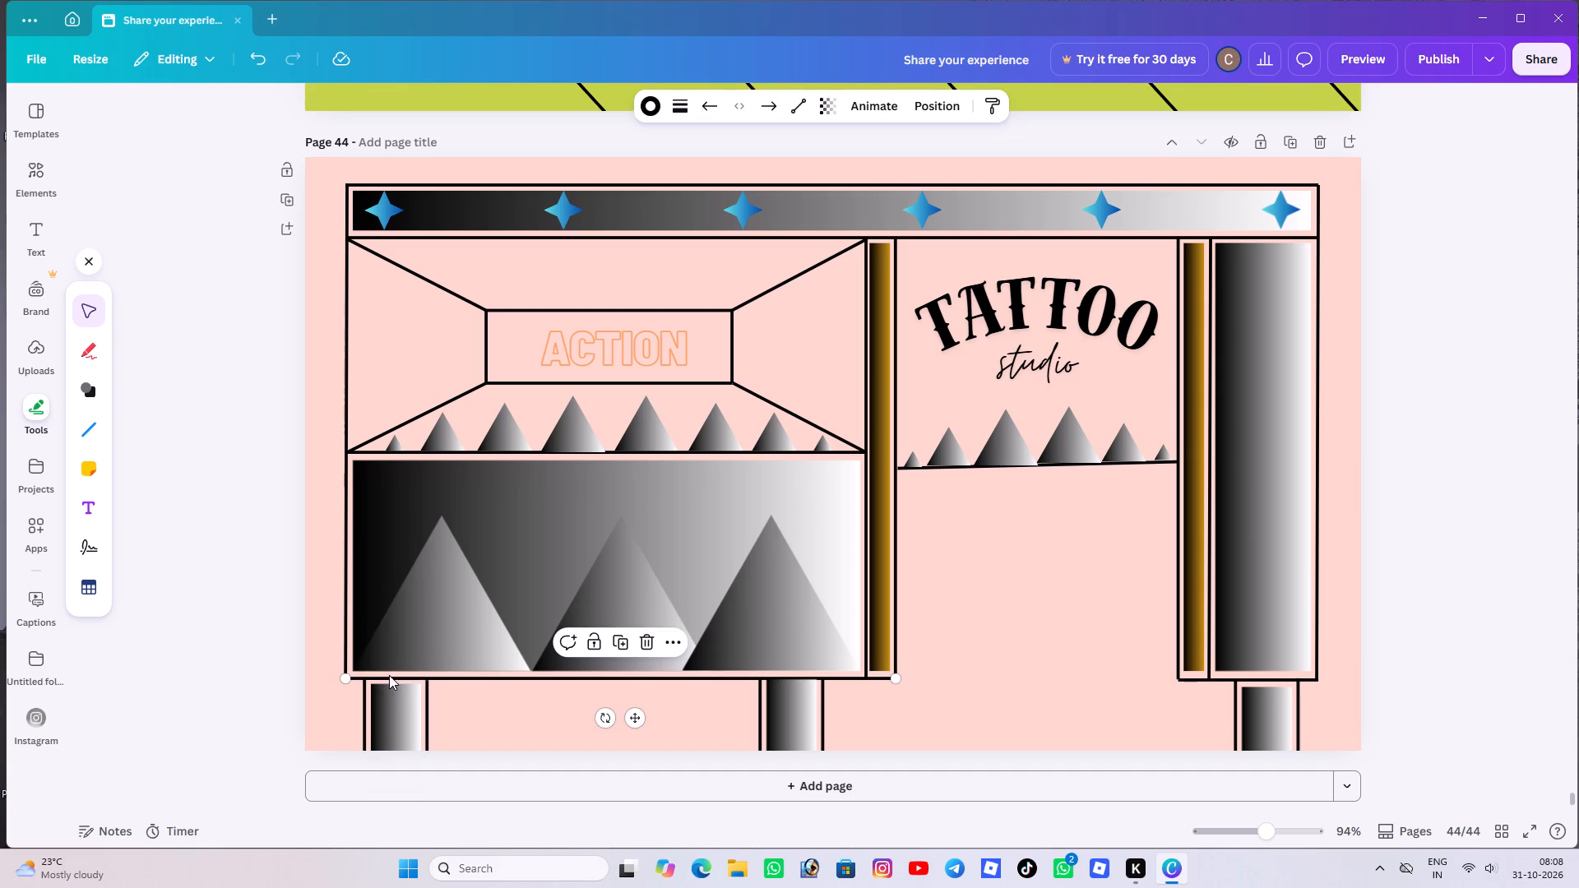
click(387, 705)
click(394, 680)
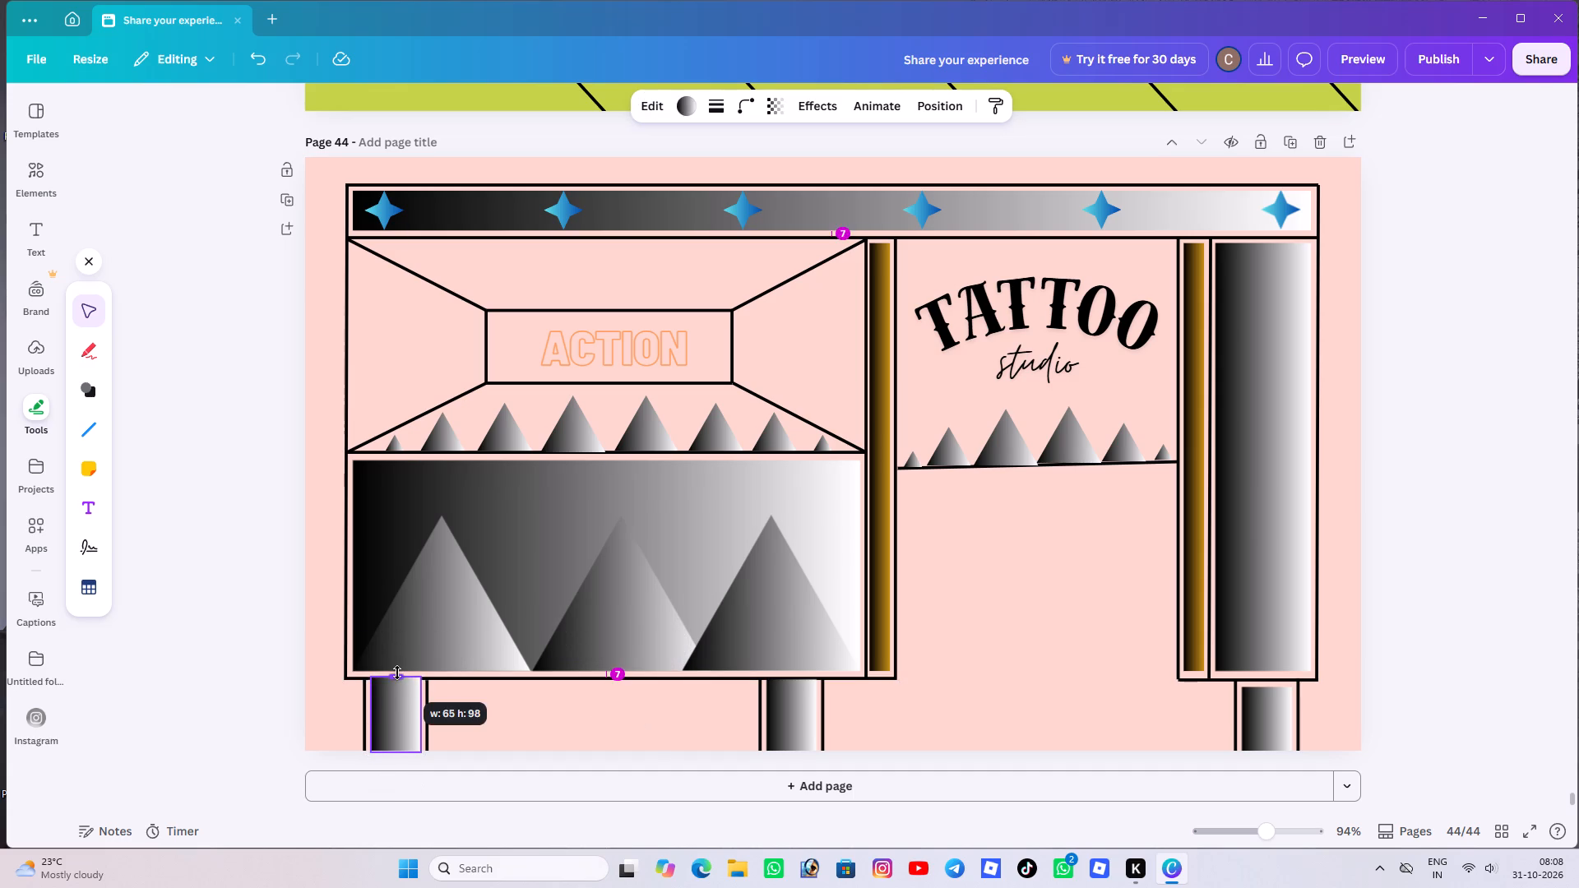
click(544, 703)
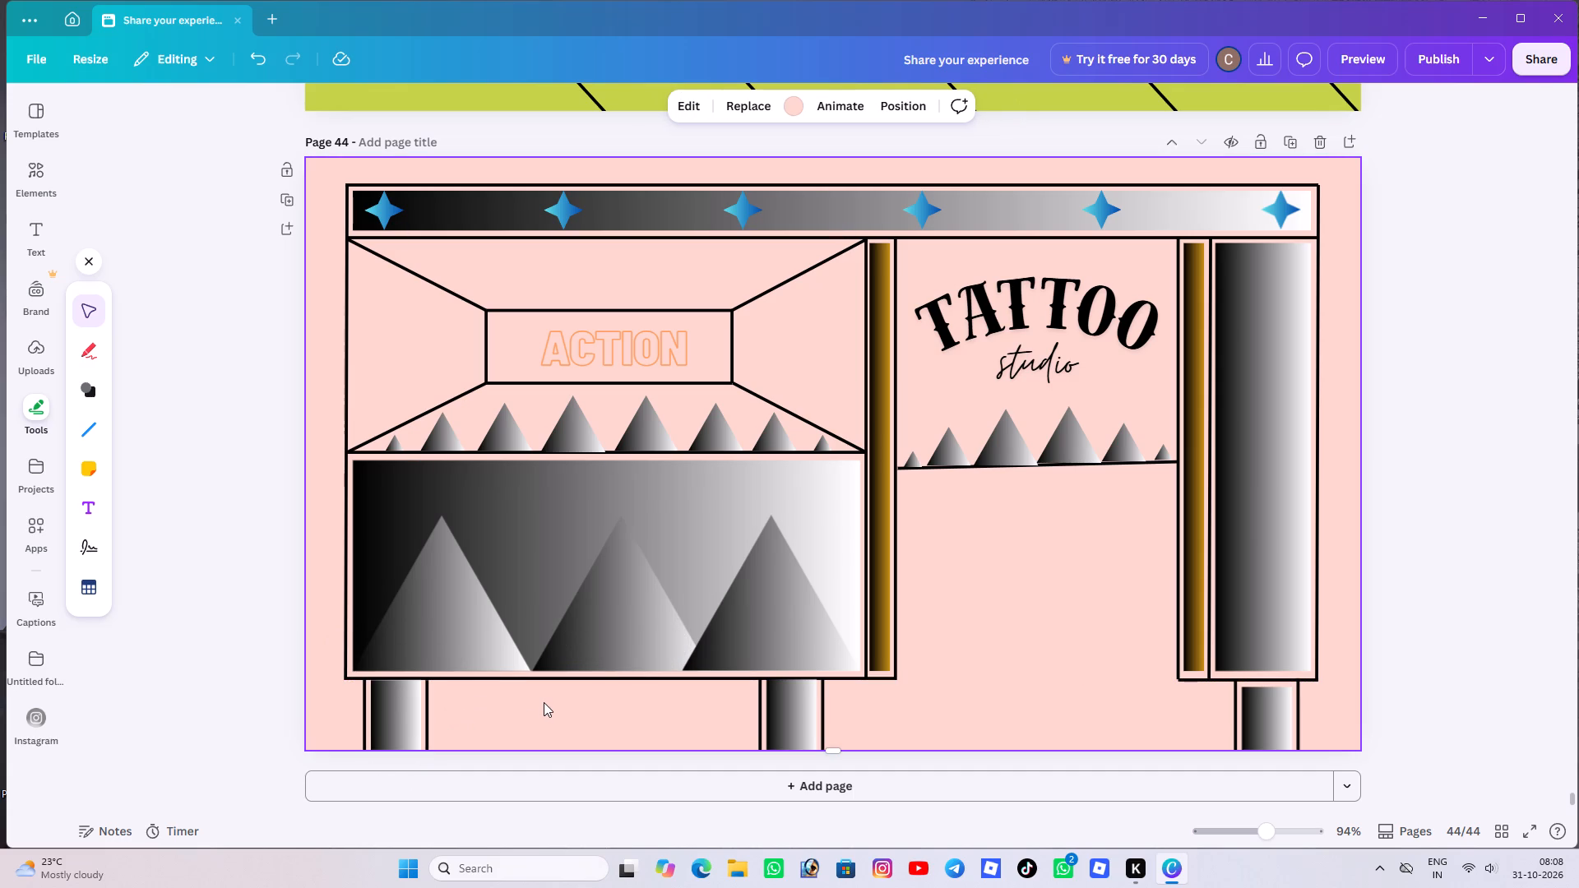
Stretch the right leg's gradient fill upward to meet the panel's bottom line, about 97 high.
click(1260, 697)
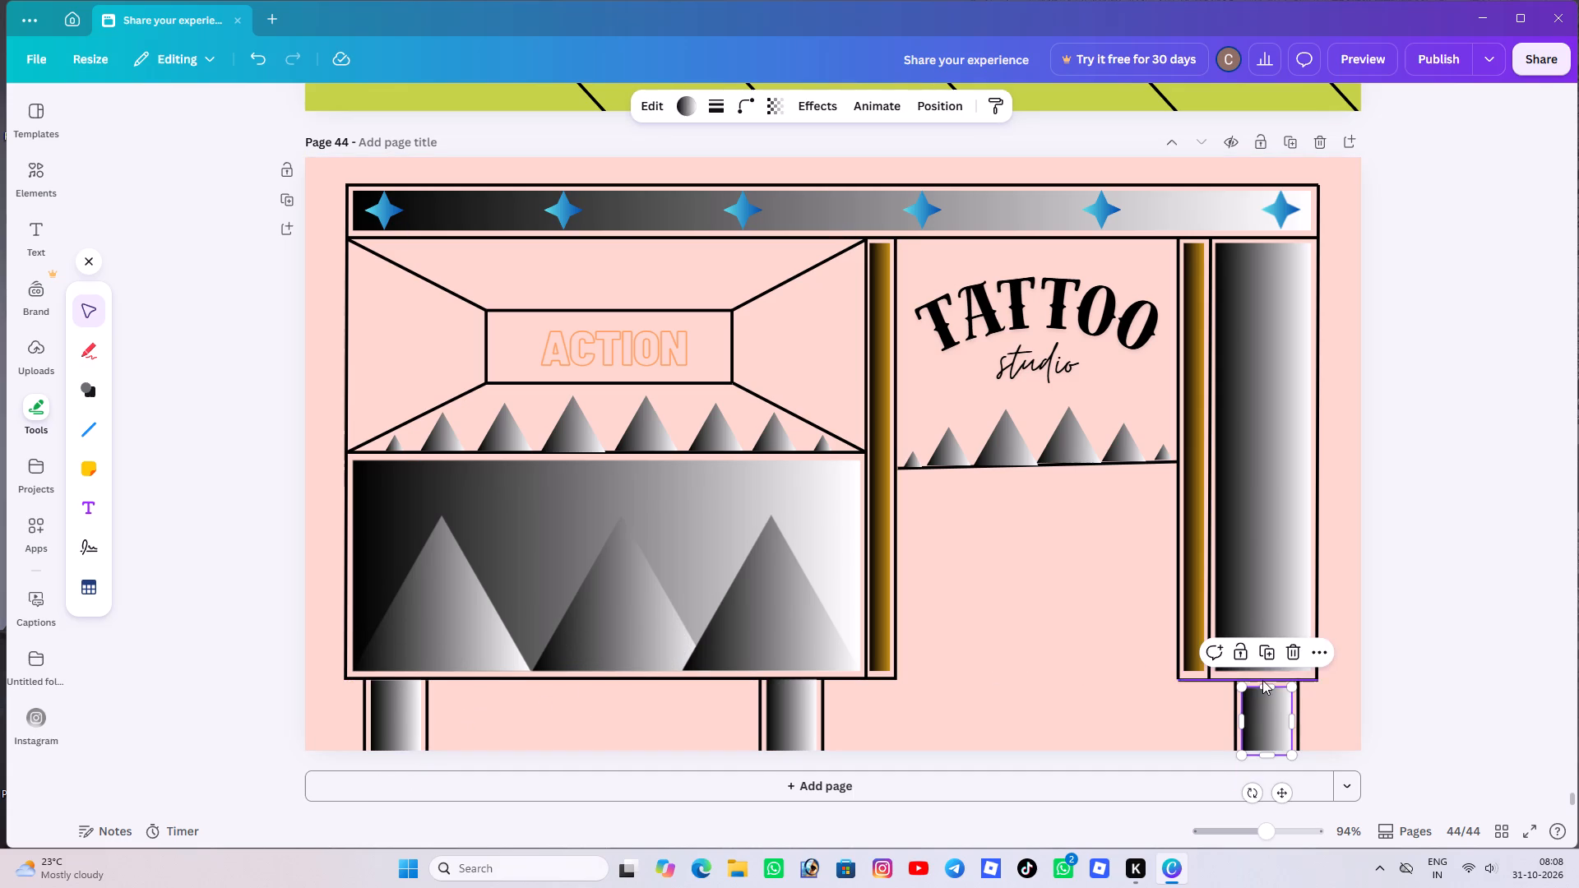
click(1262, 680)
click(1261, 696)
click(1257, 687)
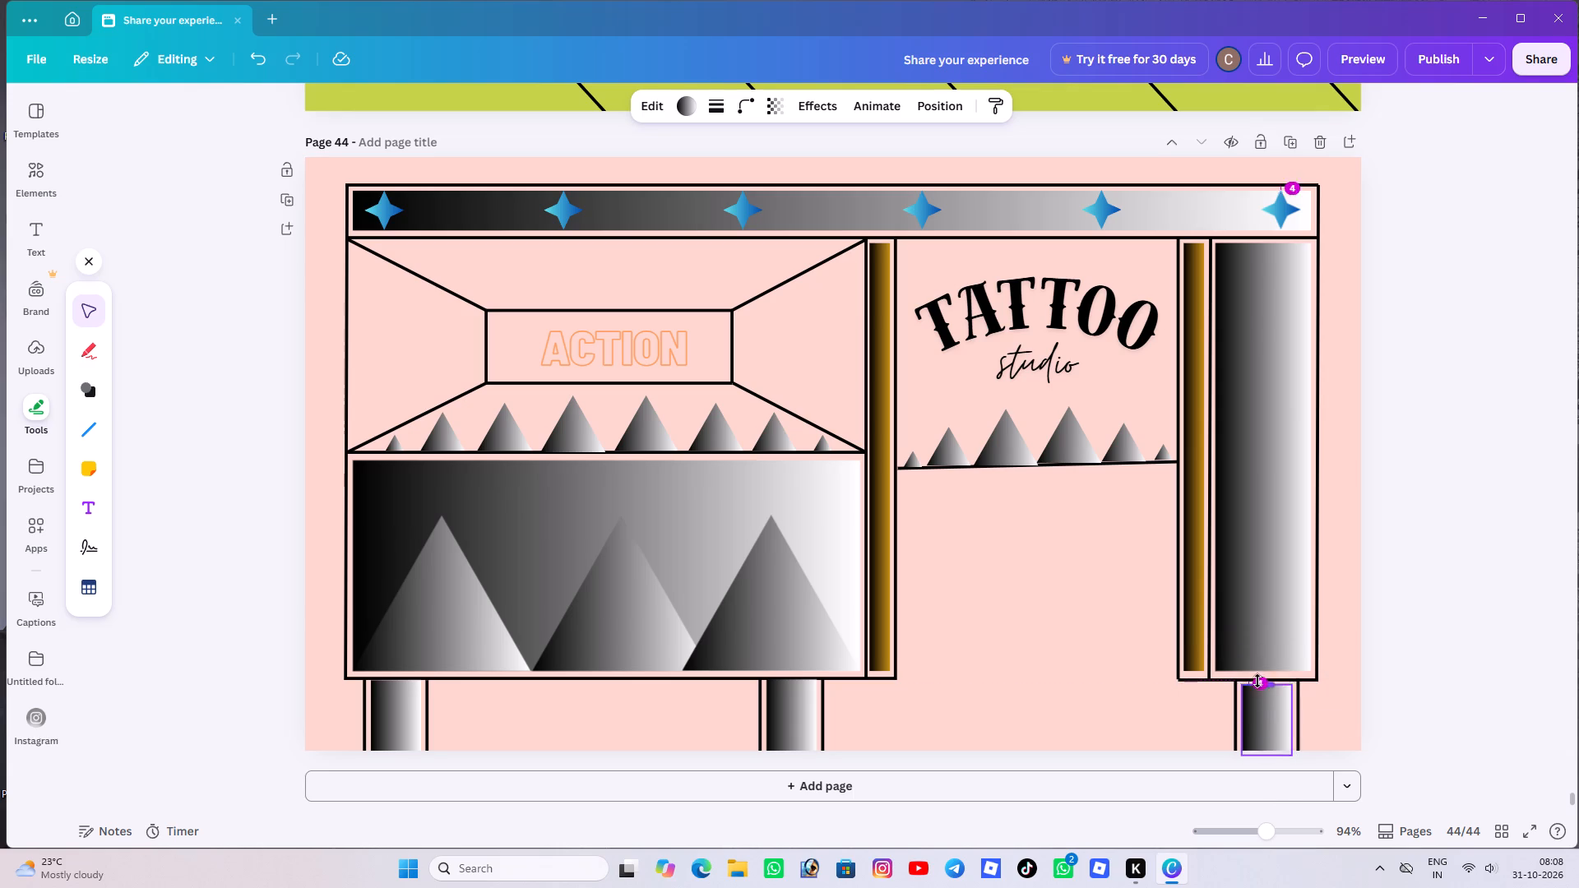
click(1144, 735)
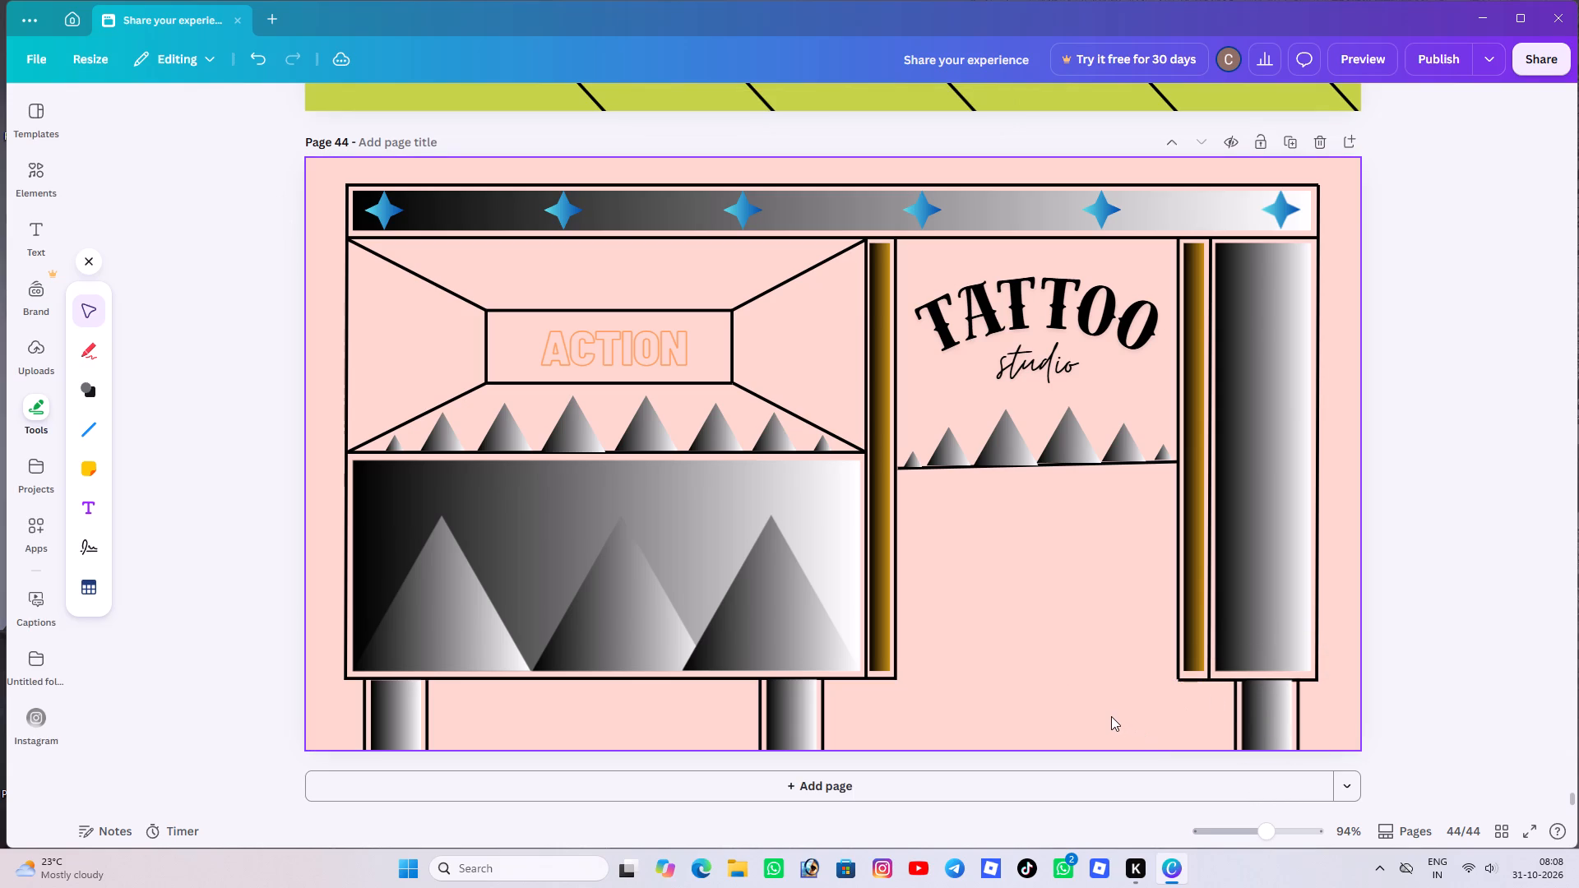
click(1254, 684)
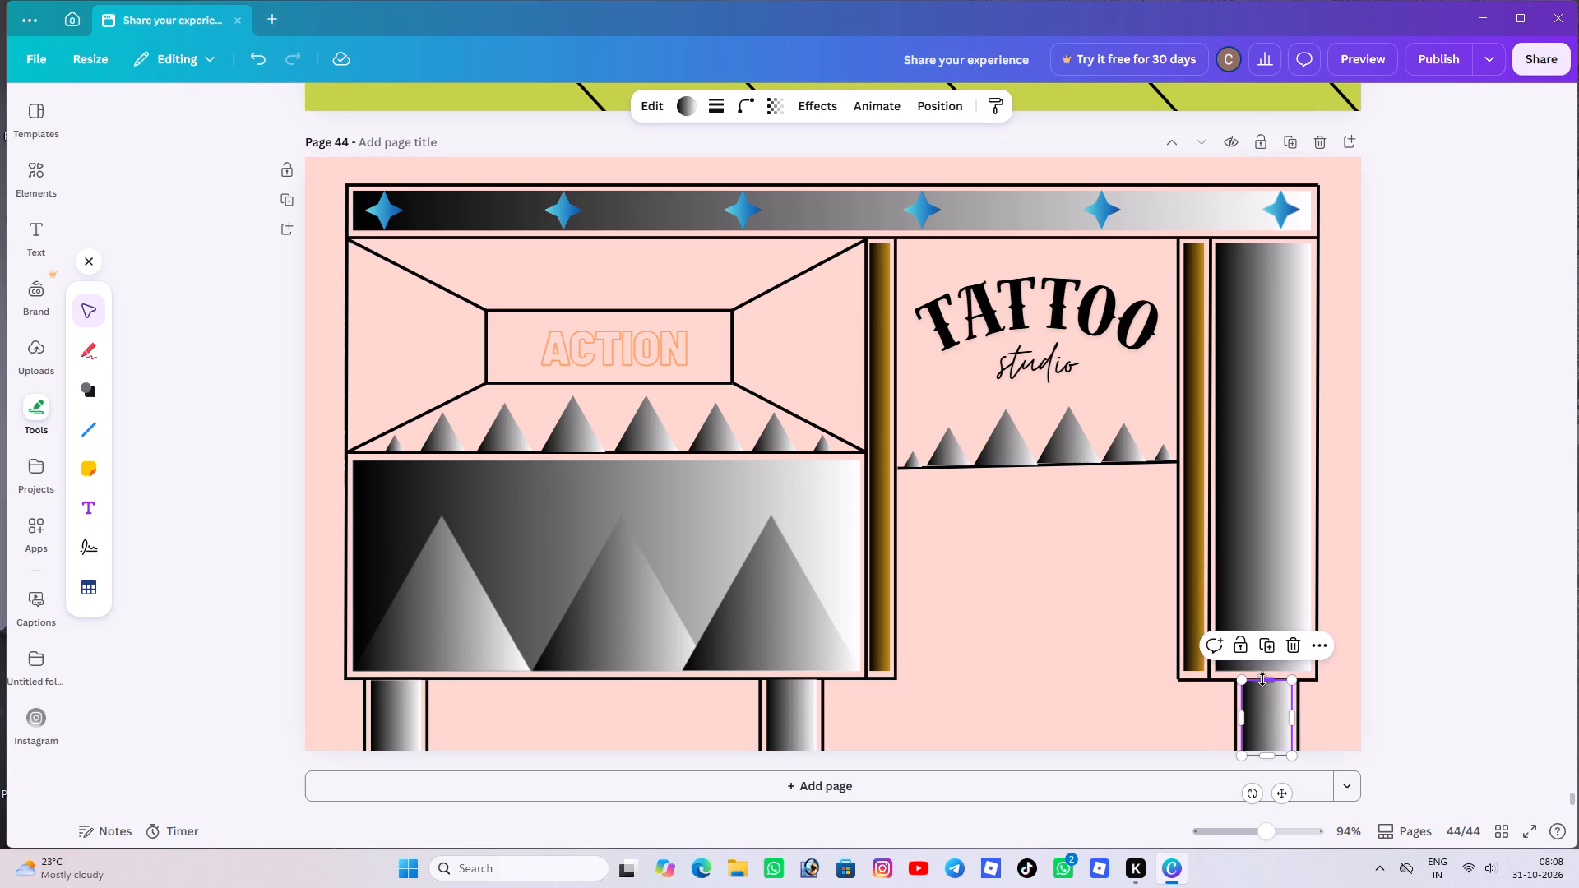
click(1263, 679)
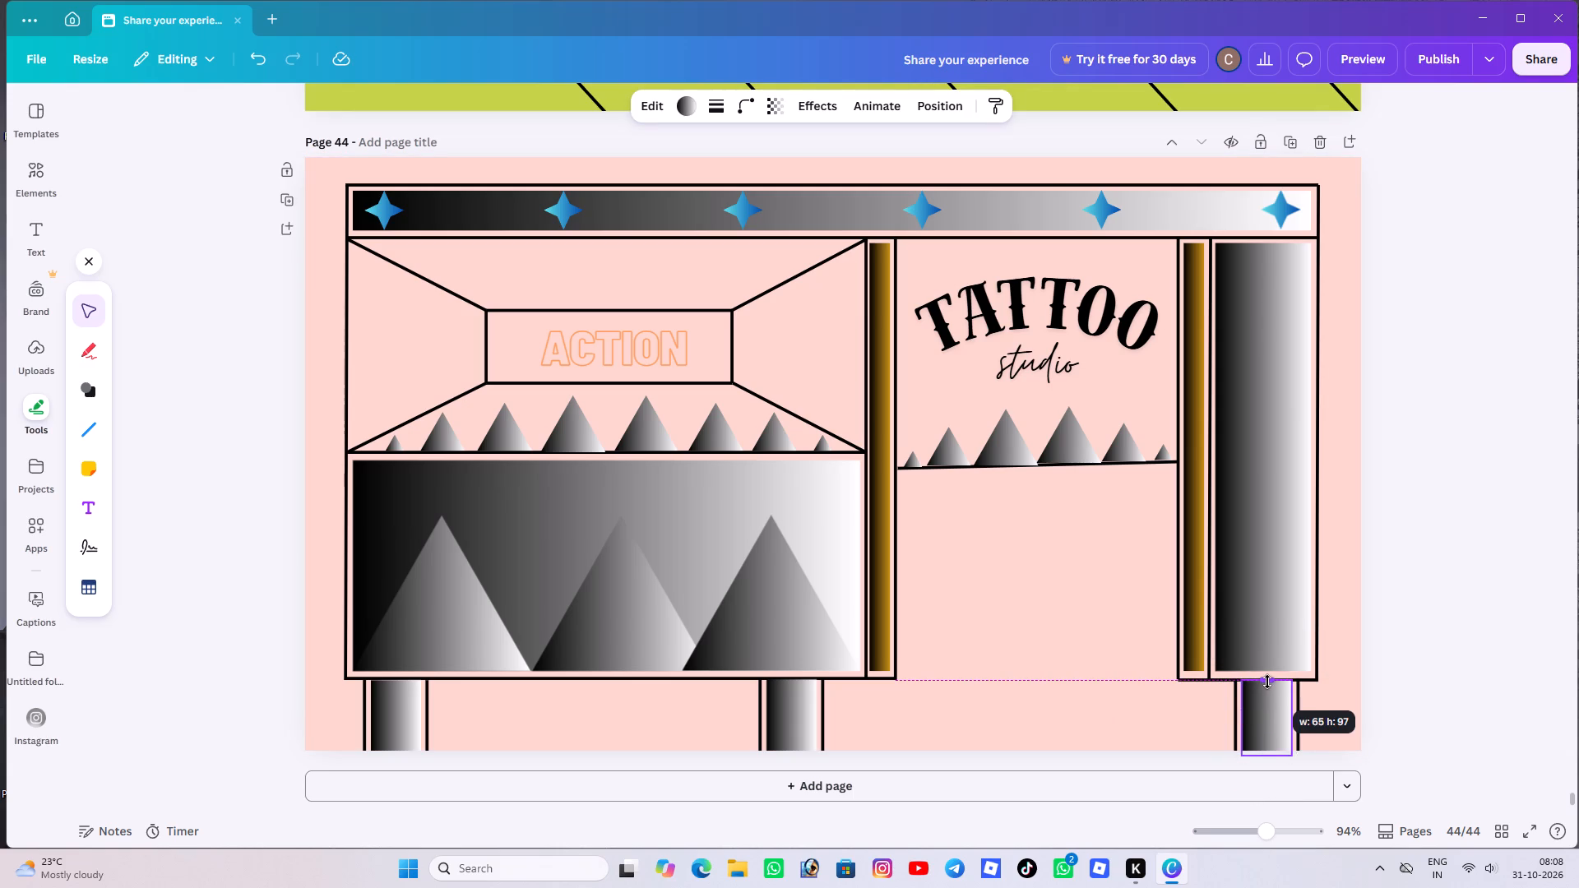
click(1036, 681)
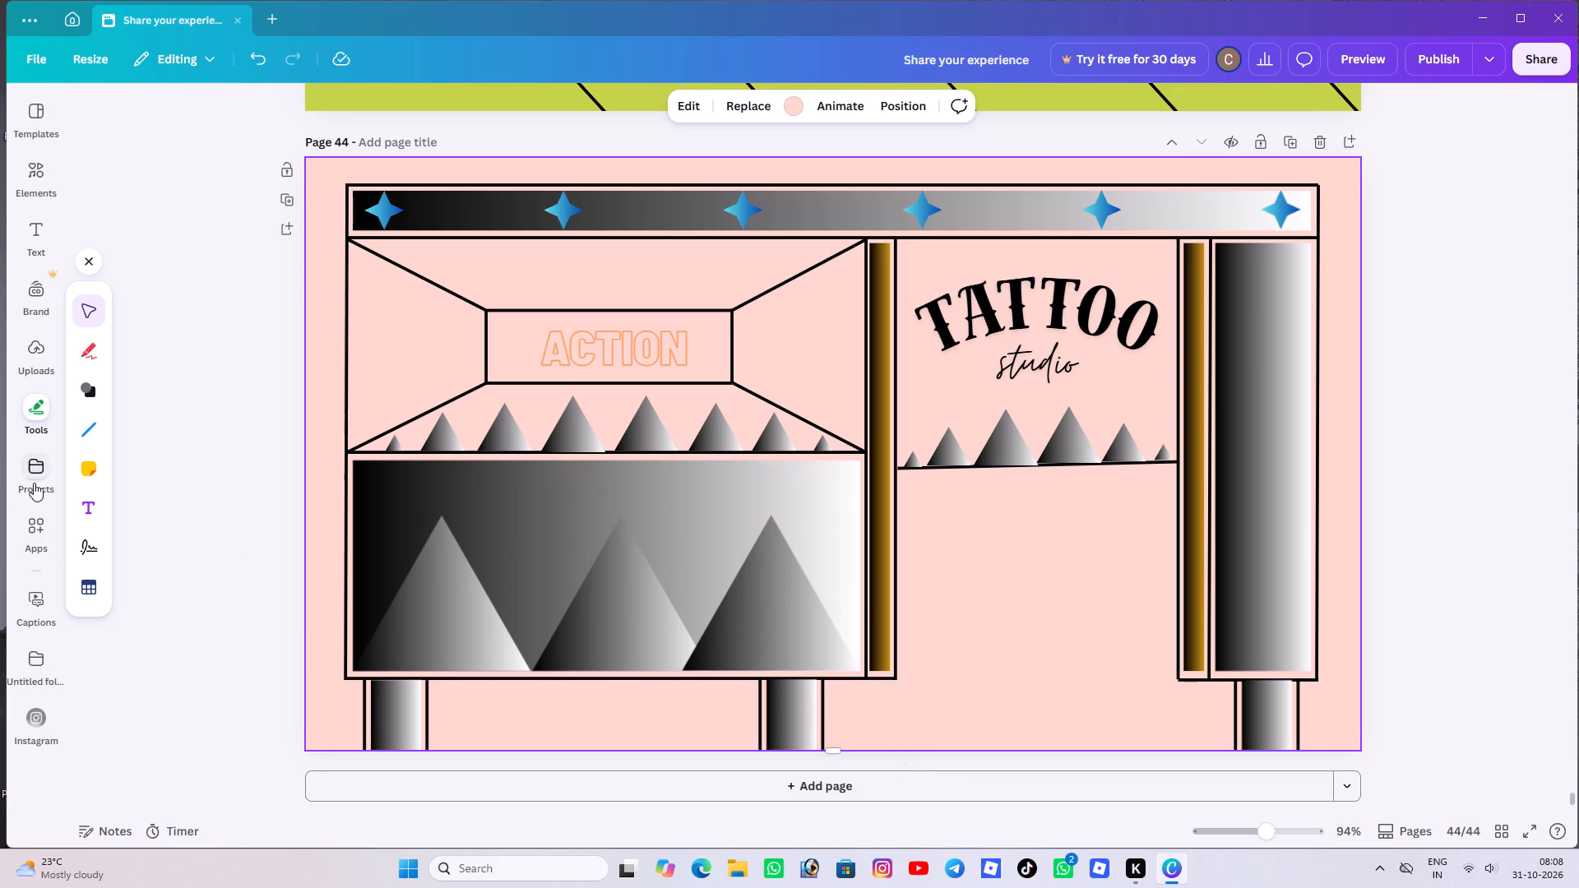
Add a five-pointed star shape to page 44.
click(77, 382)
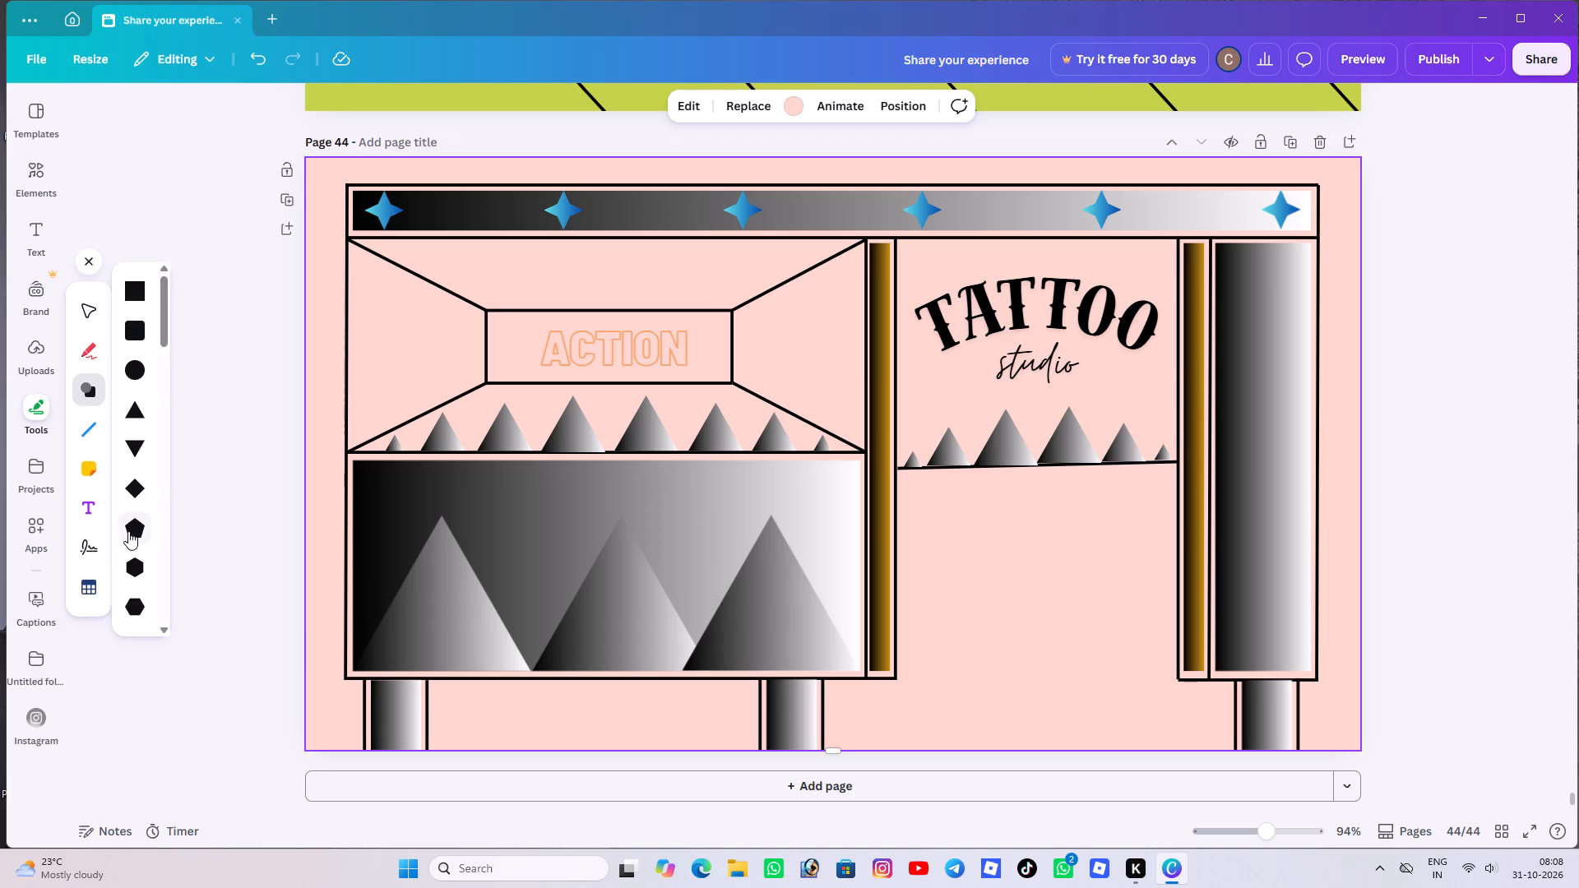
scroll(128, 531, down, 4)
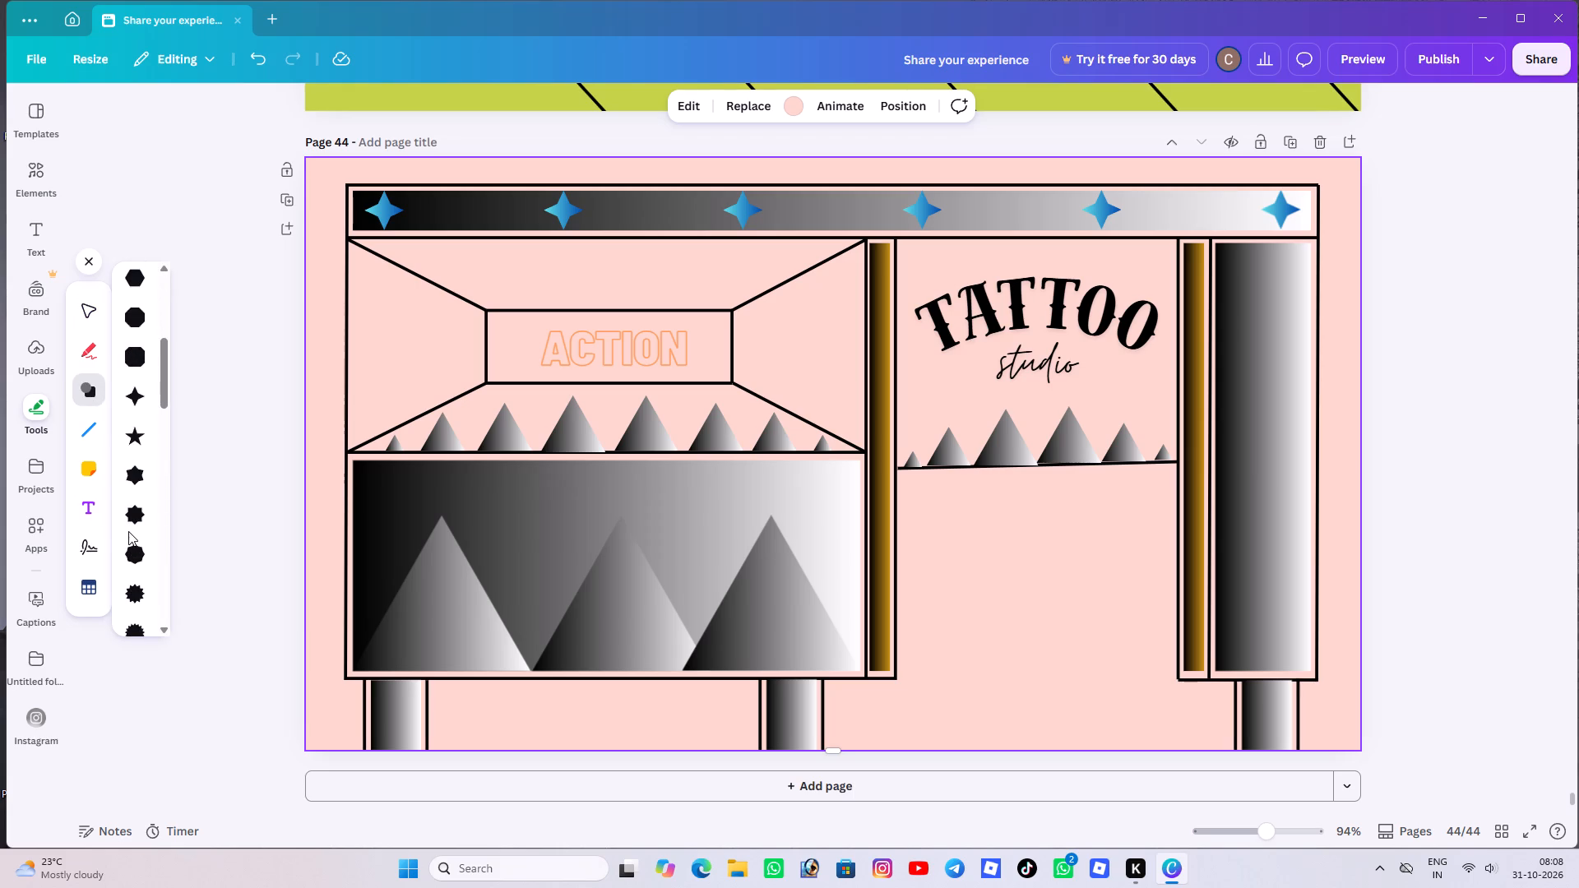
scroll(131, 534, down, 6)
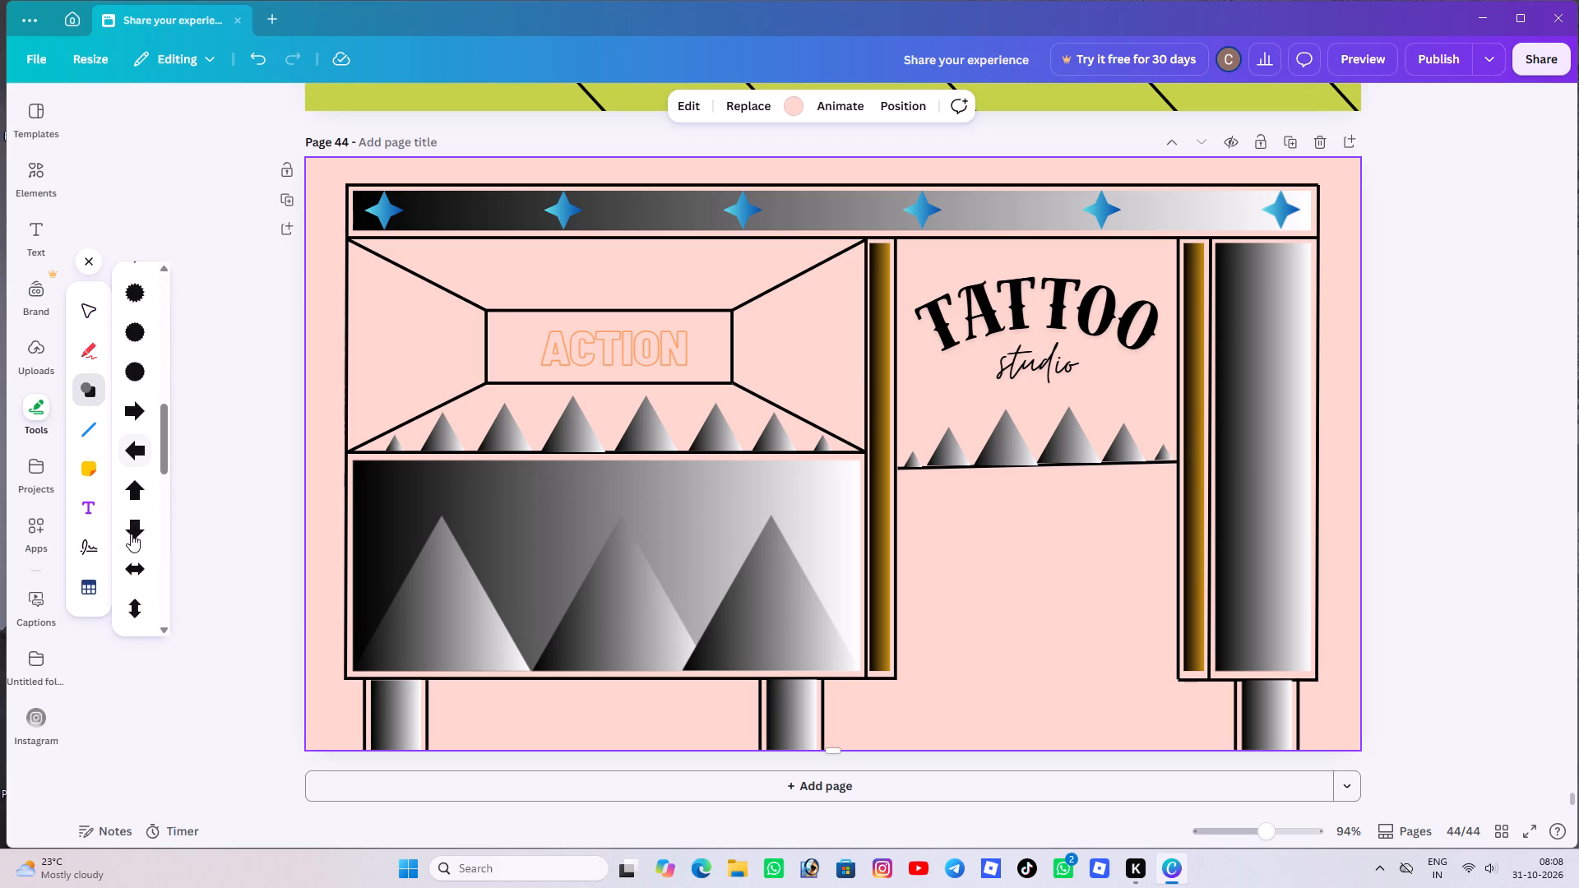
scroll(131, 534, down, 13)
scroll(127, 538, up, 11)
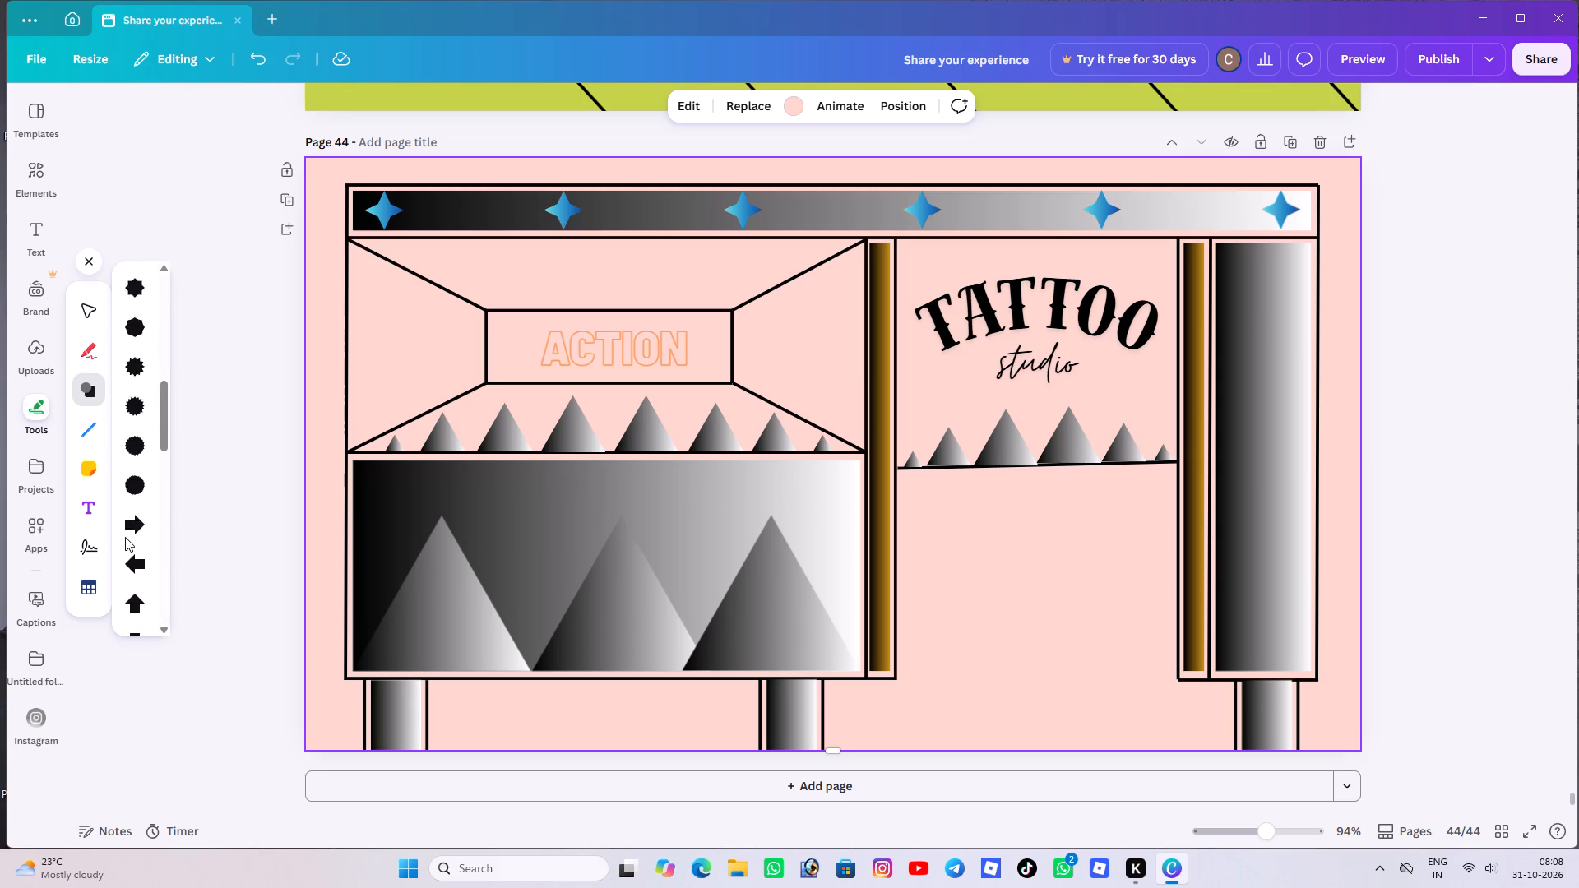
scroll(125, 537, up, 3)
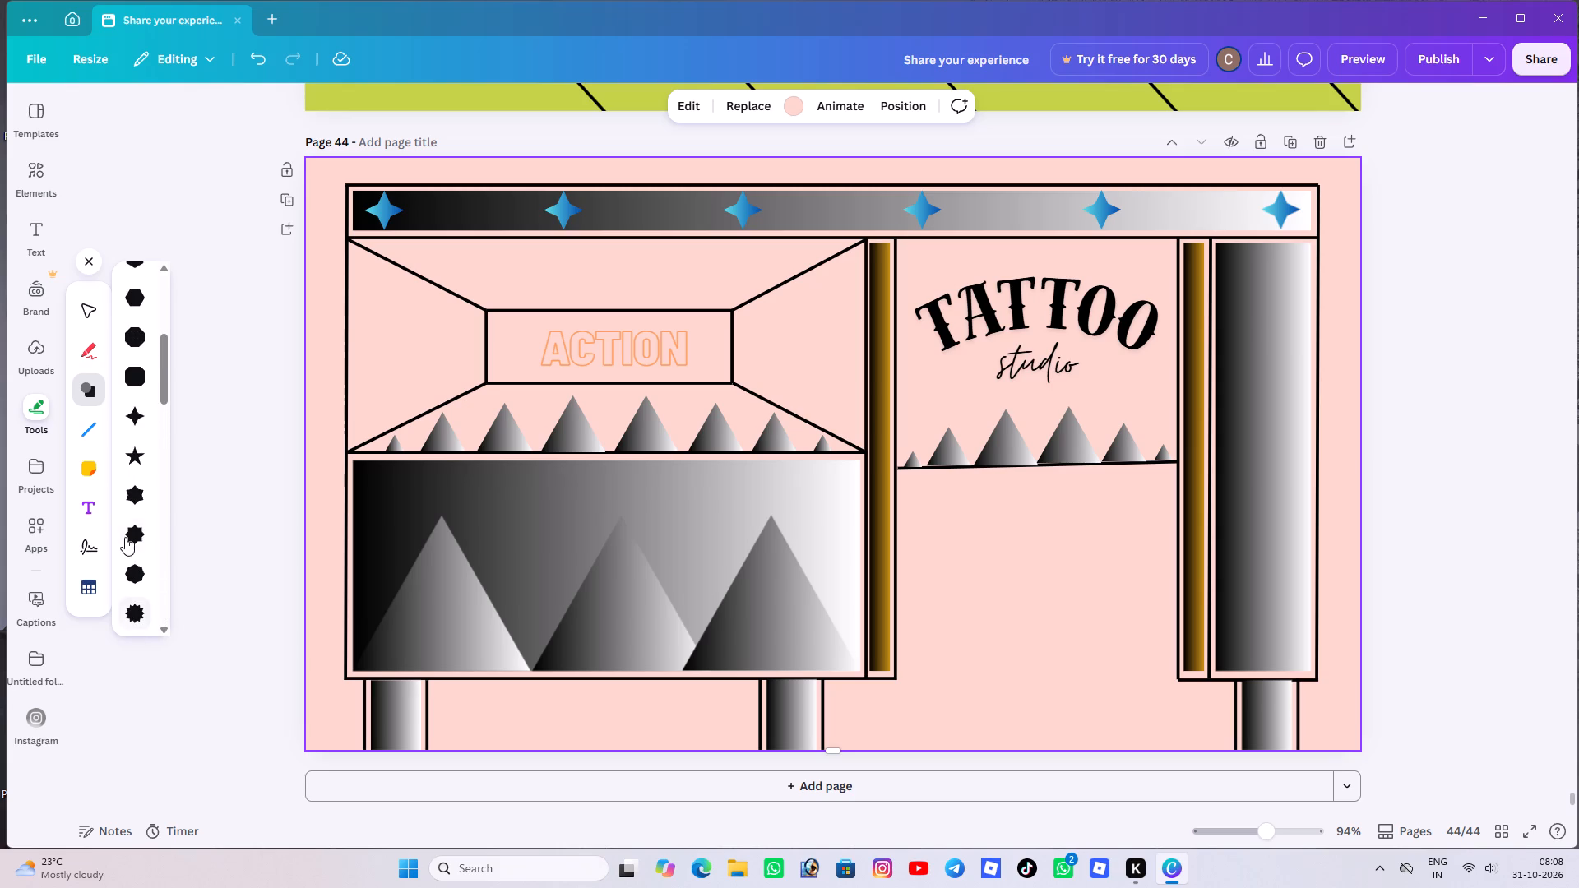
click(126, 464)
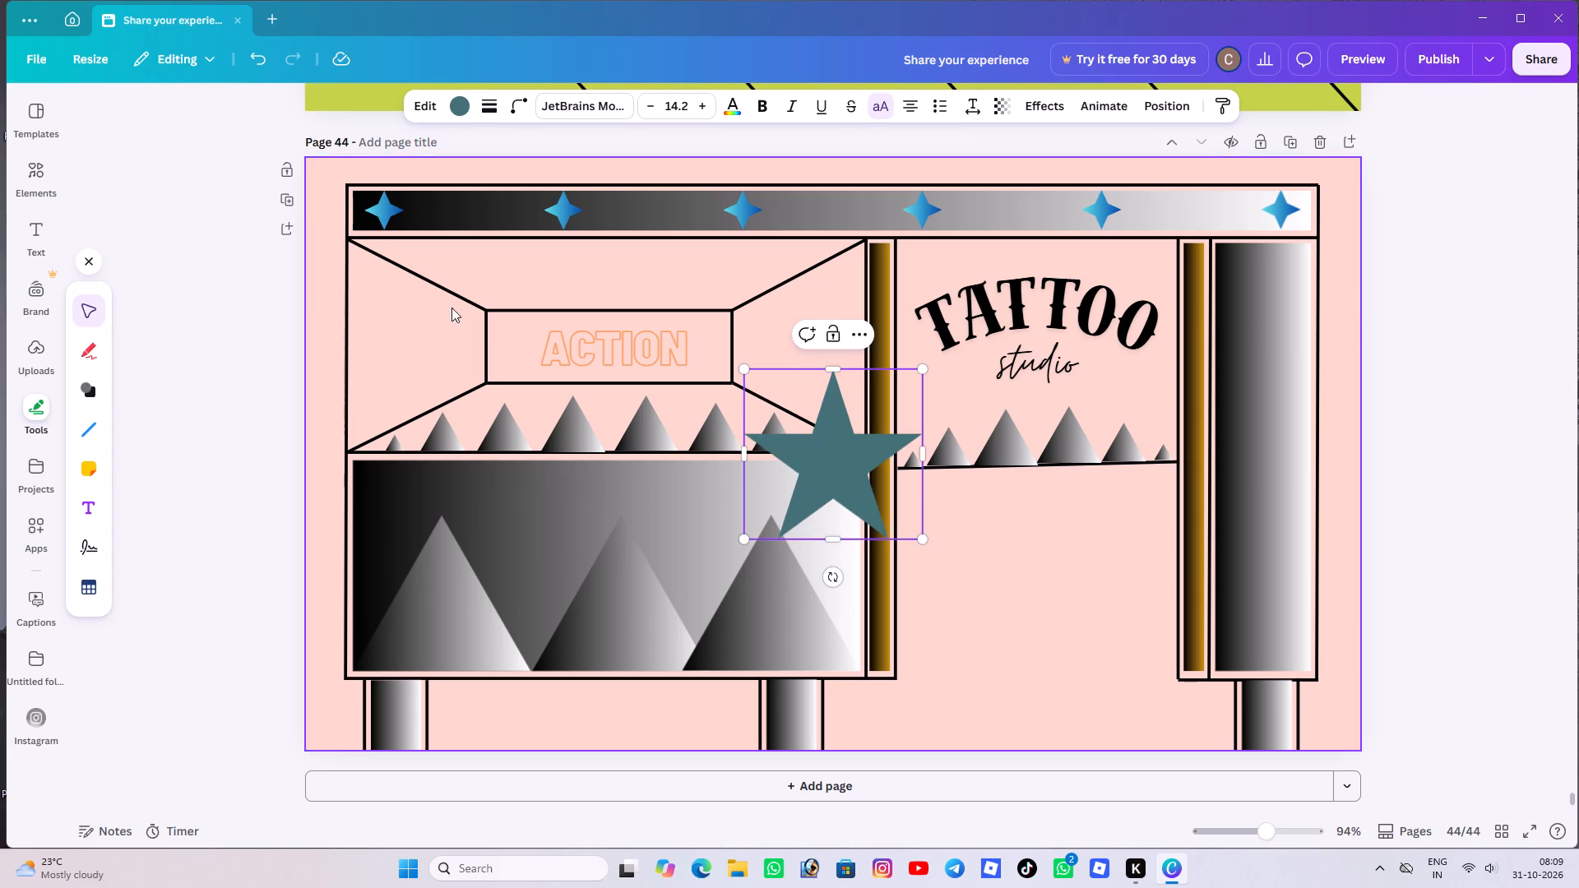
Fill the star with the default pale yellow-to-pink gradient.
click(464, 104)
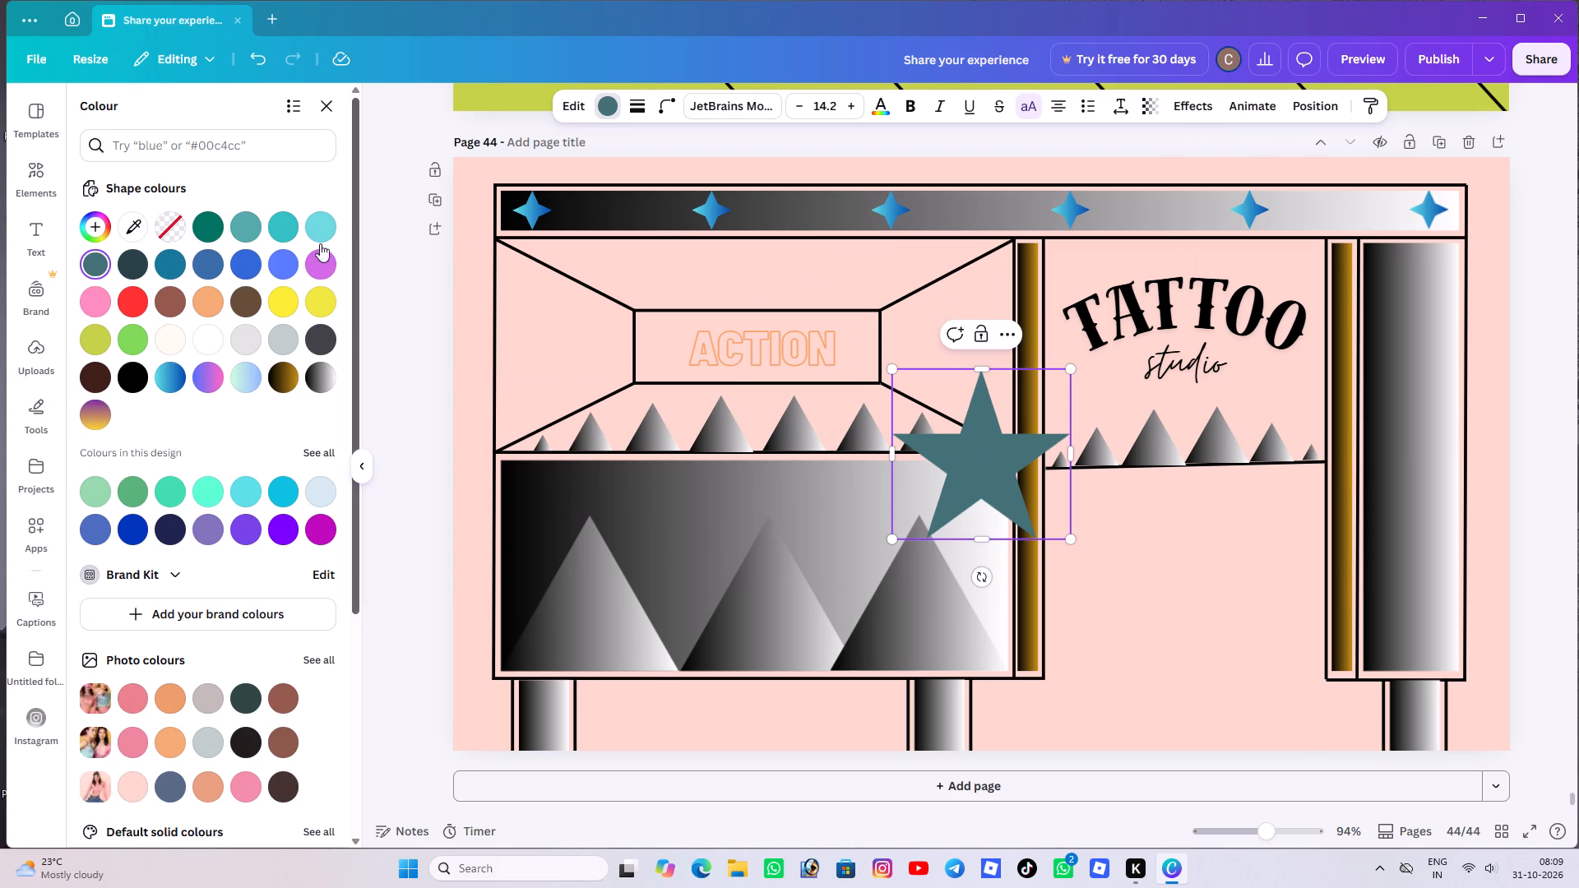
click(245, 342)
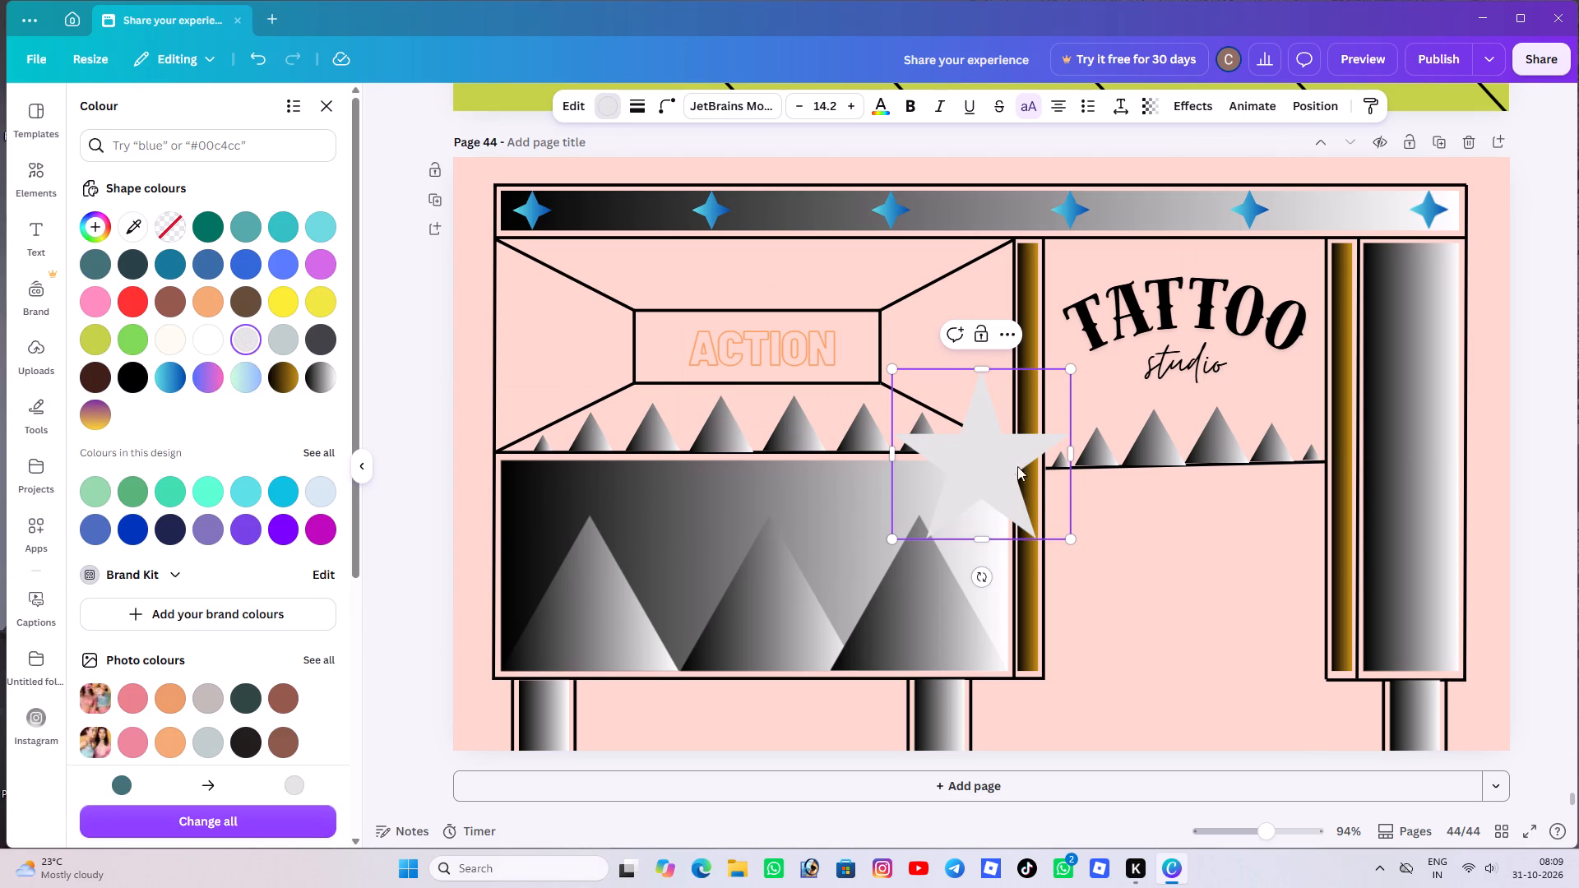
scroll(261, 374, down, 9)
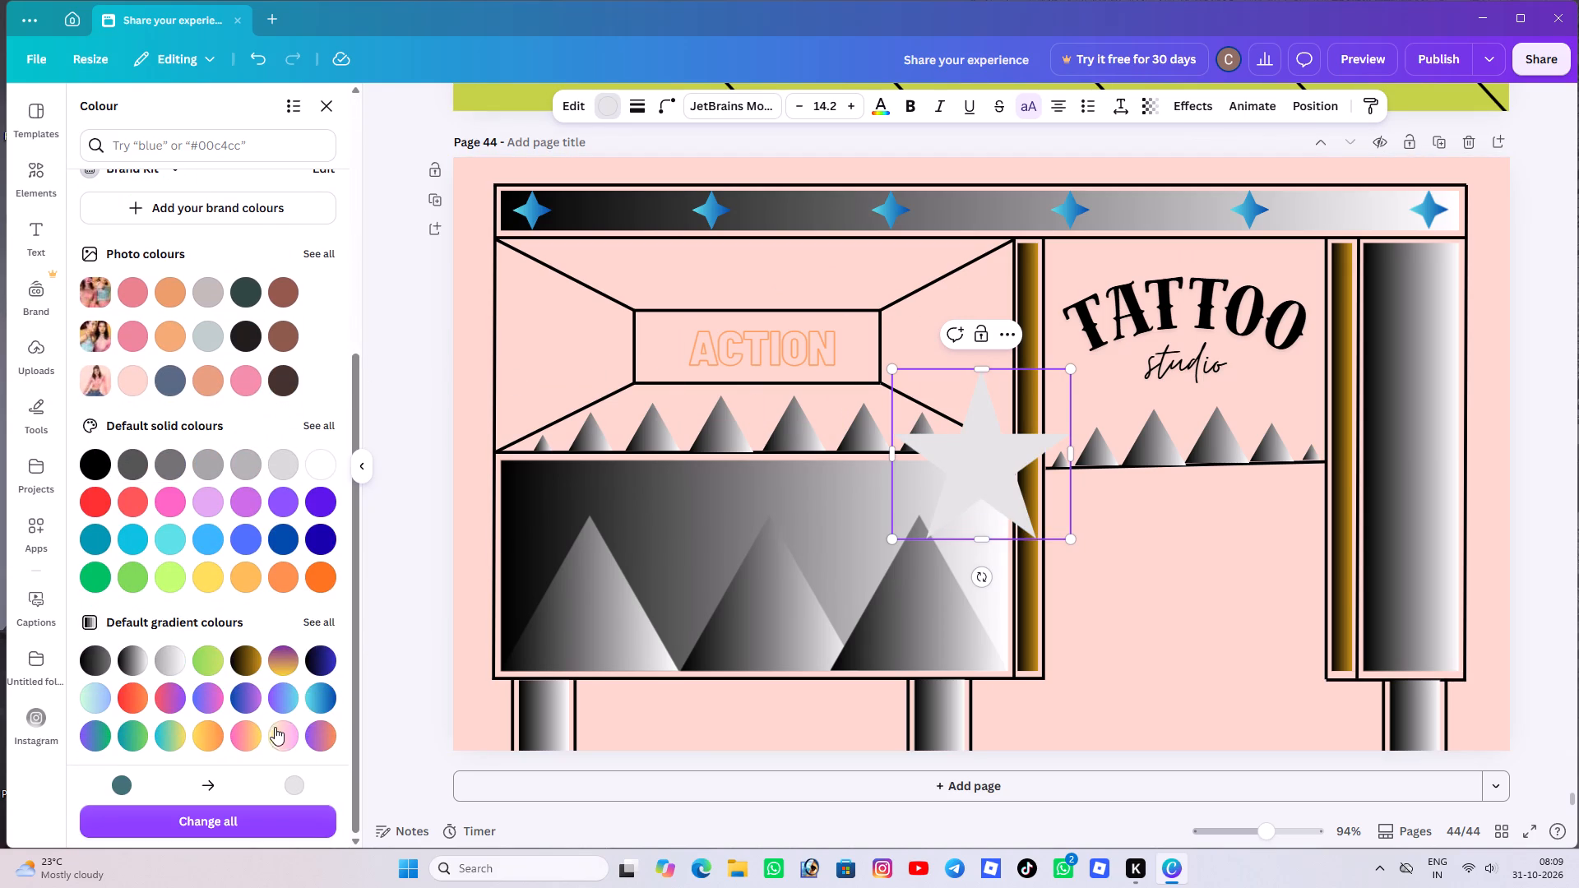
click(275, 727)
click(311, 733)
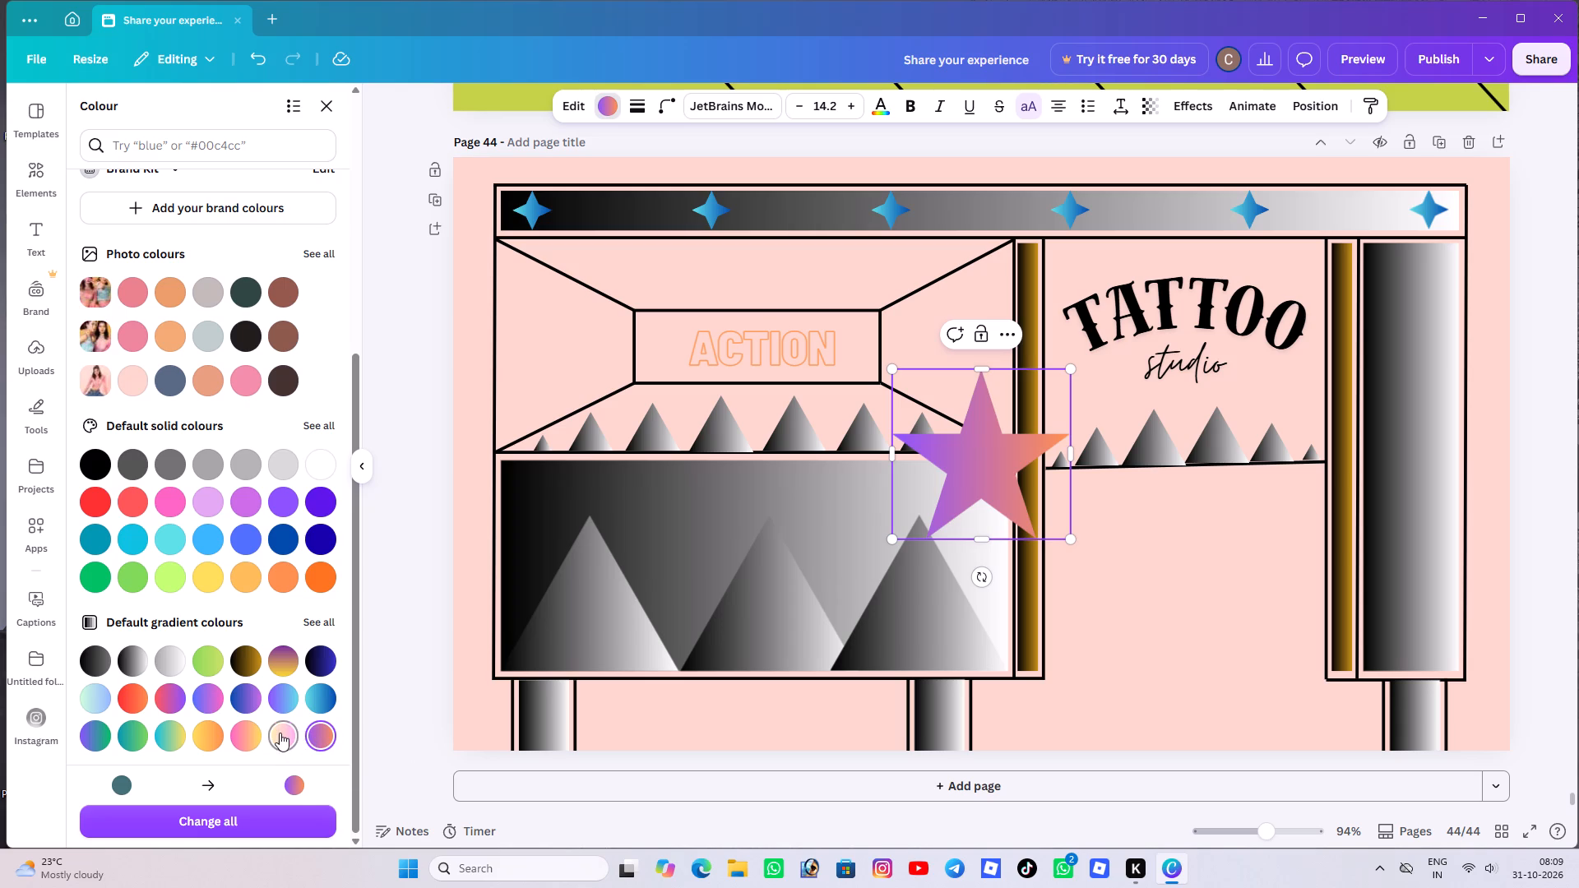
click(280, 733)
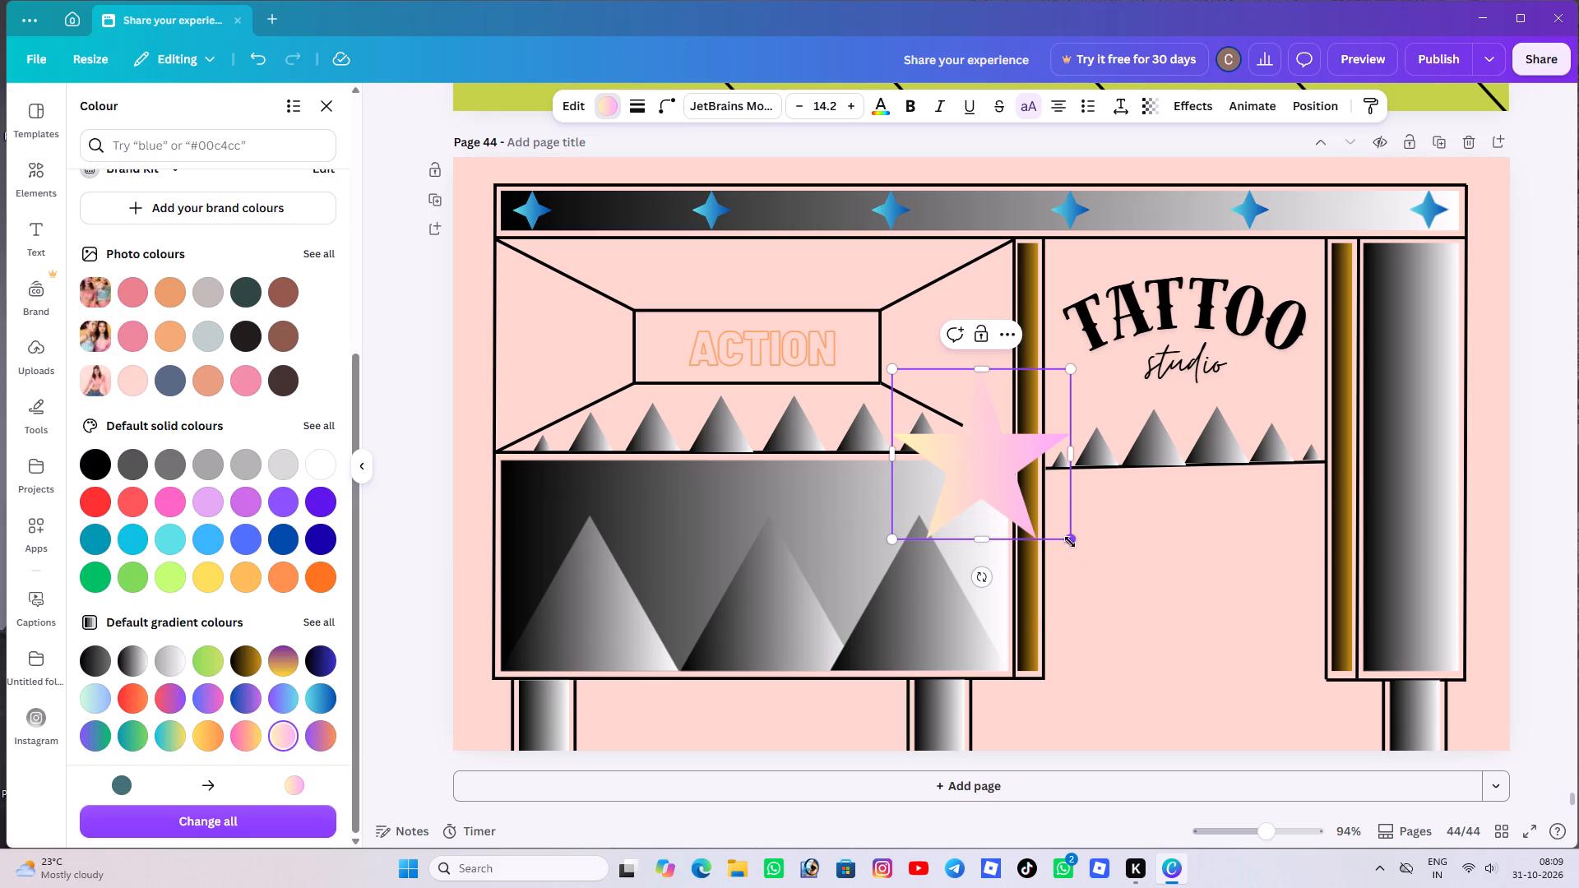
Shrink the star to a small size and place it in the side panel left of the ACTION box.
drag(1070, 541, 859, 490)
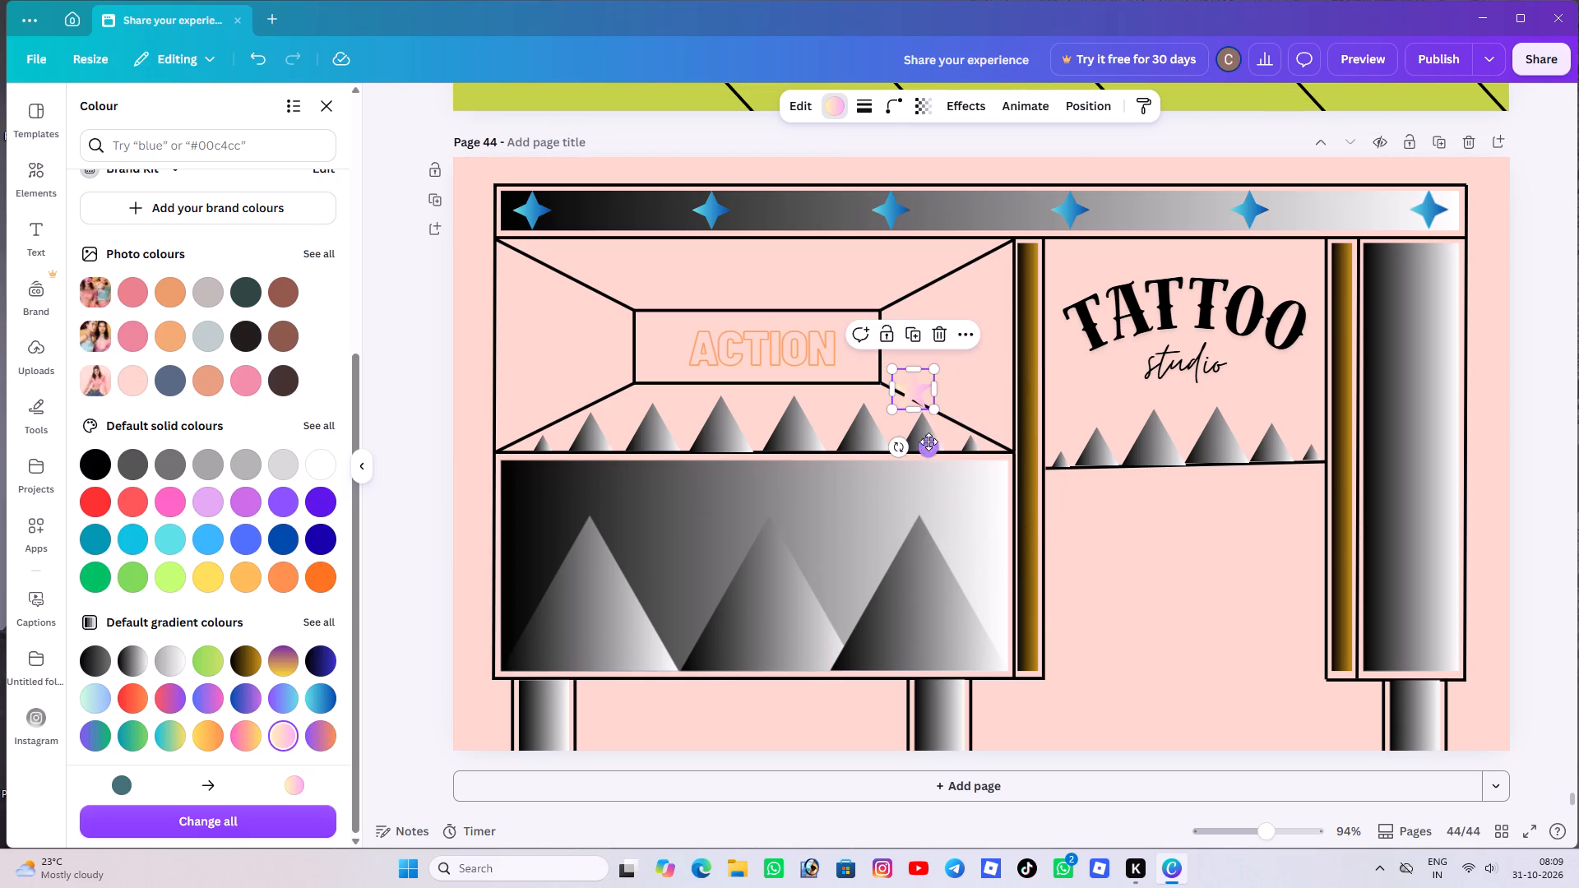
drag(926, 442, 572, 395)
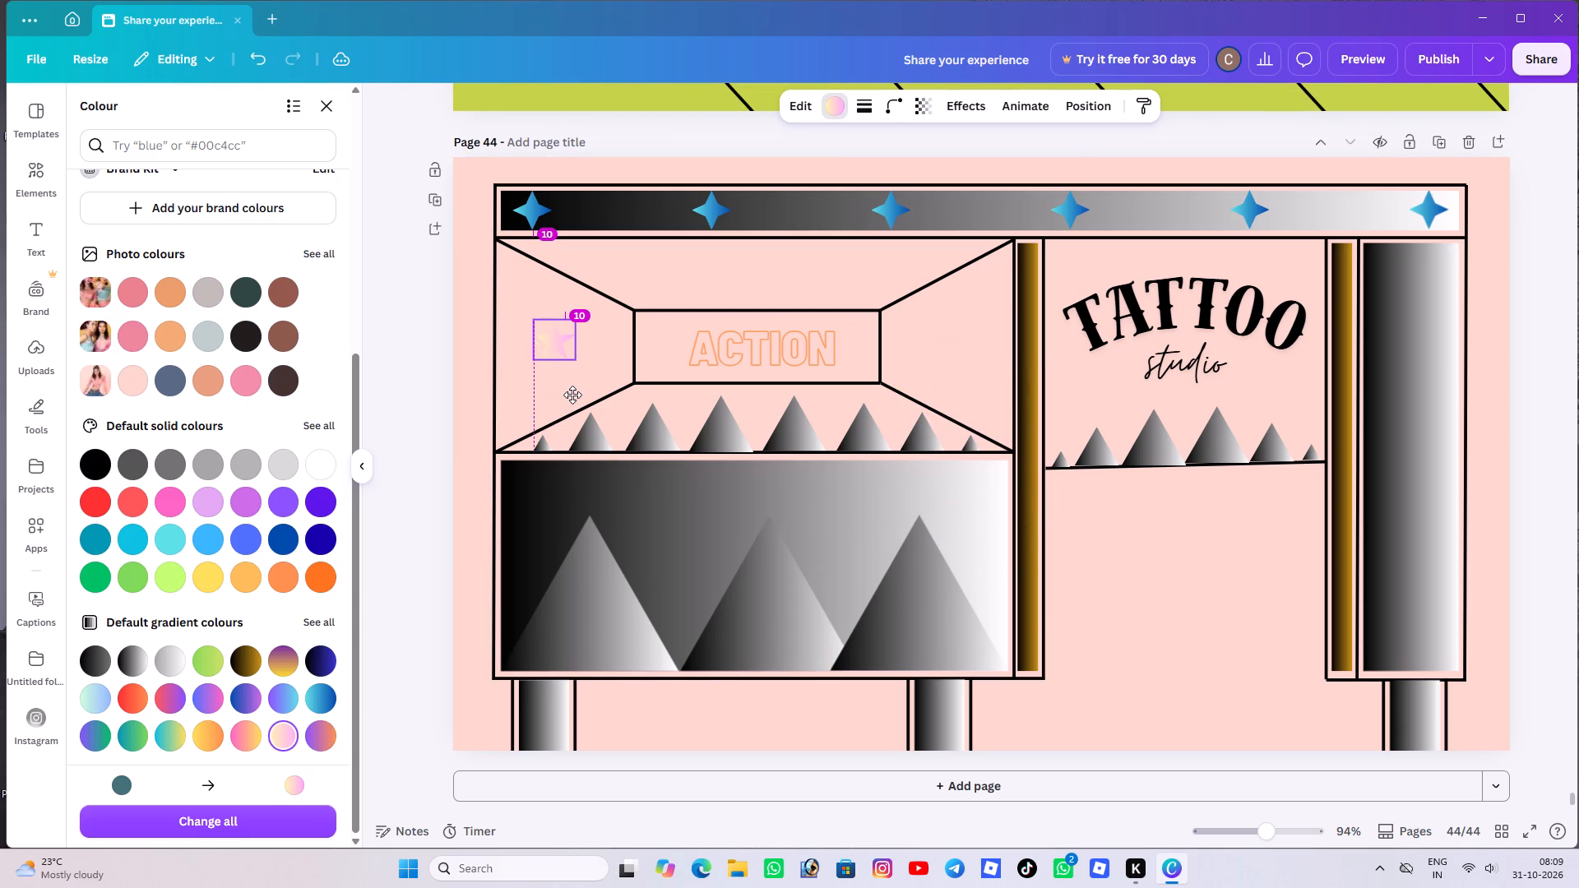
drag(572, 395, 571, 395)
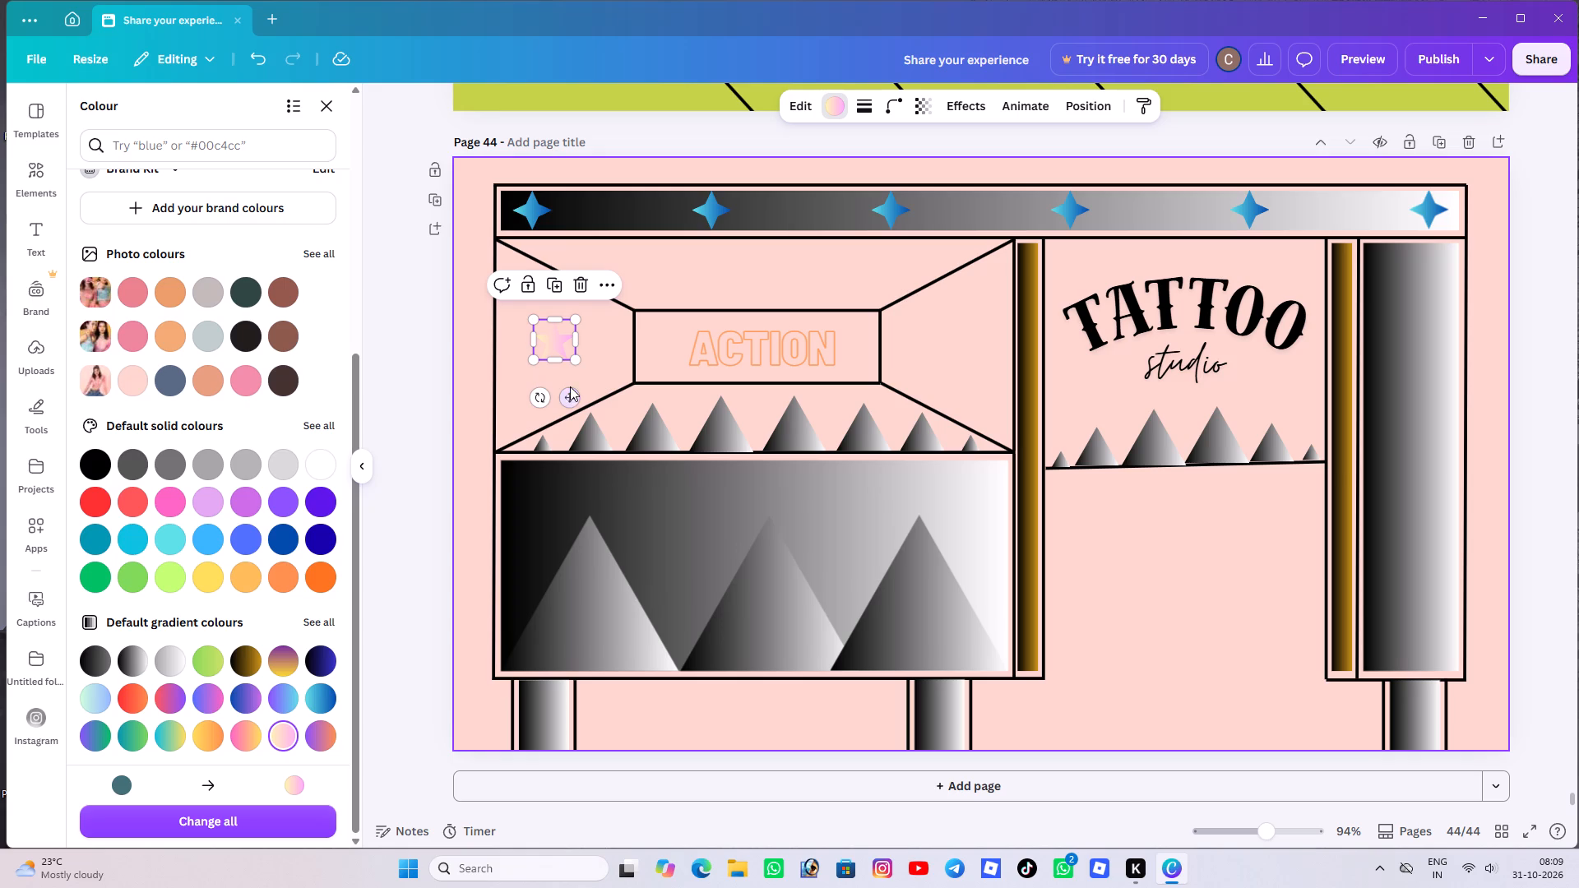
drag(572, 360, 580, 376)
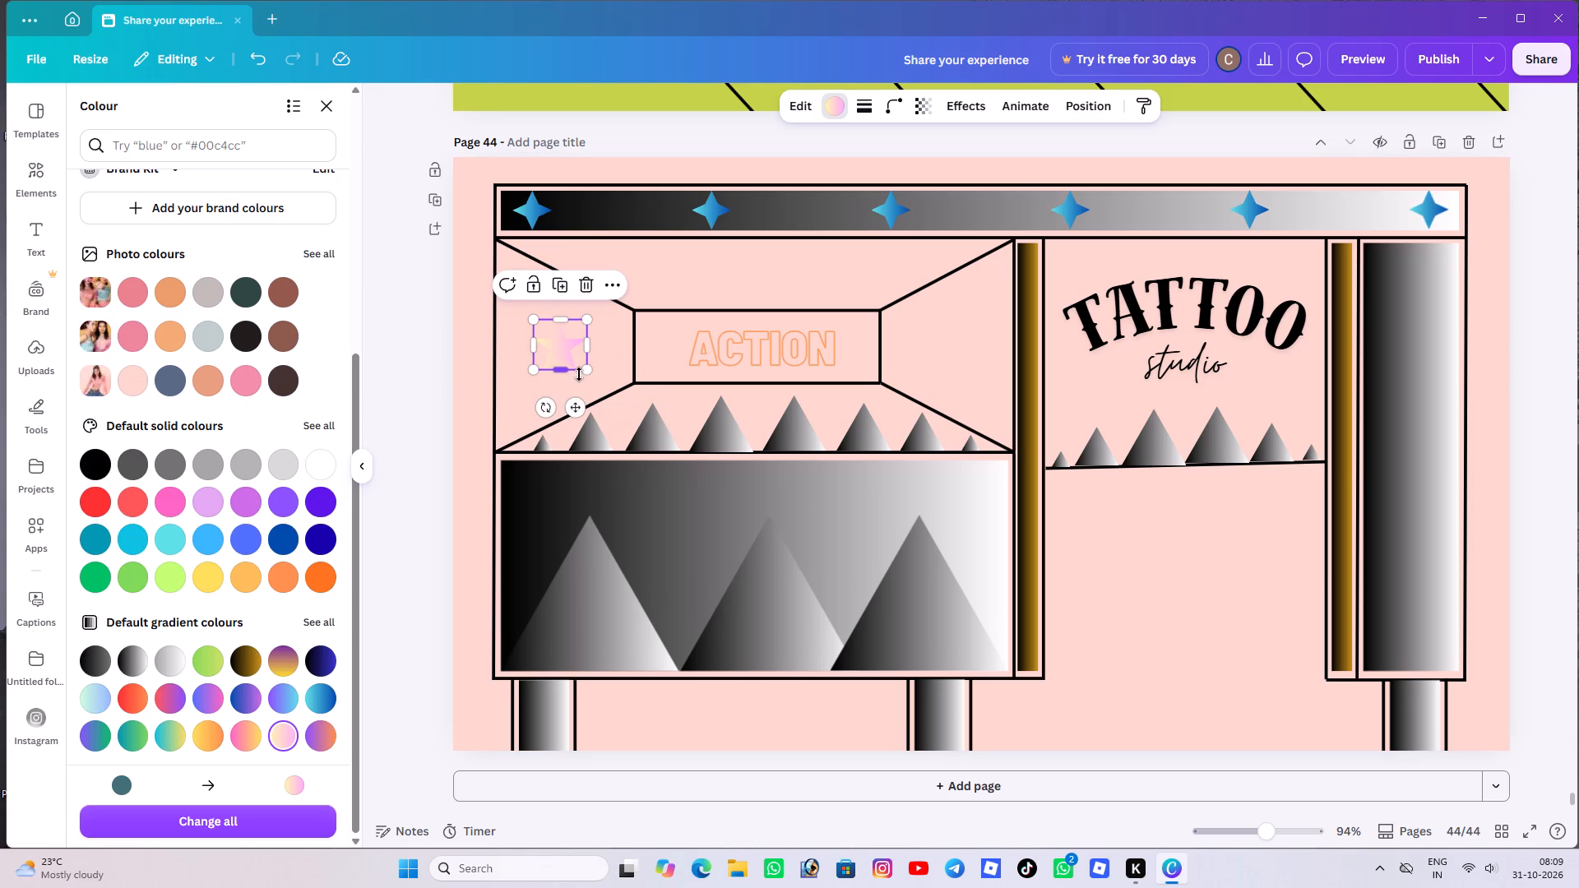
click(575, 399)
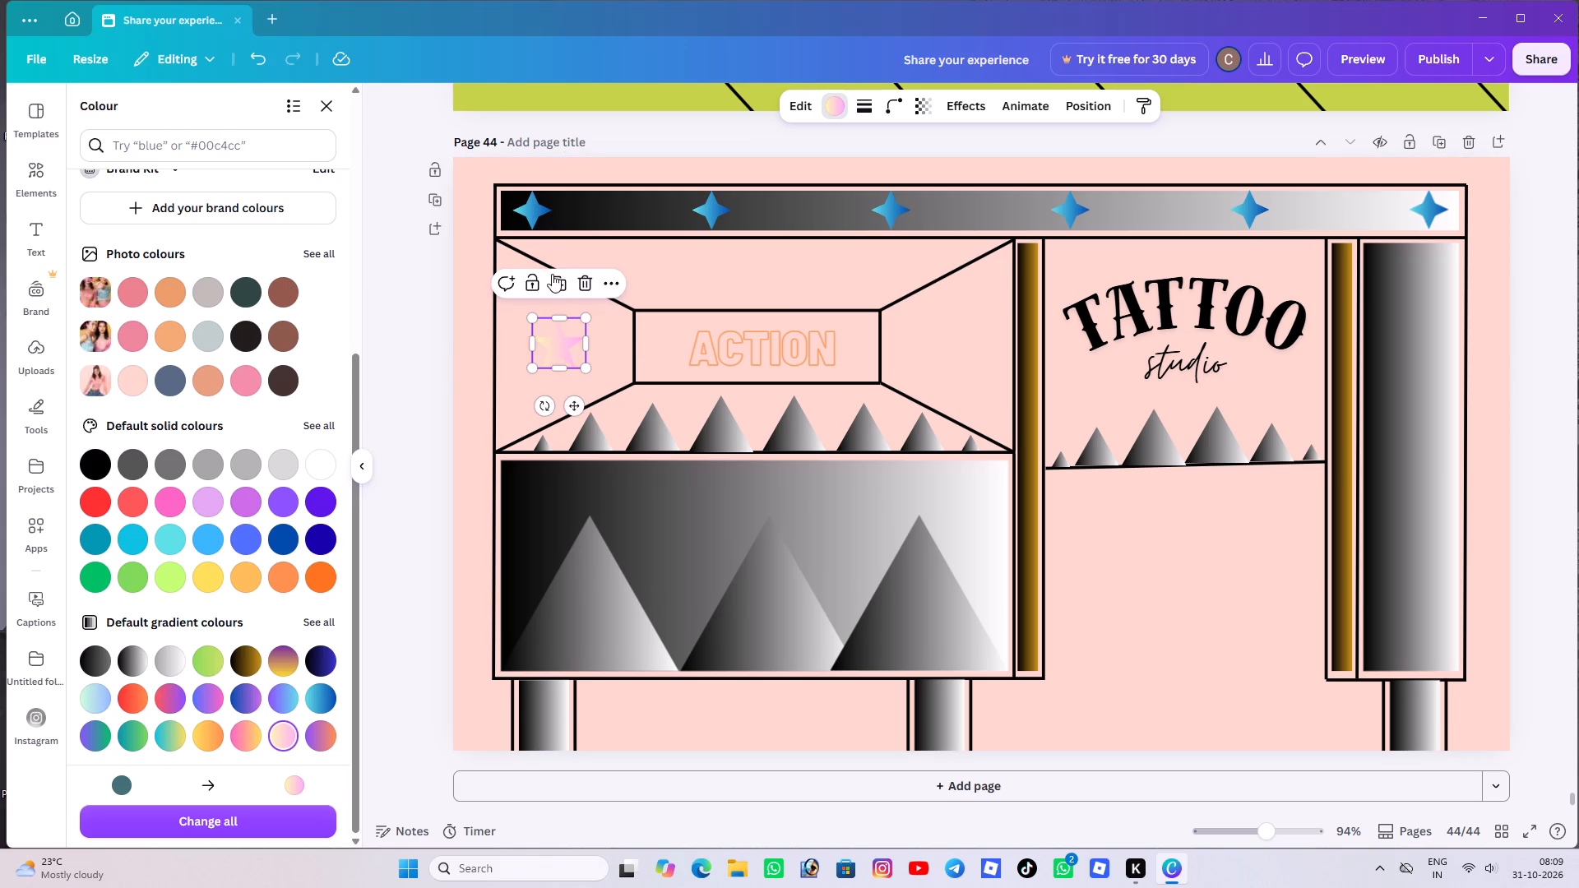
Duplicate the small star and place the copy level with it in the side panel right of the ACTION box.
click(558, 281)
drag(579, 419, 617, 412)
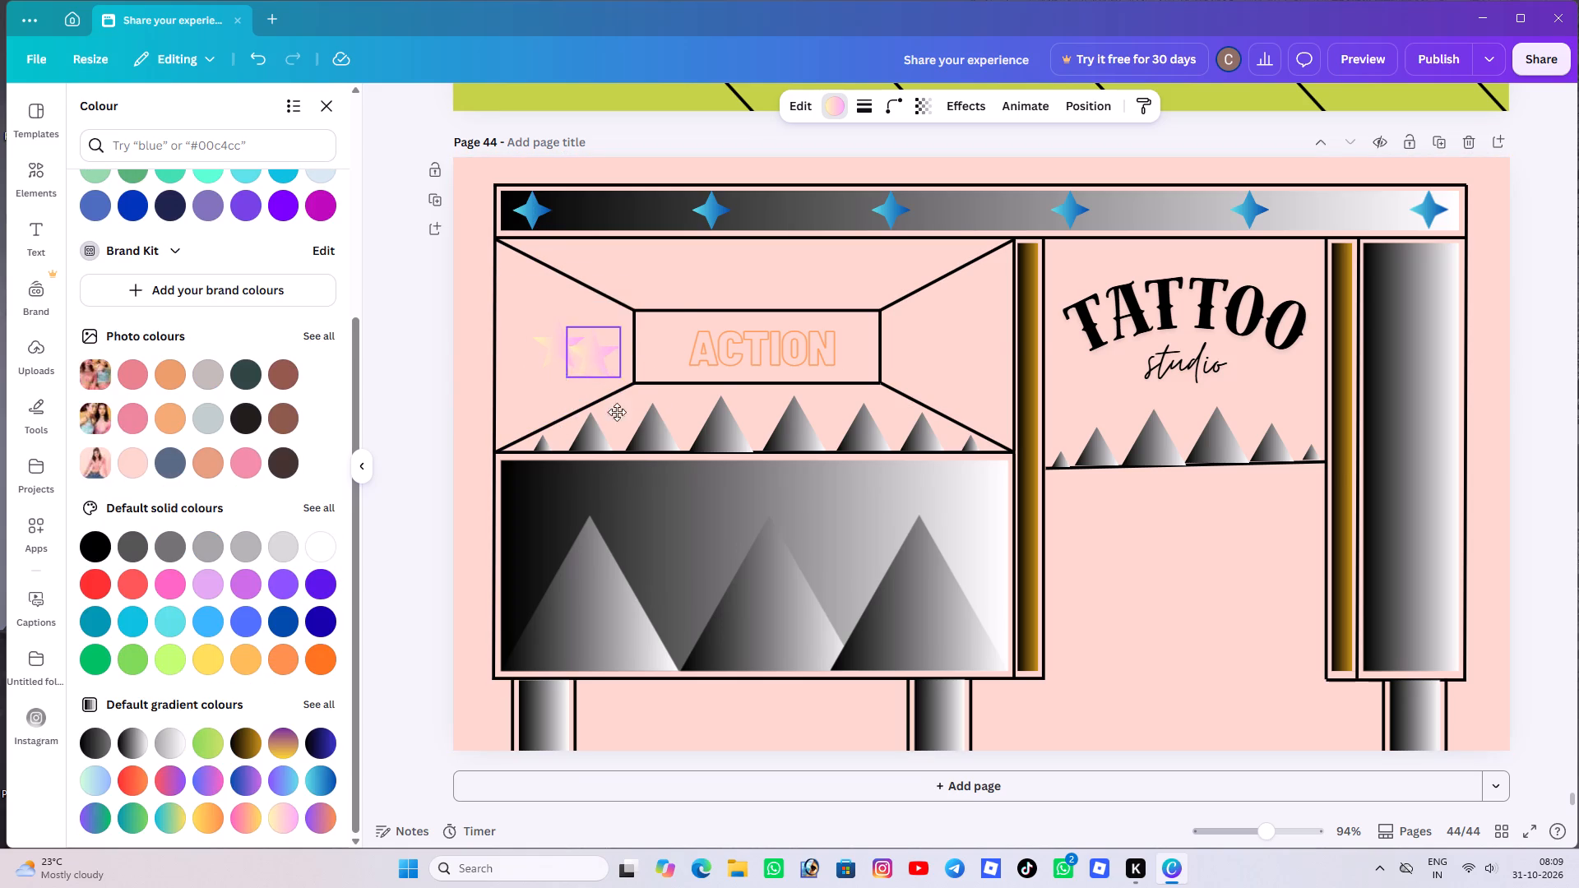
drag(617, 412, 958, 408)
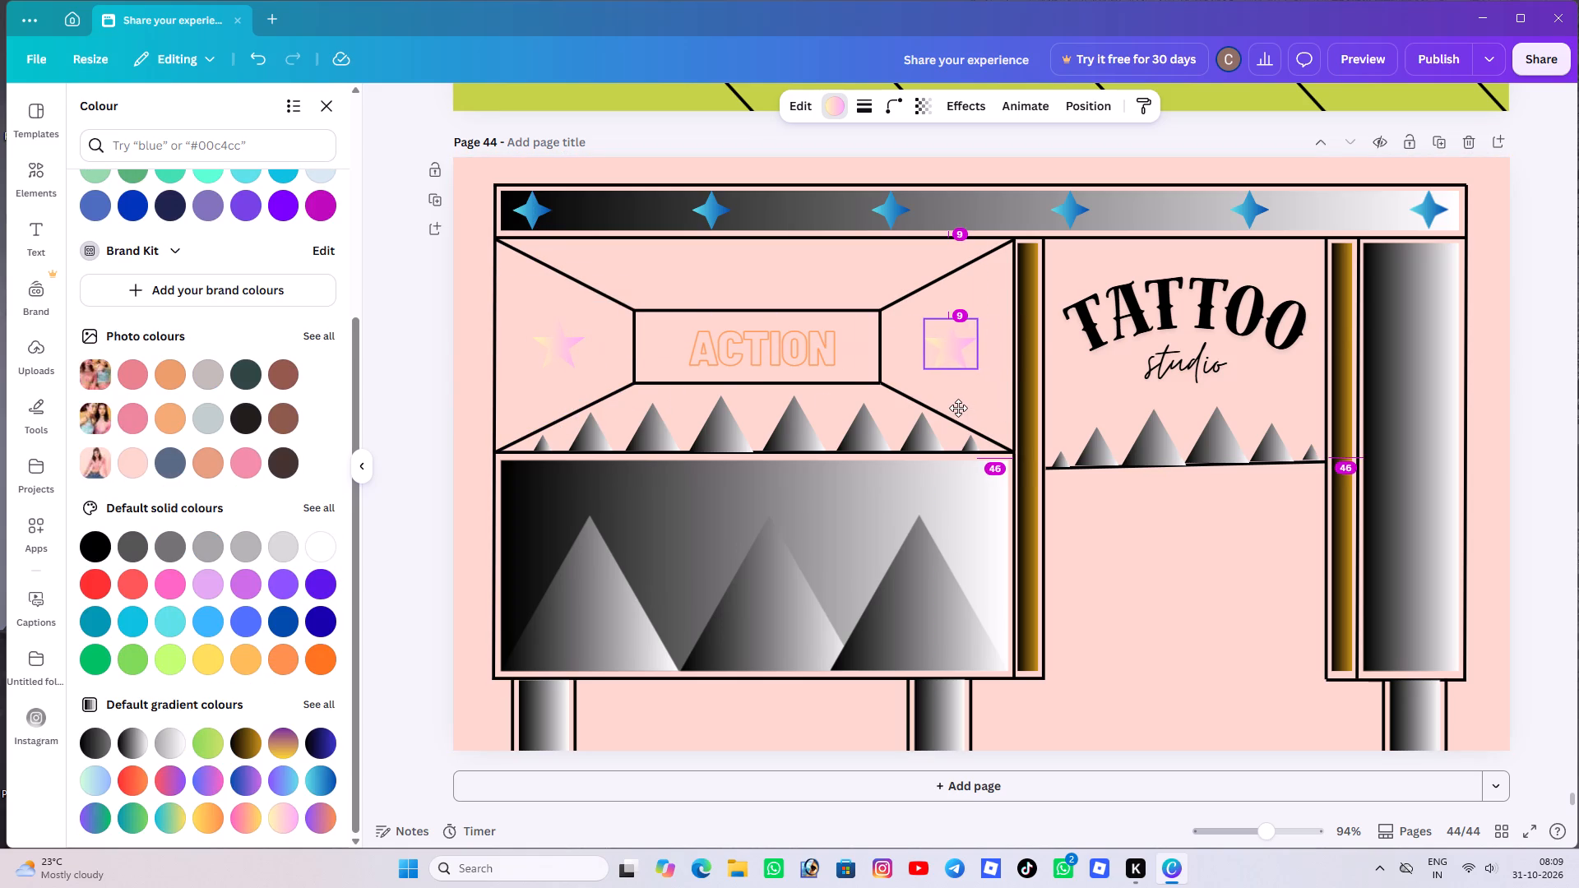
drag(958, 408, 958, 407)
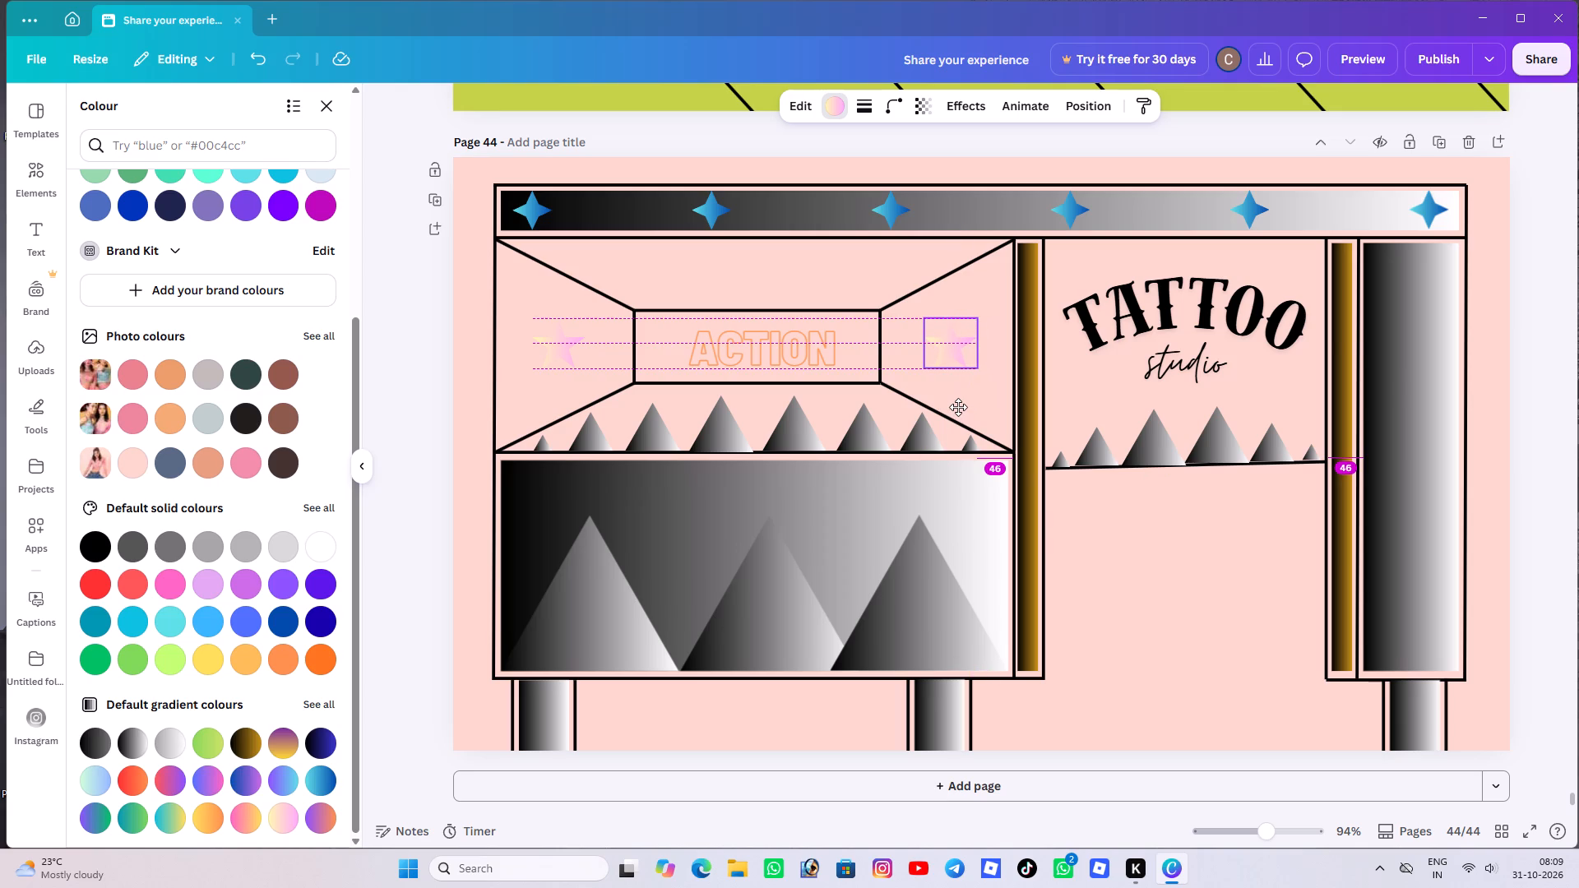
drag(958, 407, 960, 407)
click(1195, 531)
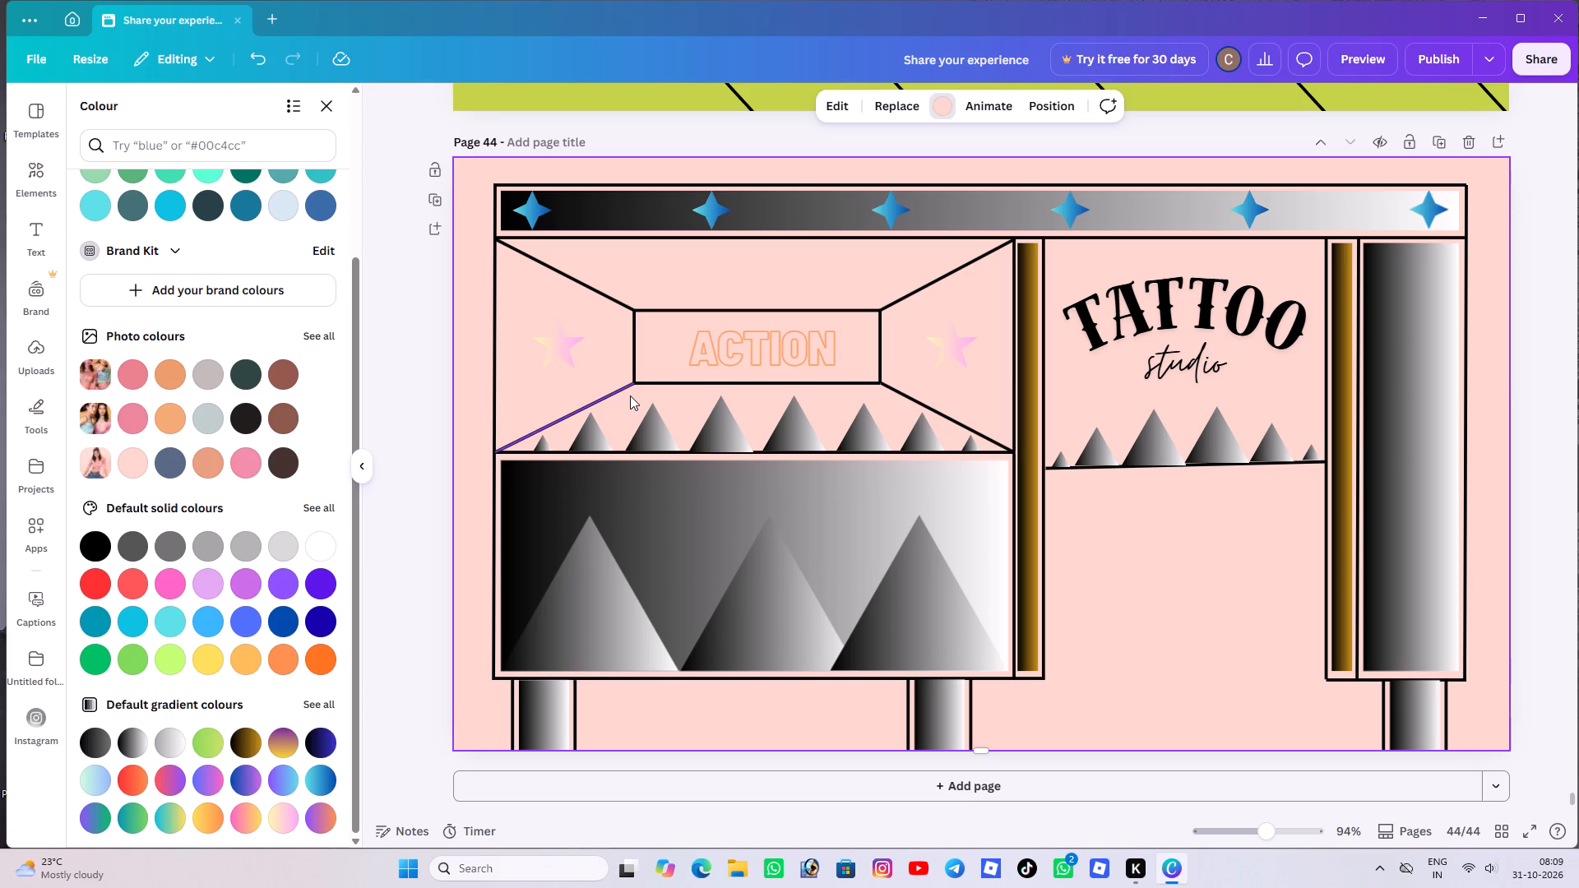
Readjust the top edge of the right leg's gradient fill to the panel's bottom line, about 97 high.
click(1400, 693)
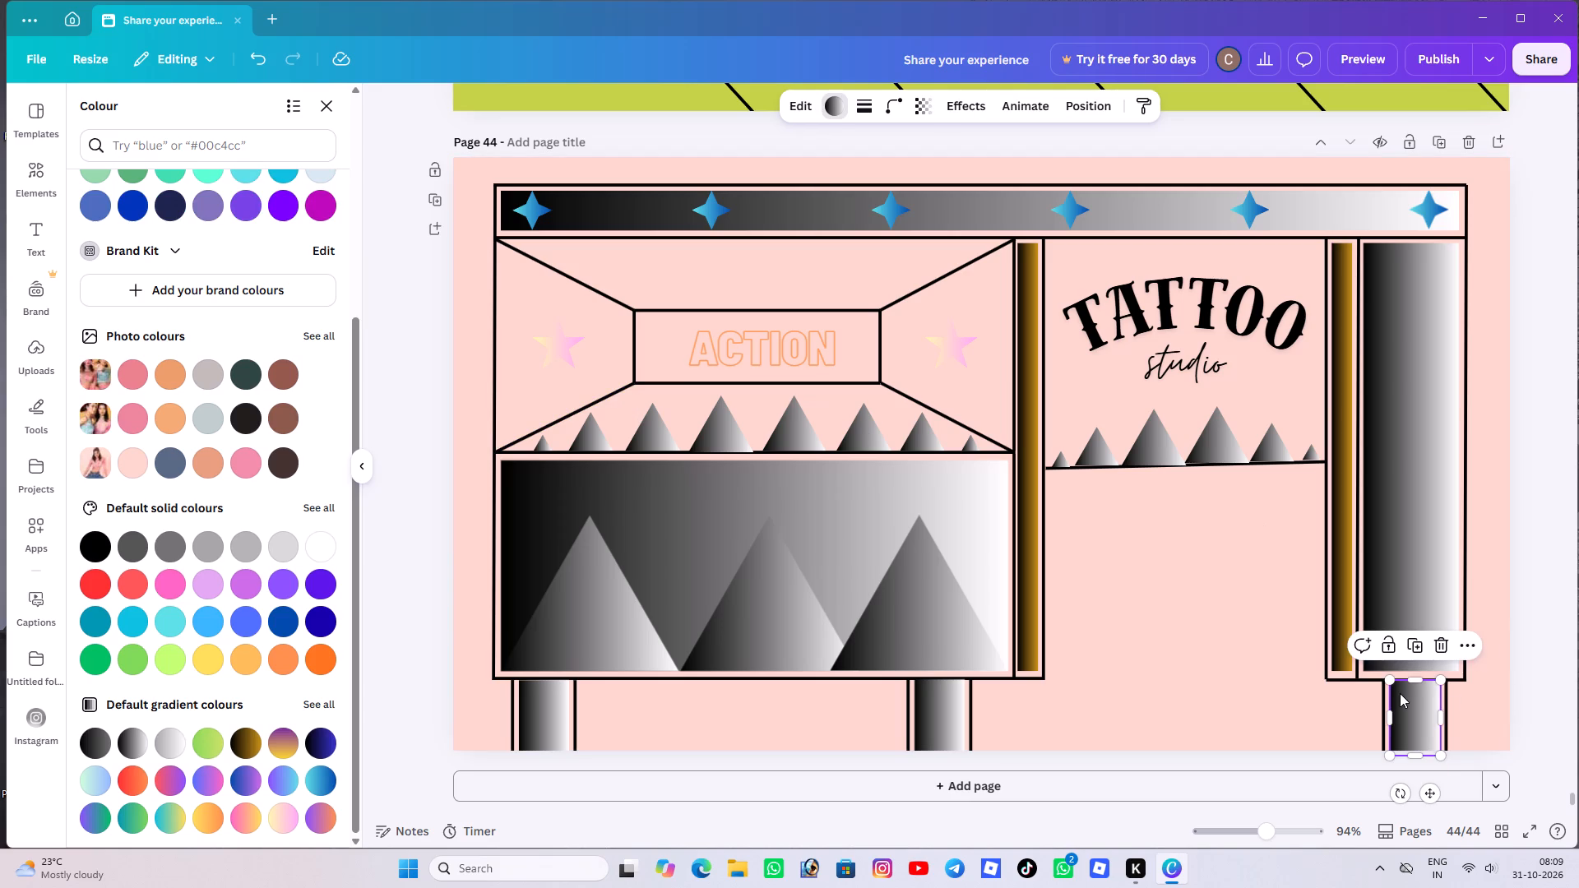
click(1406, 682)
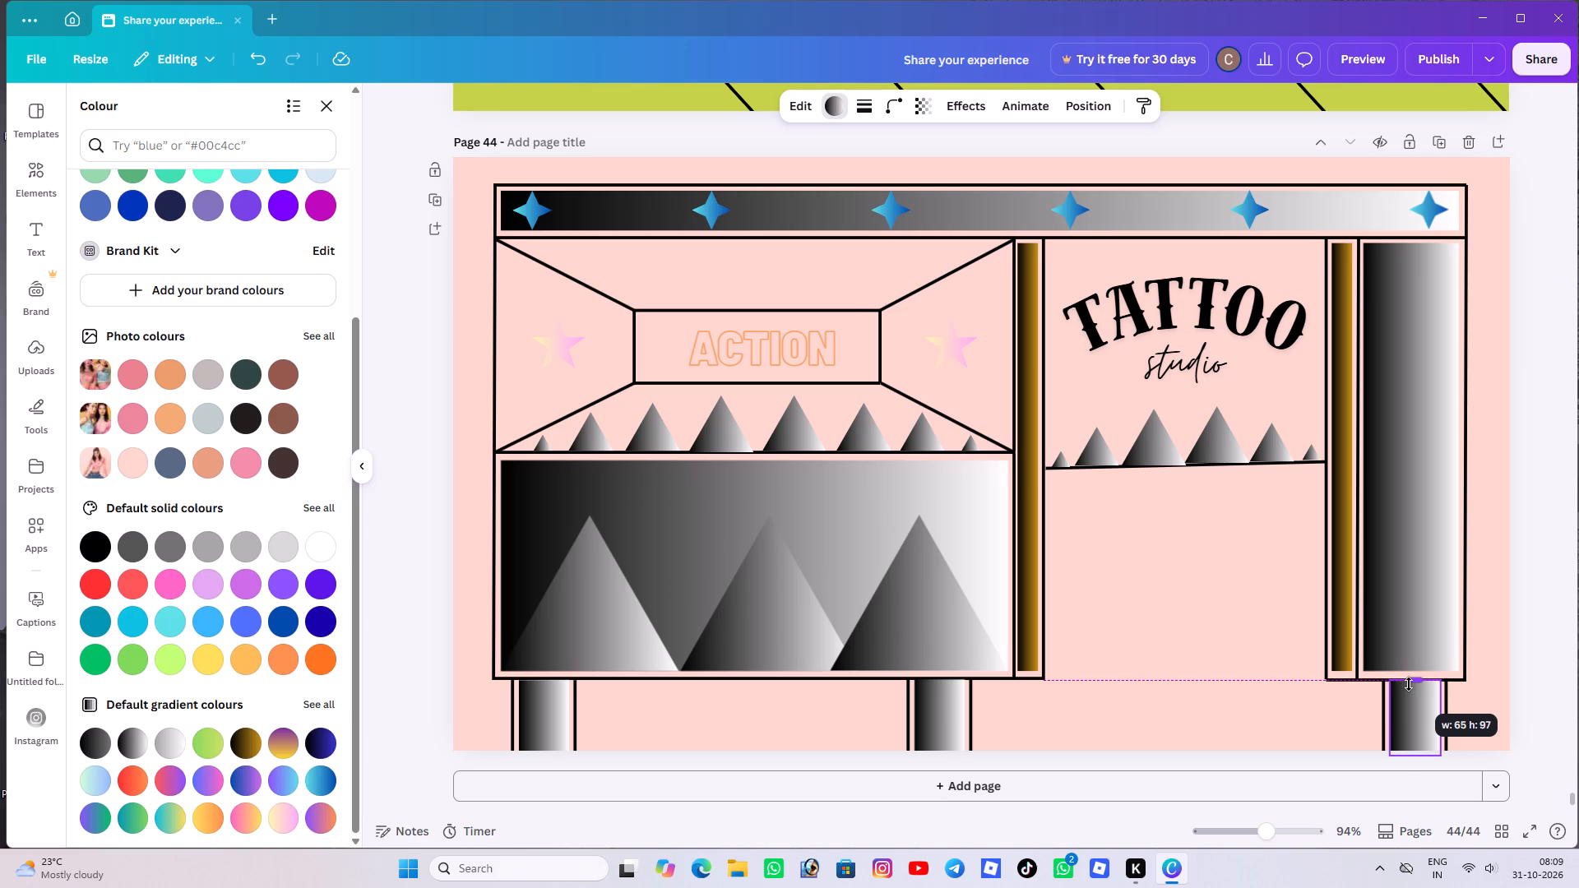
click(1276, 701)
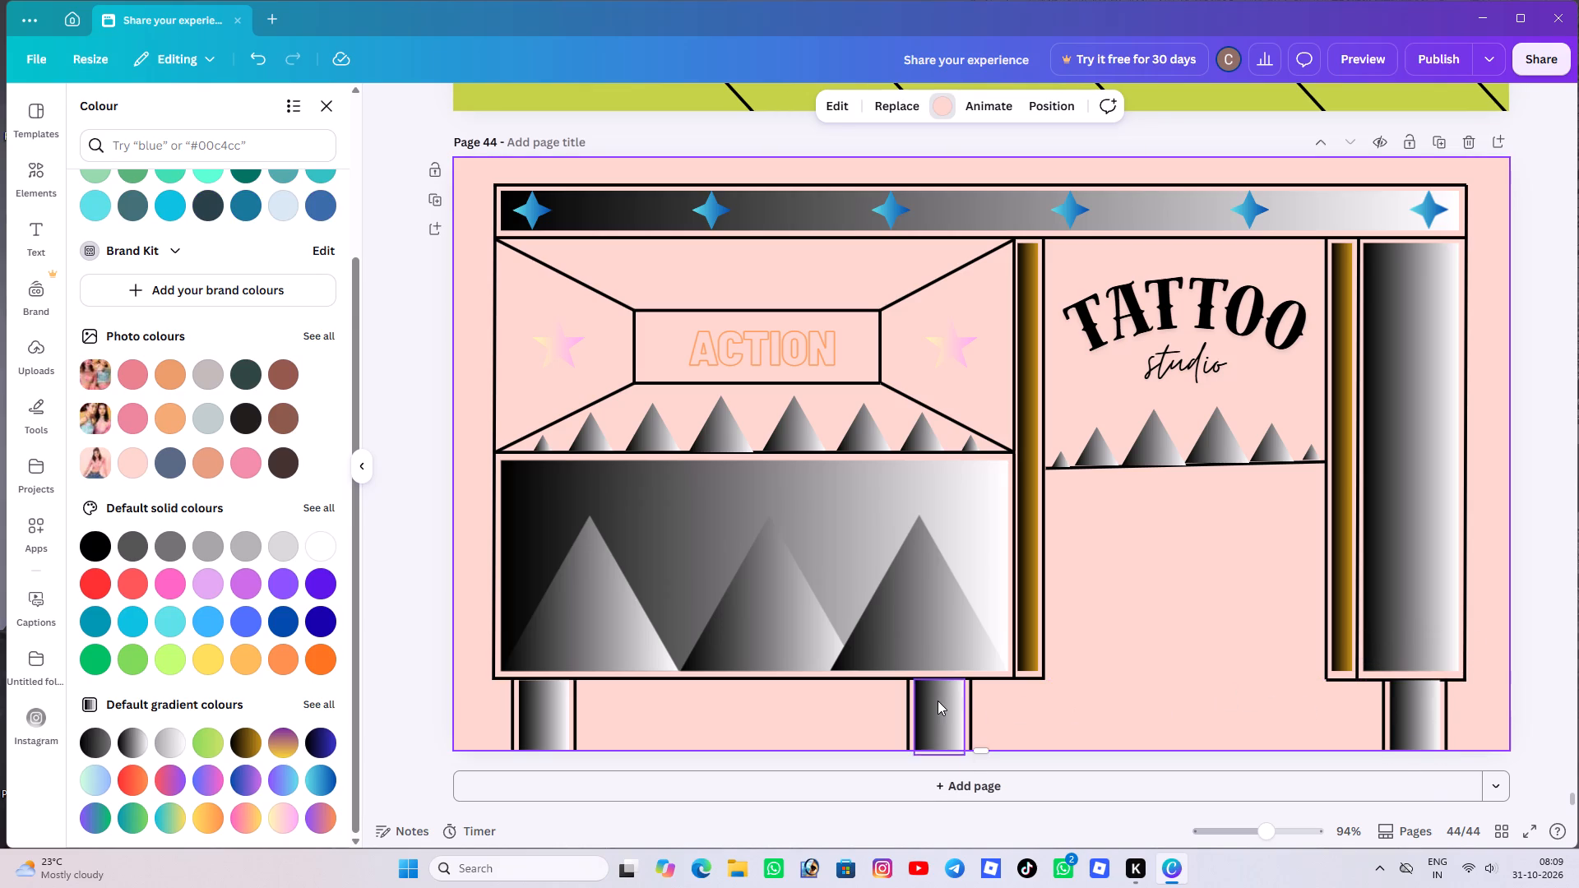
Resize the middle leg's gradient fill from its top edge, to about 91 high.
click(938, 701)
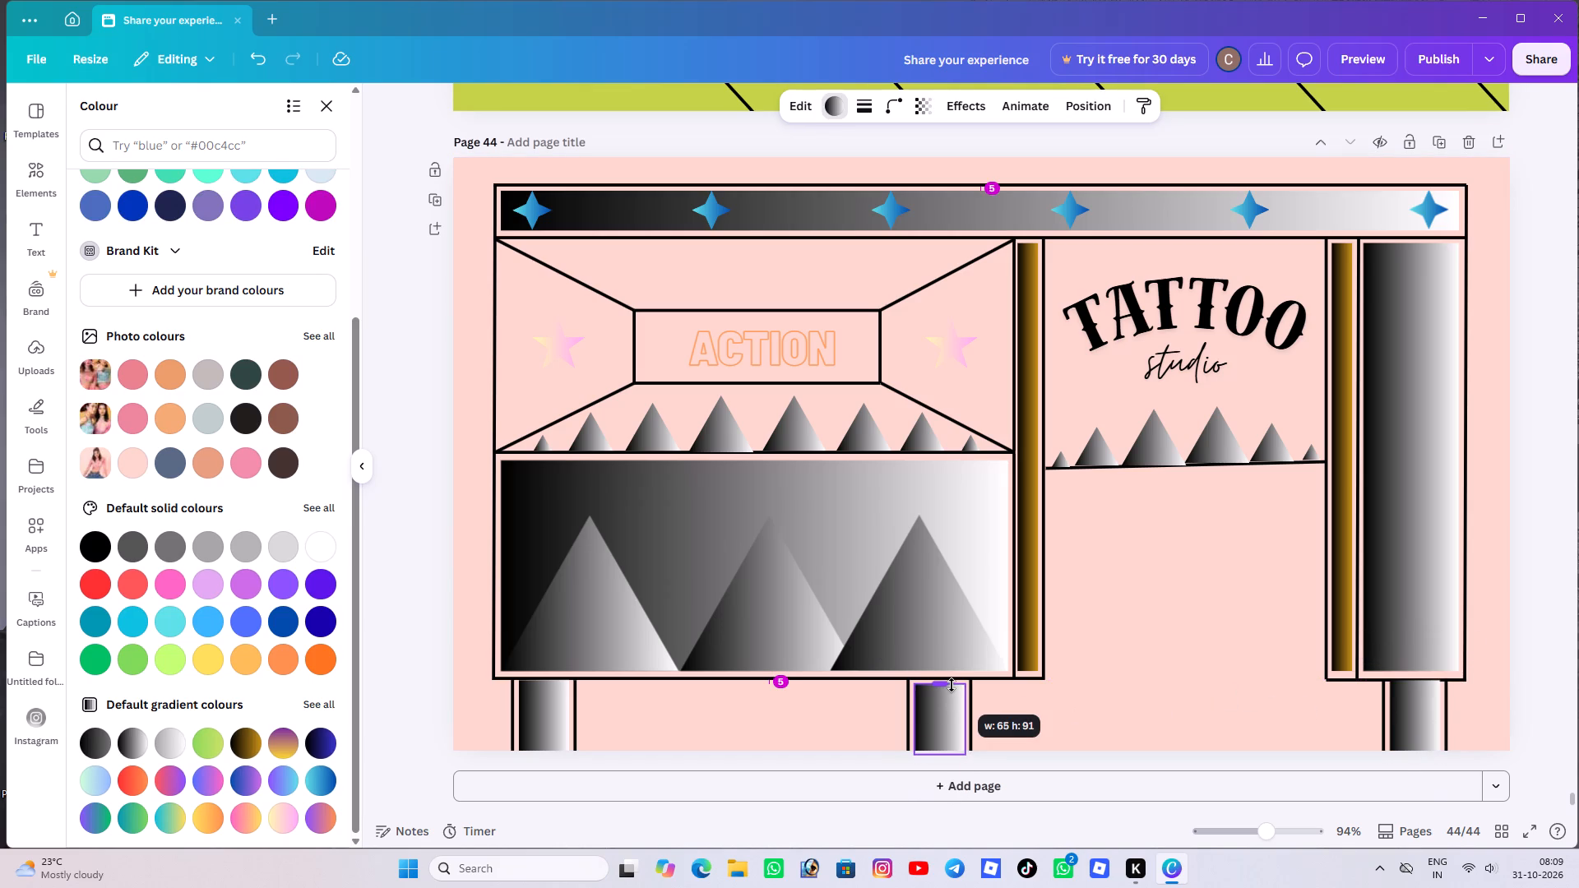
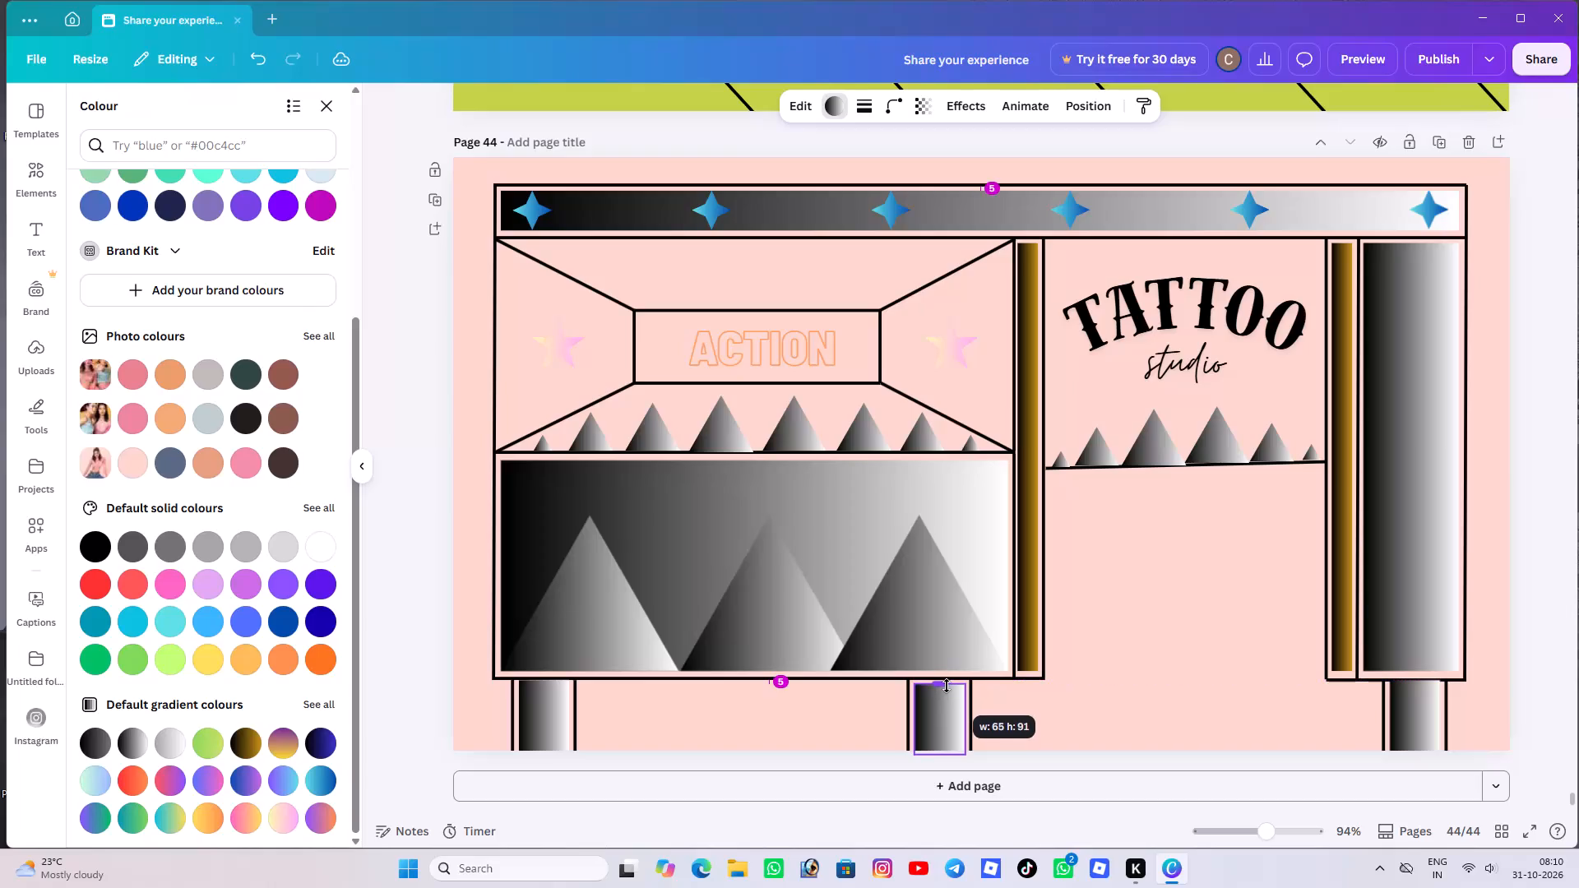
Add a black line below the TATTOO studio shelf and slant it to about 307 long at -78°.
click(1175, 689)
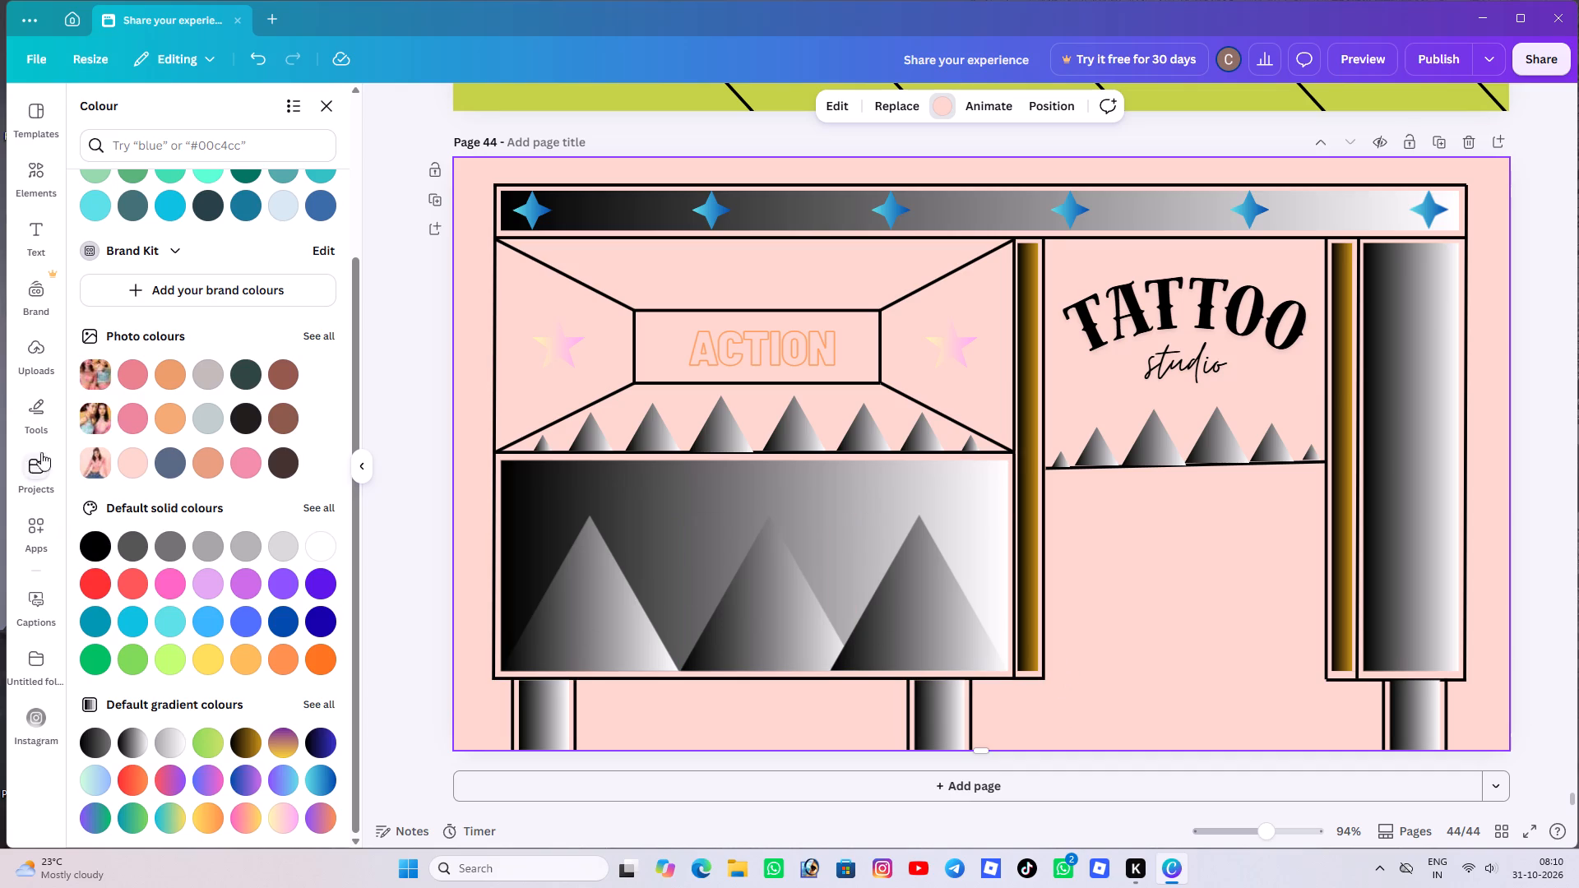
click(46, 371)
click(38, 393)
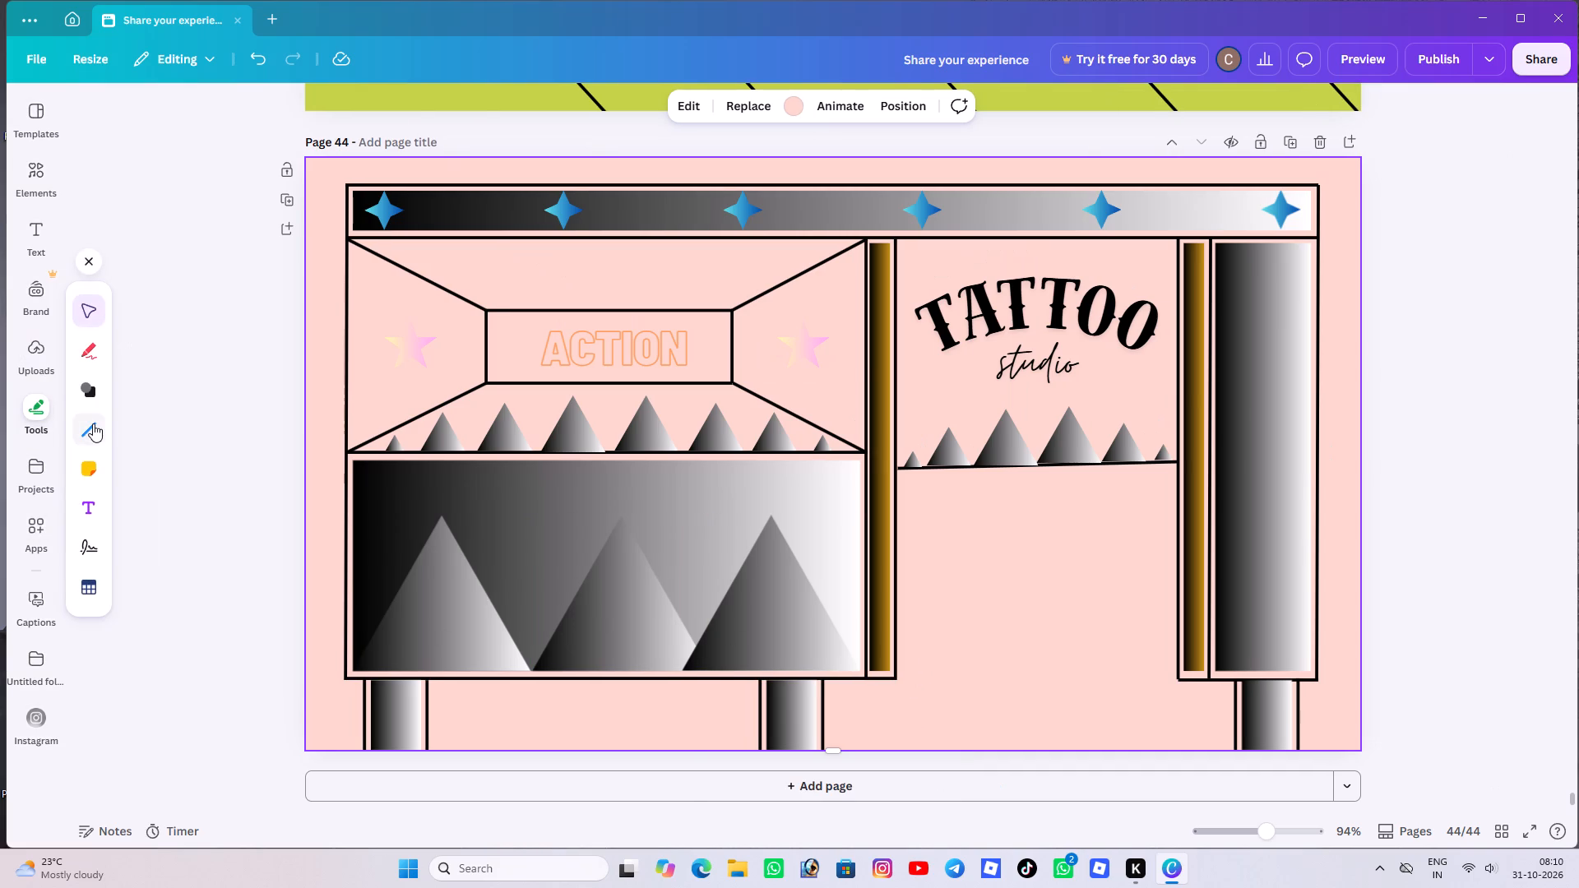
click(93, 422)
click(142, 411)
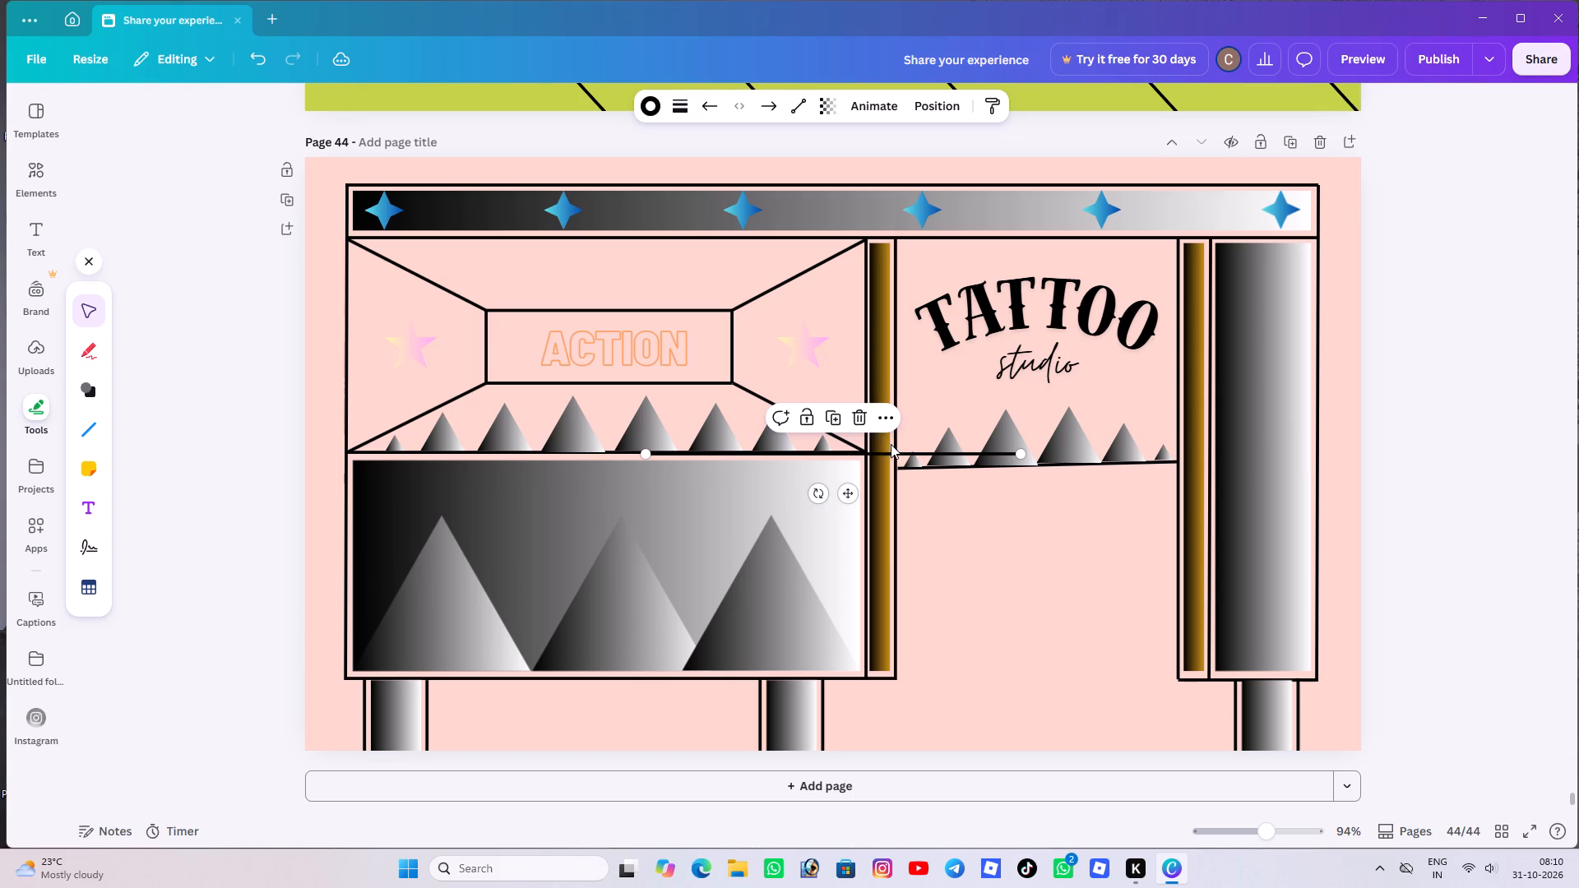
drag(891, 444, 846, 487)
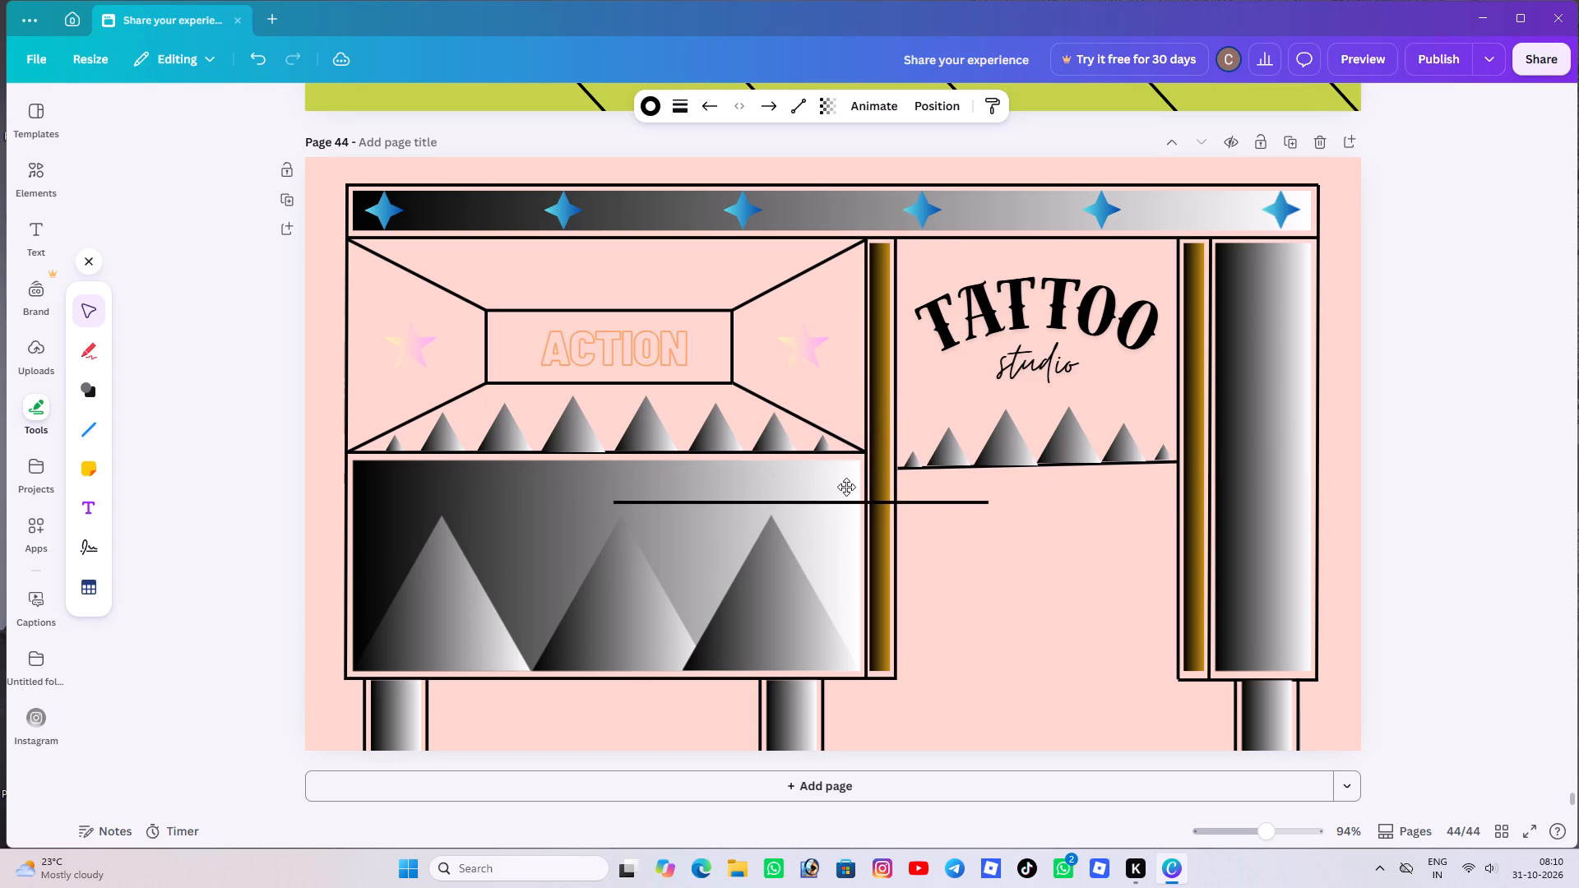
drag(846, 487, 842, 493)
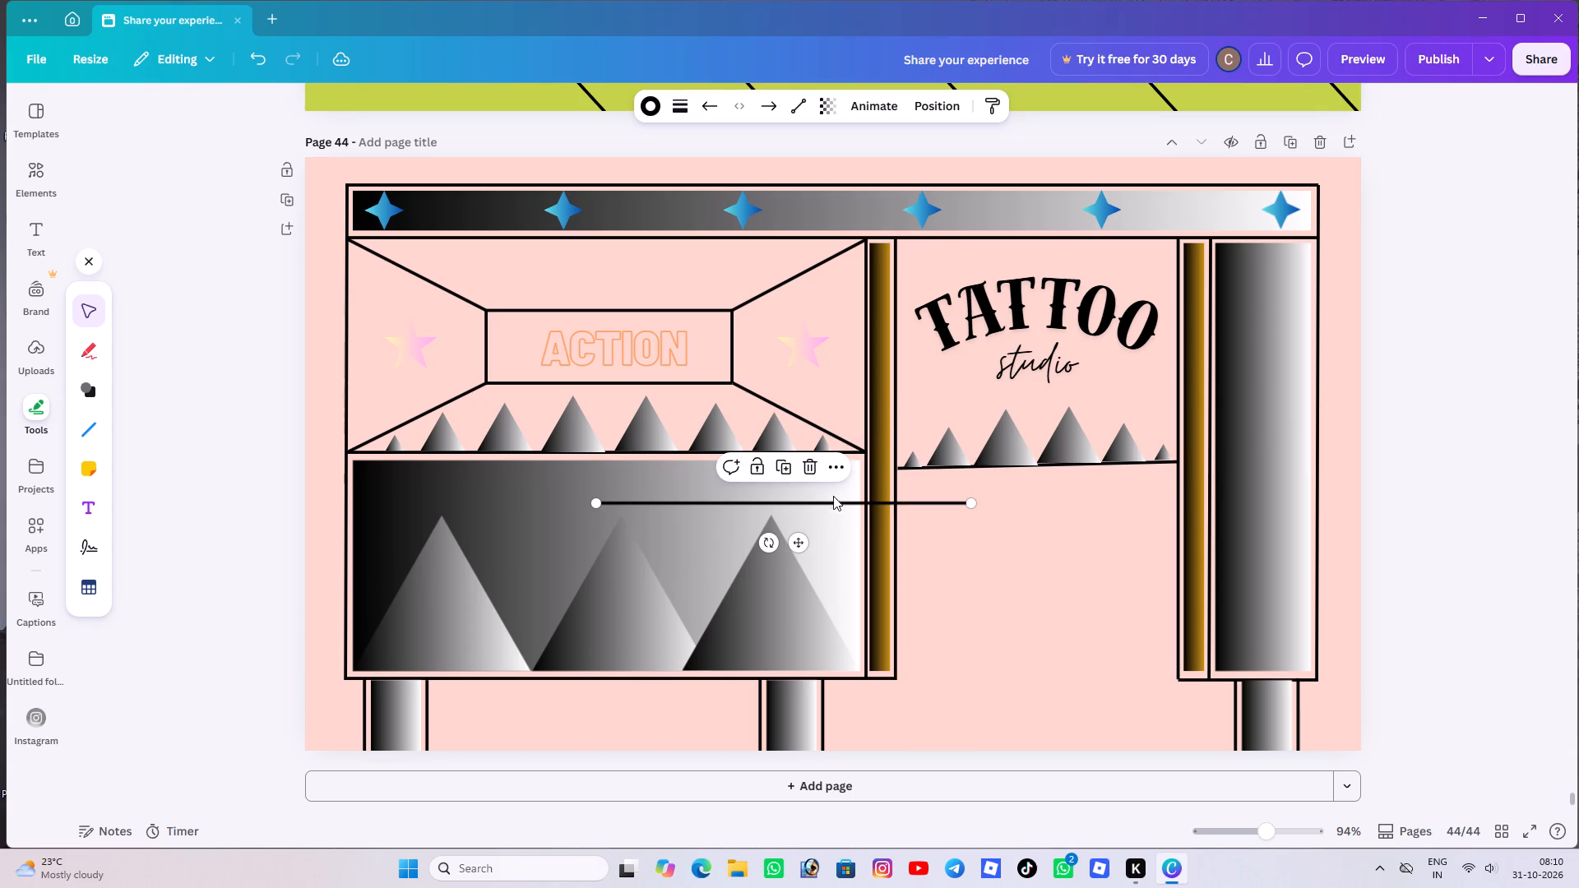
drag(595, 506, 854, 729)
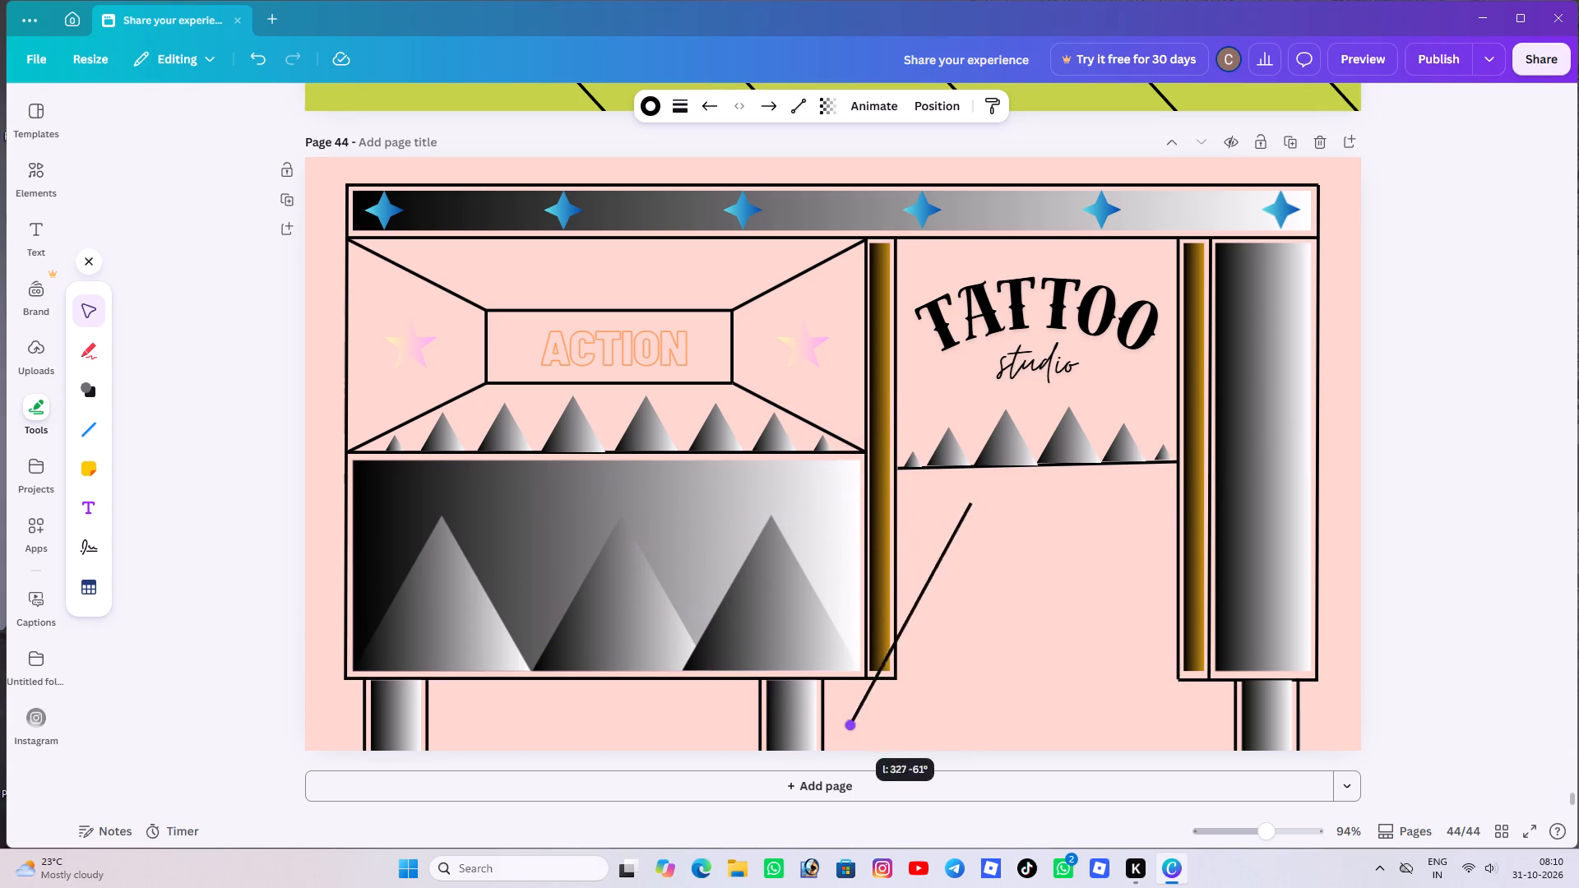
drag(854, 729, 918, 738)
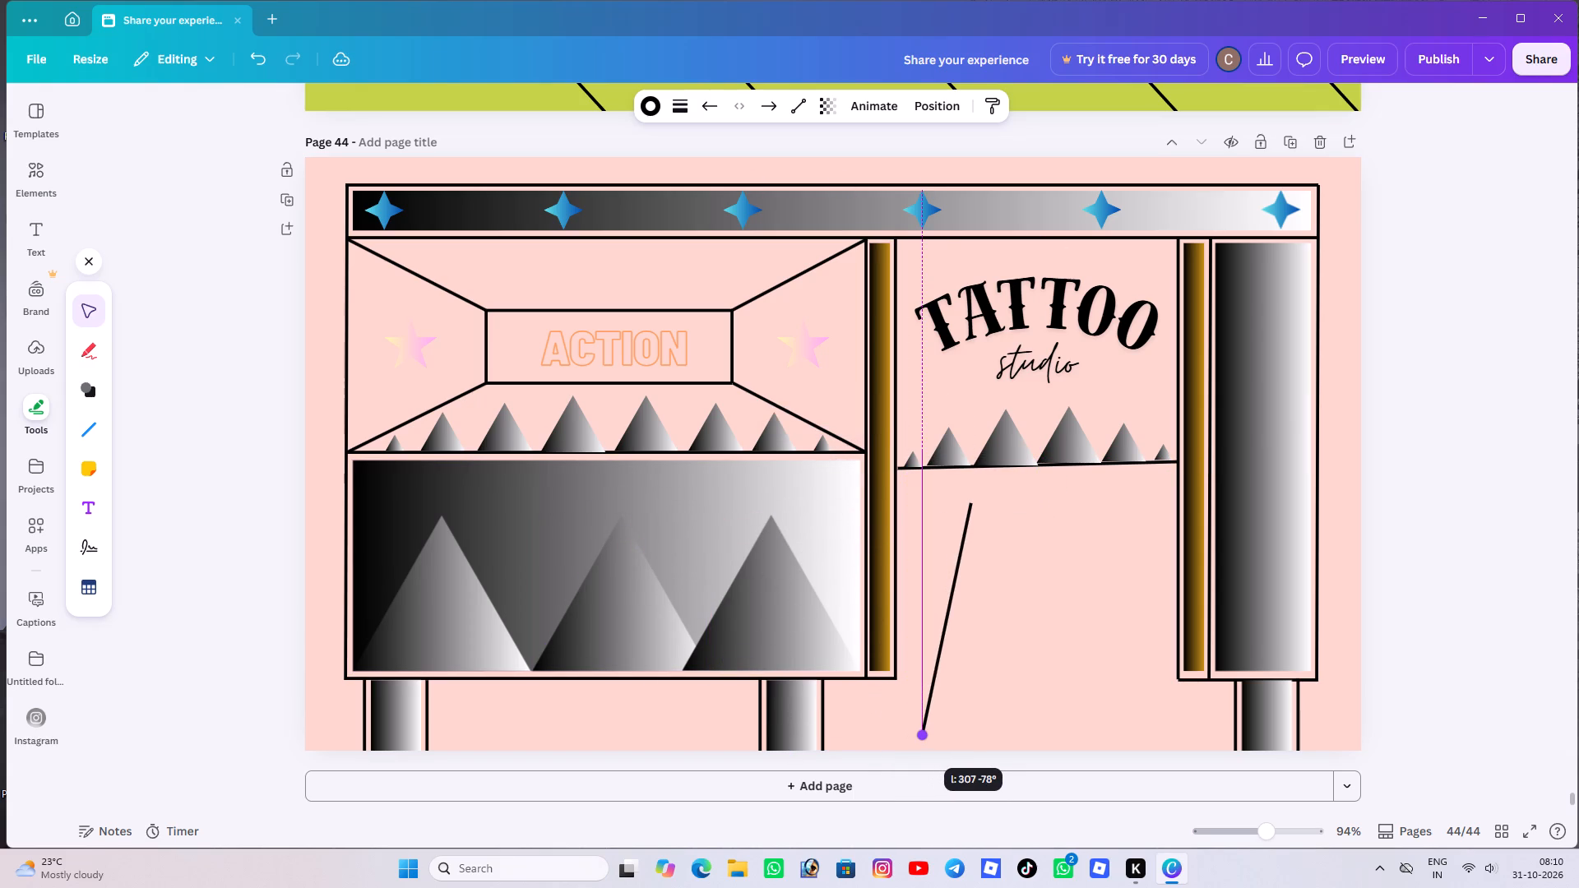
drag(918, 738, 918, 738)
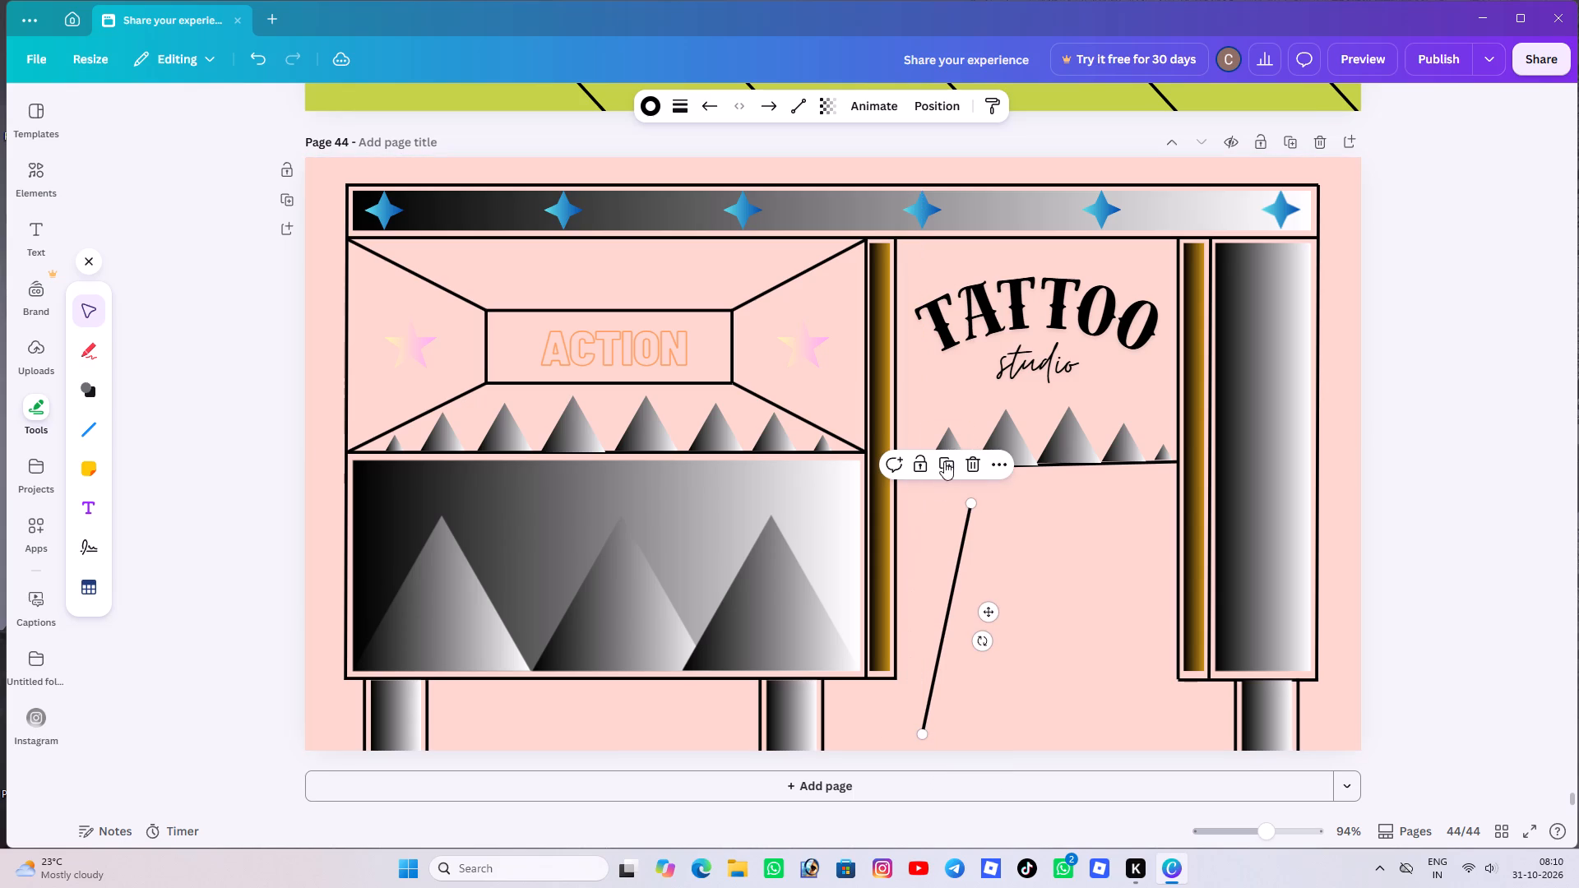
Duplicate the slanted line, place the copy beside it, and splay the copy's lower end outward past the page's bottom edge.
click(940, 471)
drag(972, 576, 1037, 571)
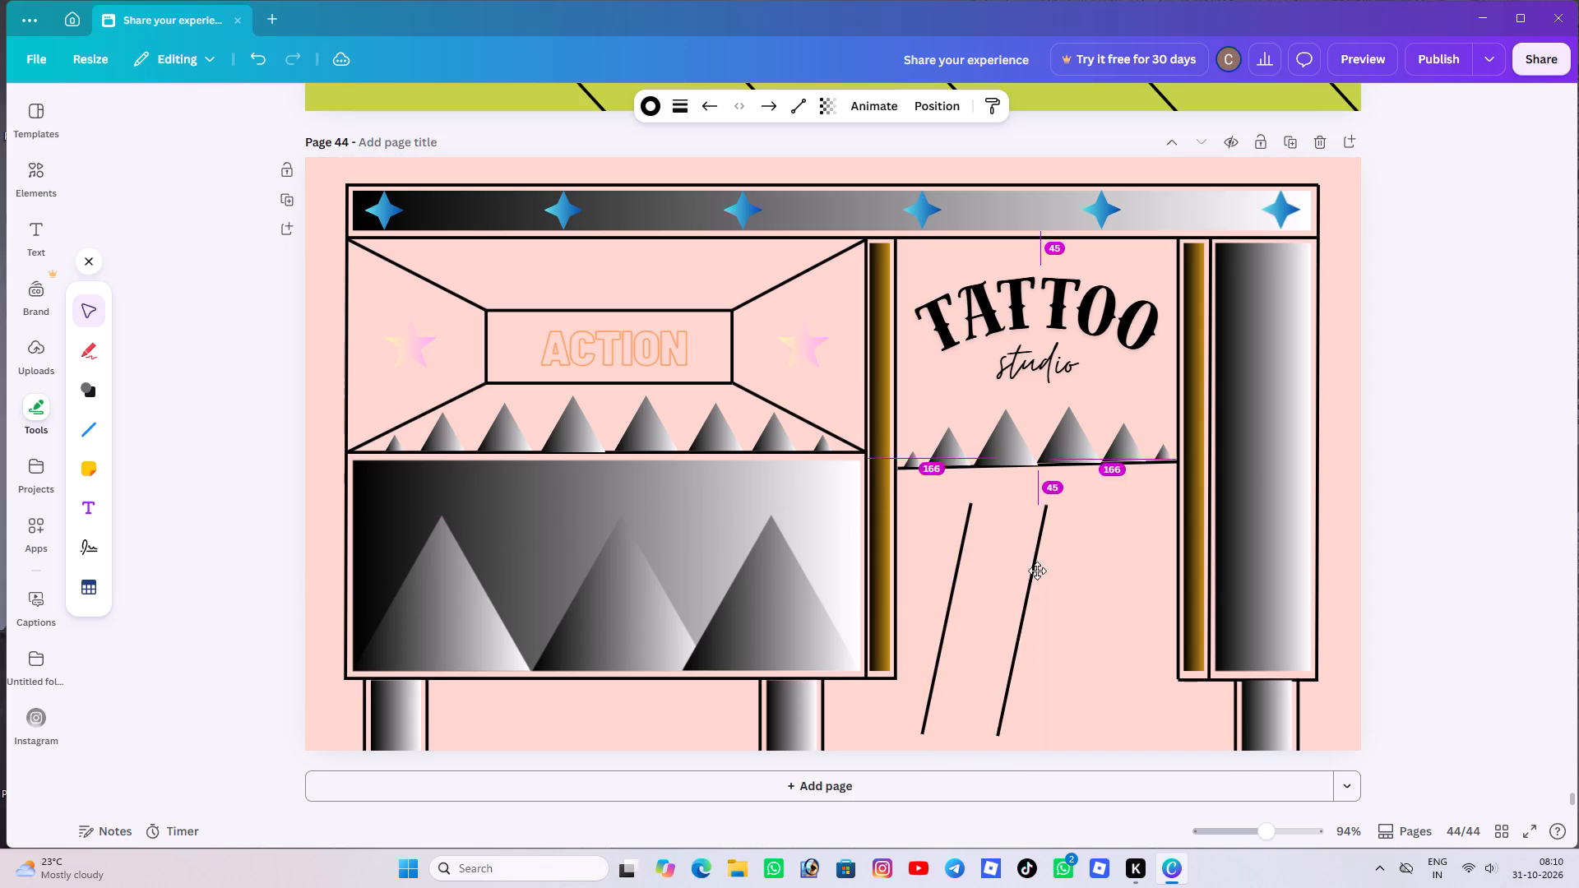
drag(1037, 571, 1056, 569)
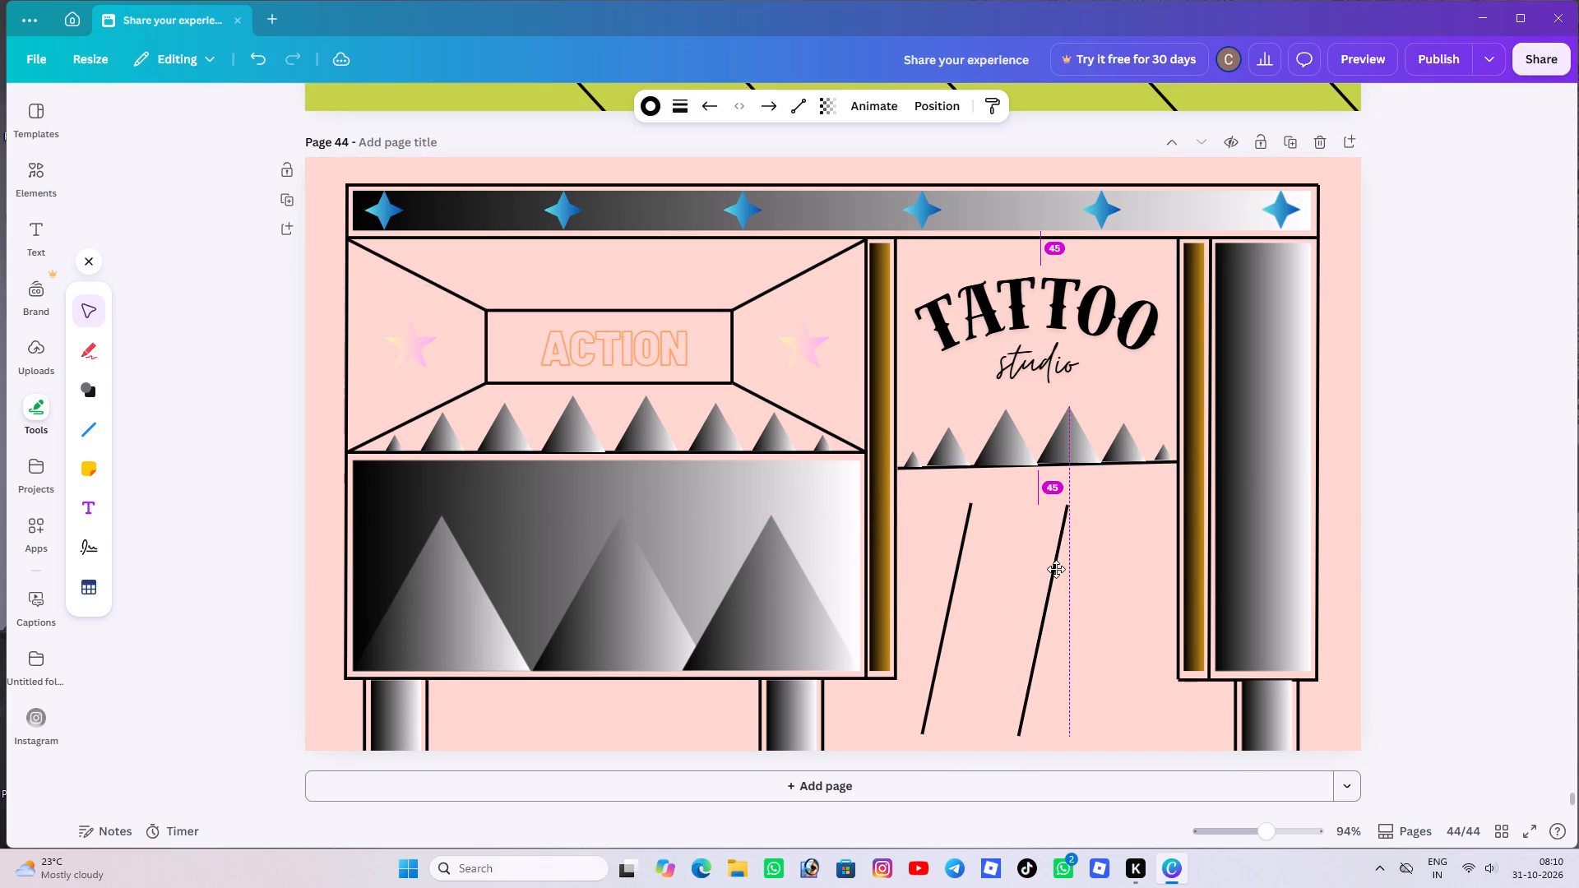
drag(1056, 569, 1058, 573)
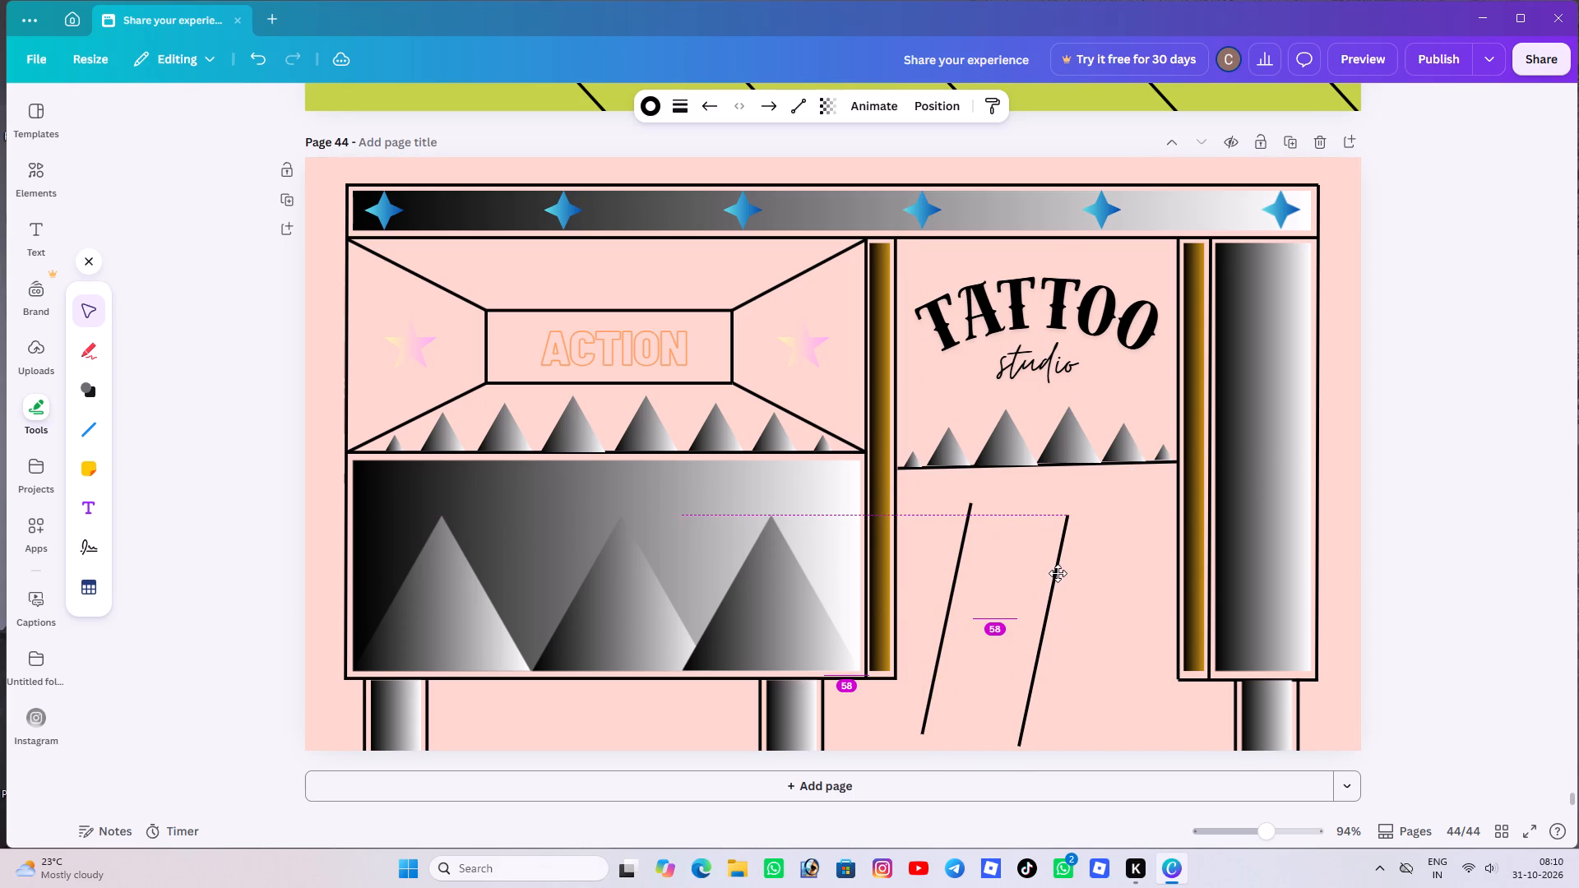
drag(1058, 573, 1058, 570)
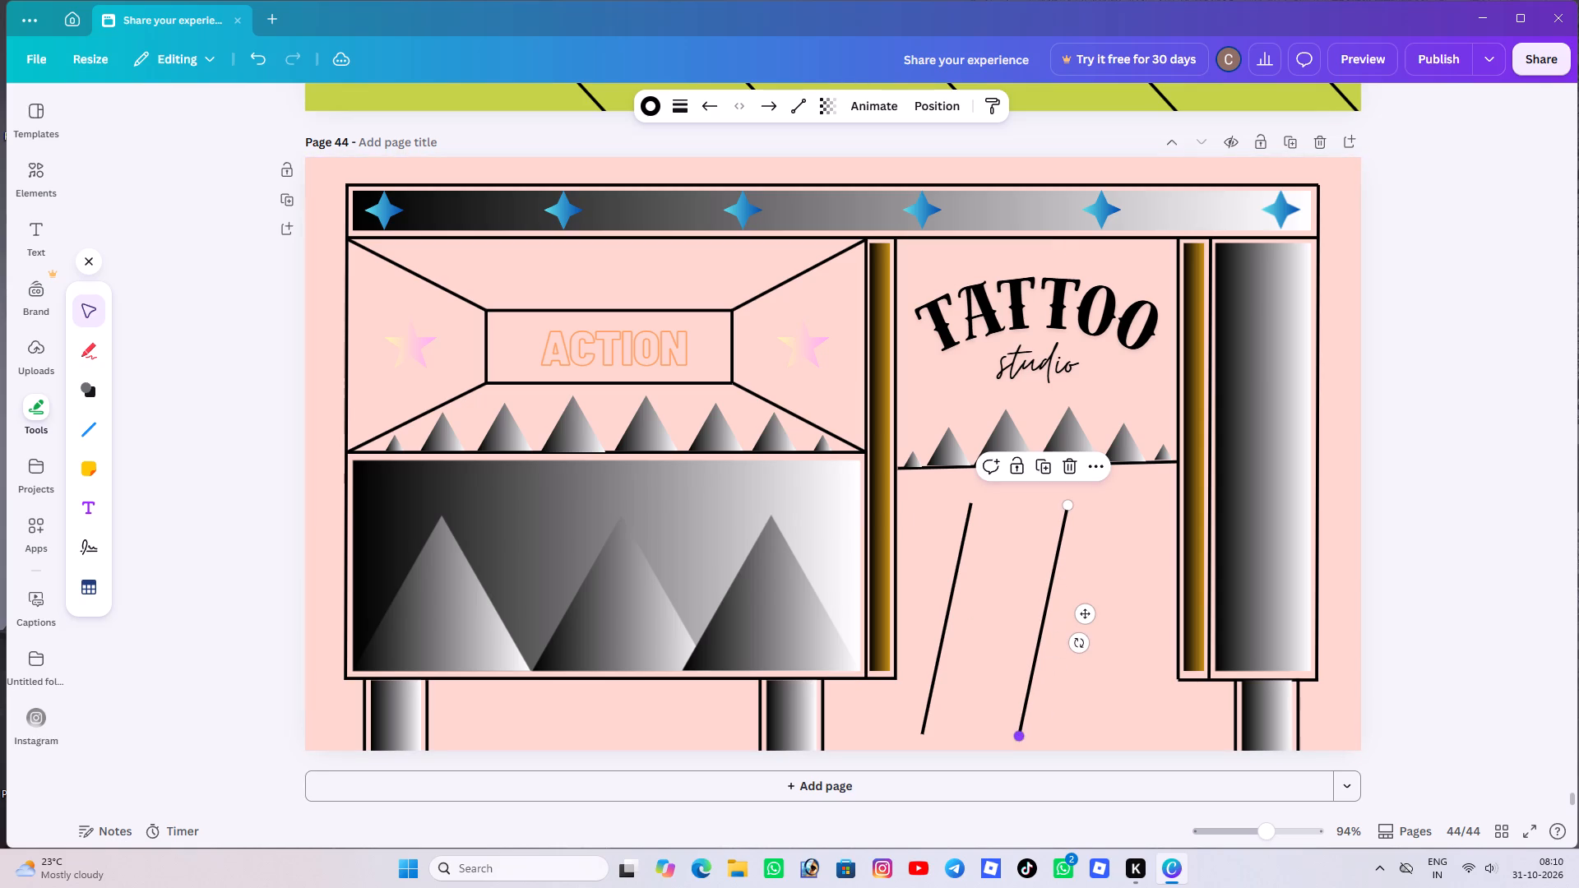
drag(1020, 738, 1151, 741)
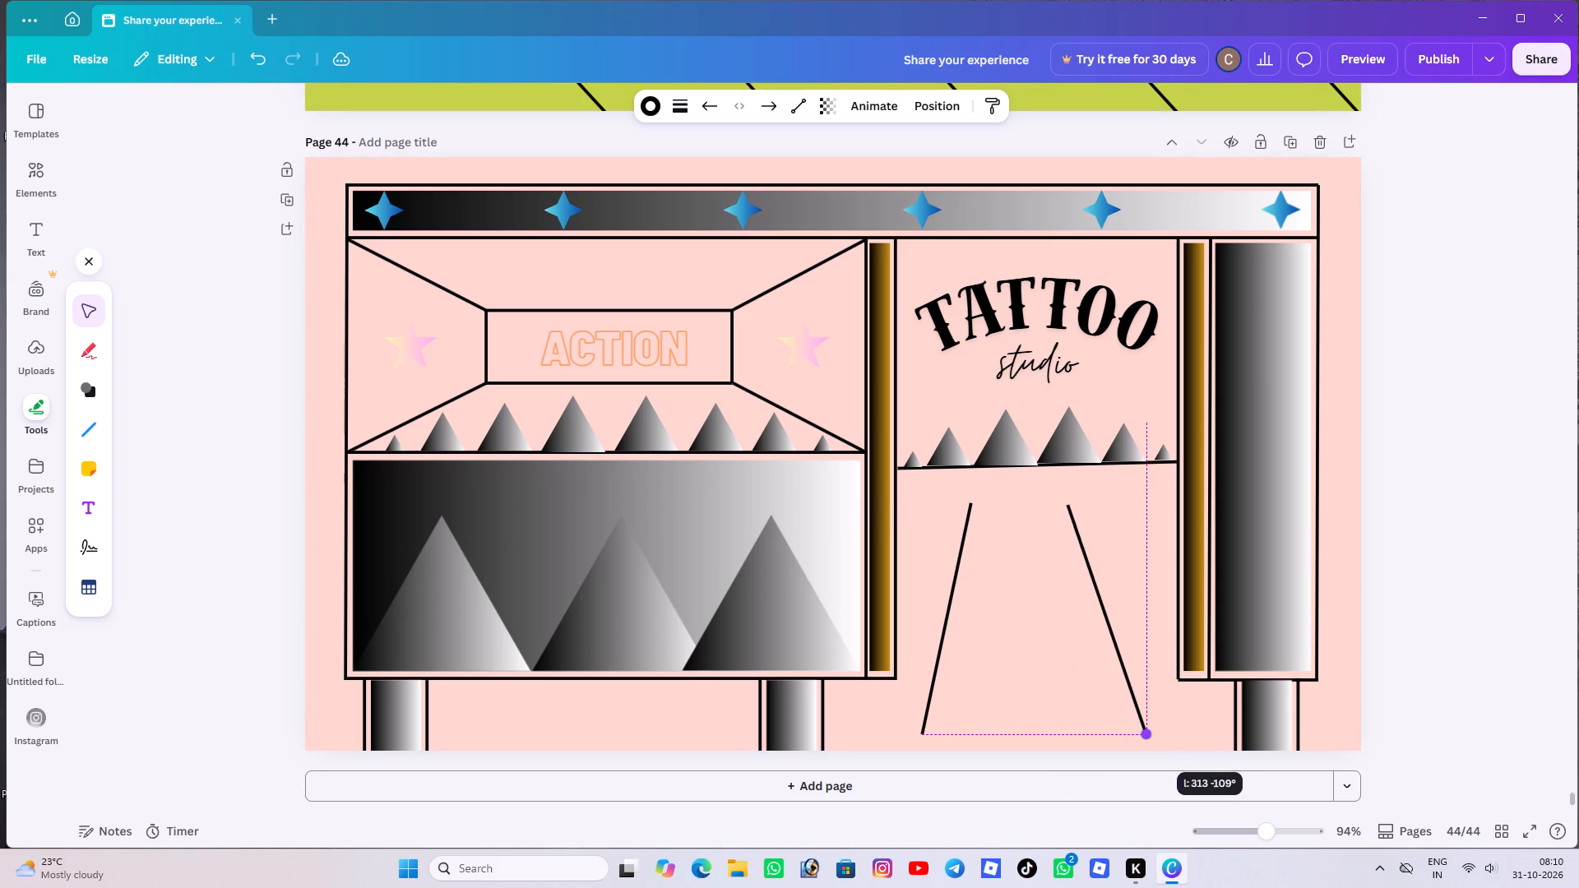
drag(1151, 741, 1128, 727)
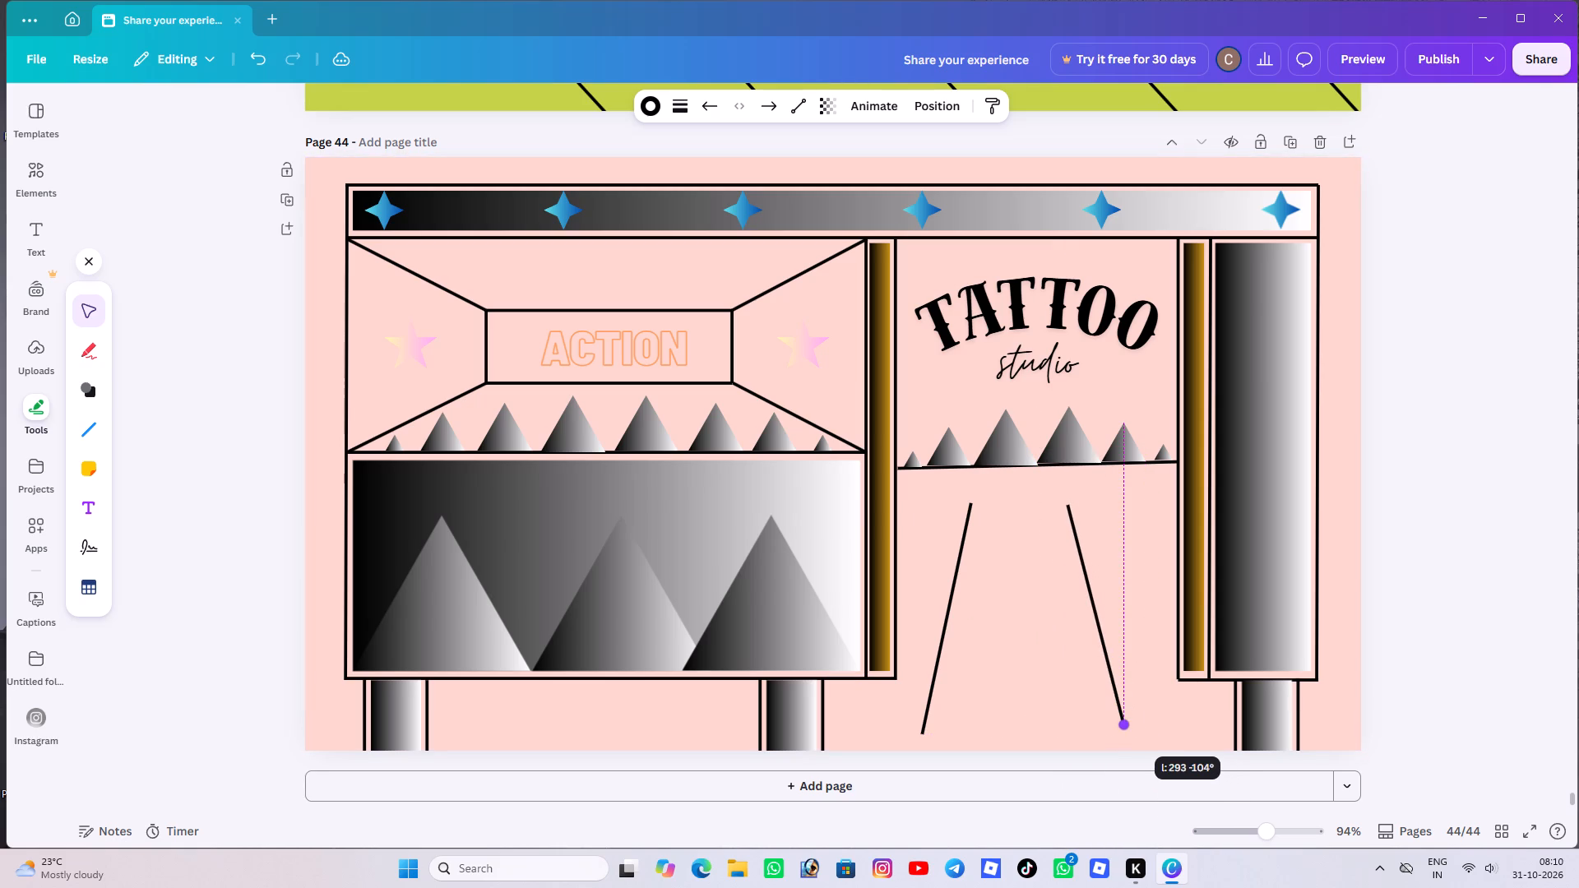
drag(1128, 727, 1179, 760)
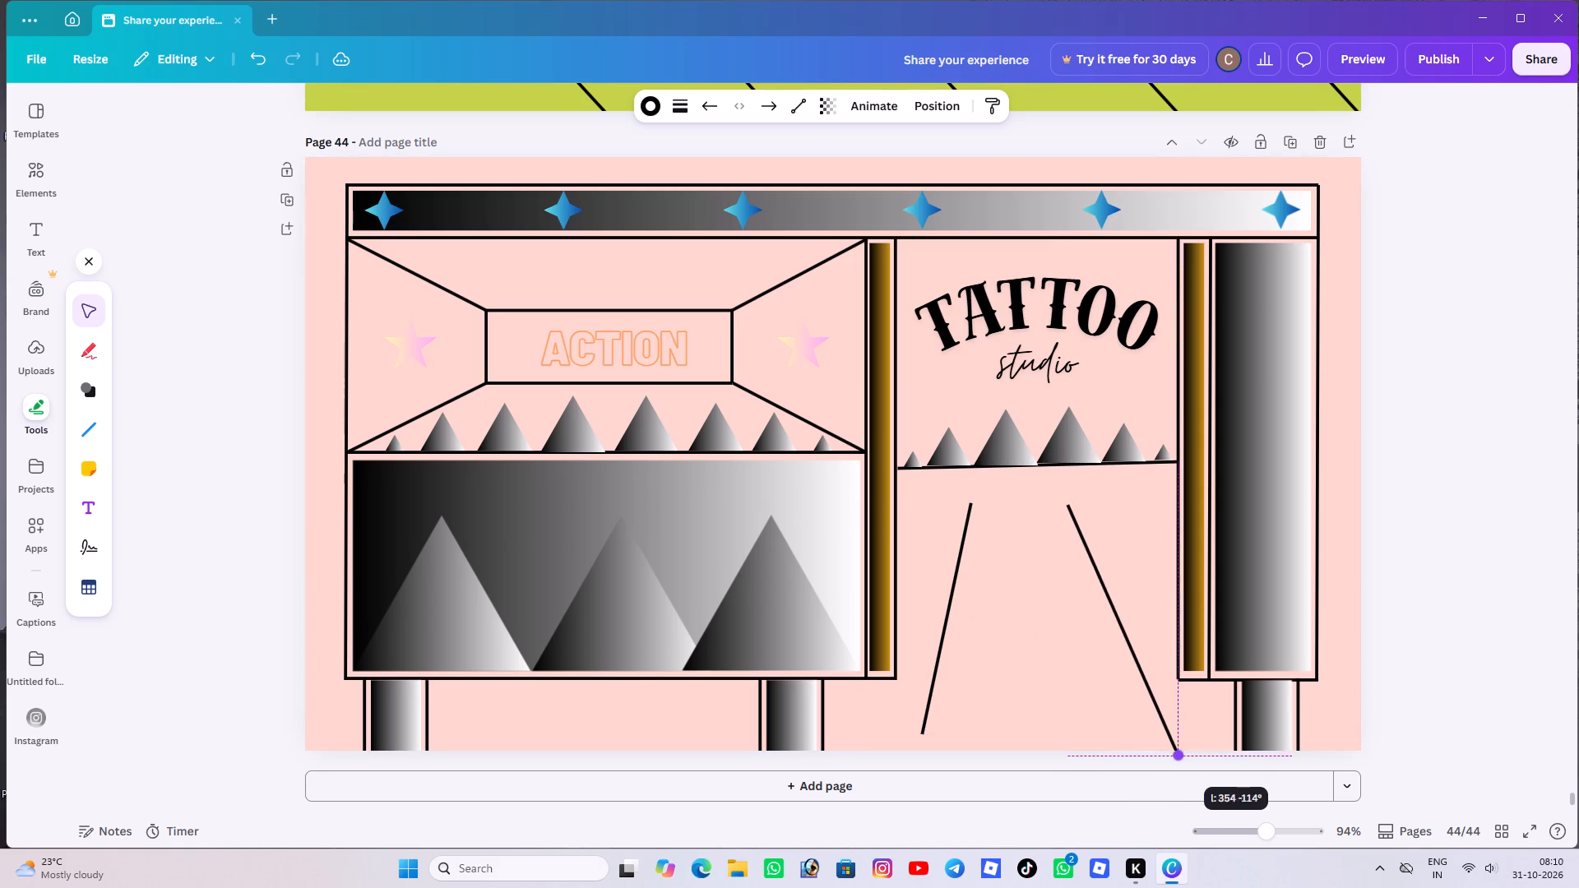
drag(1179, 760, 1188, 765)
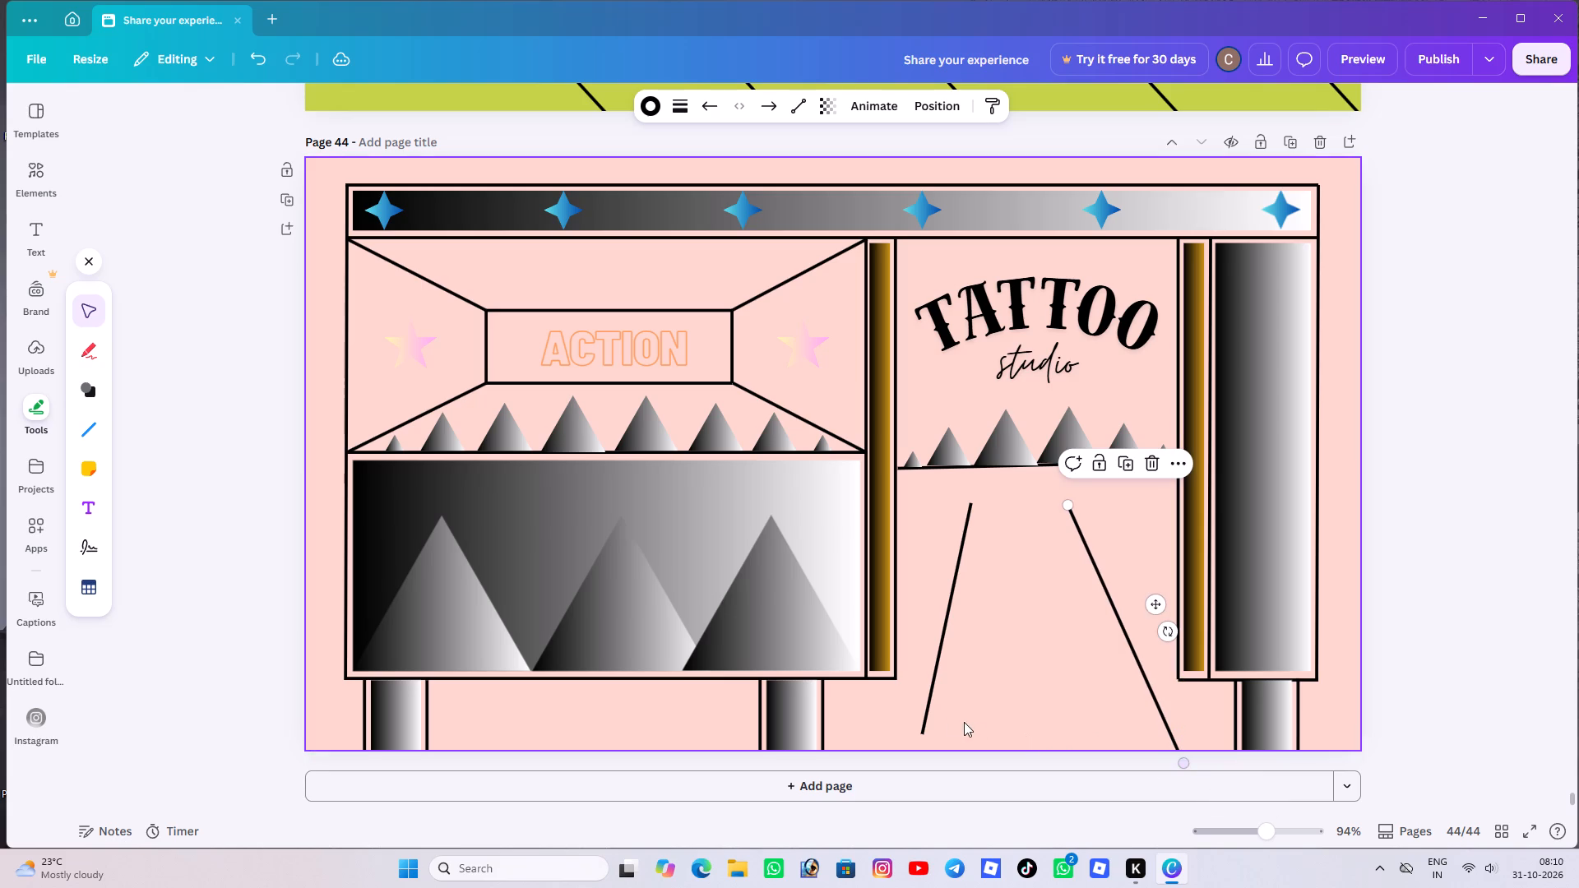
Extend the left slanted line past the page's bottom edge and shift its top end inward, about 353 long at -71°.
click(927, 715)
drag(919, 740, 893, 765)
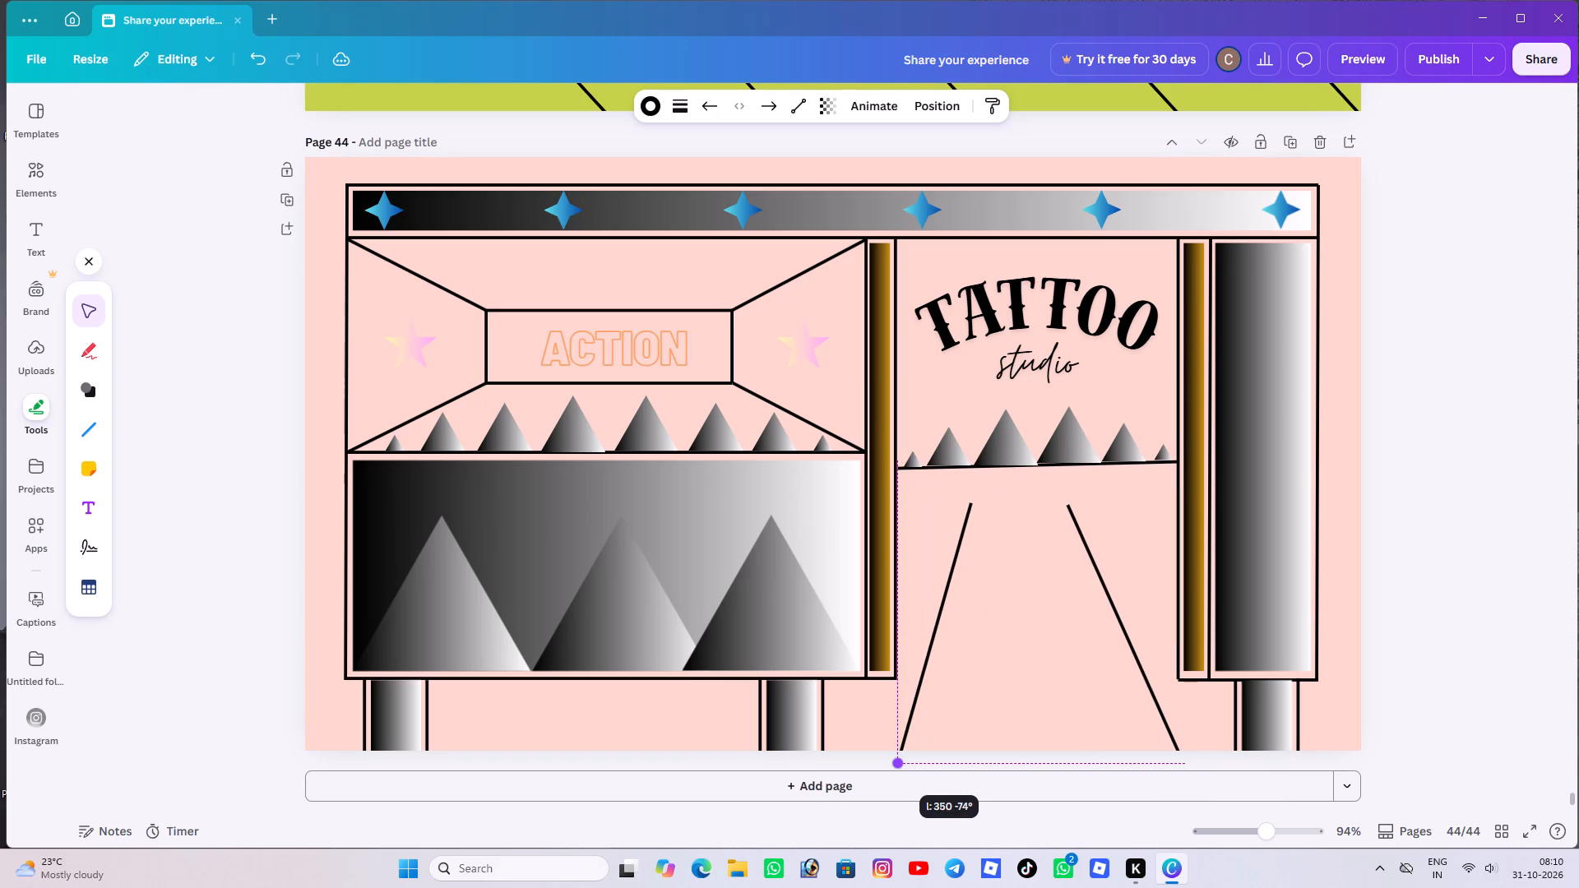
drag(893, 765, 891, 766)
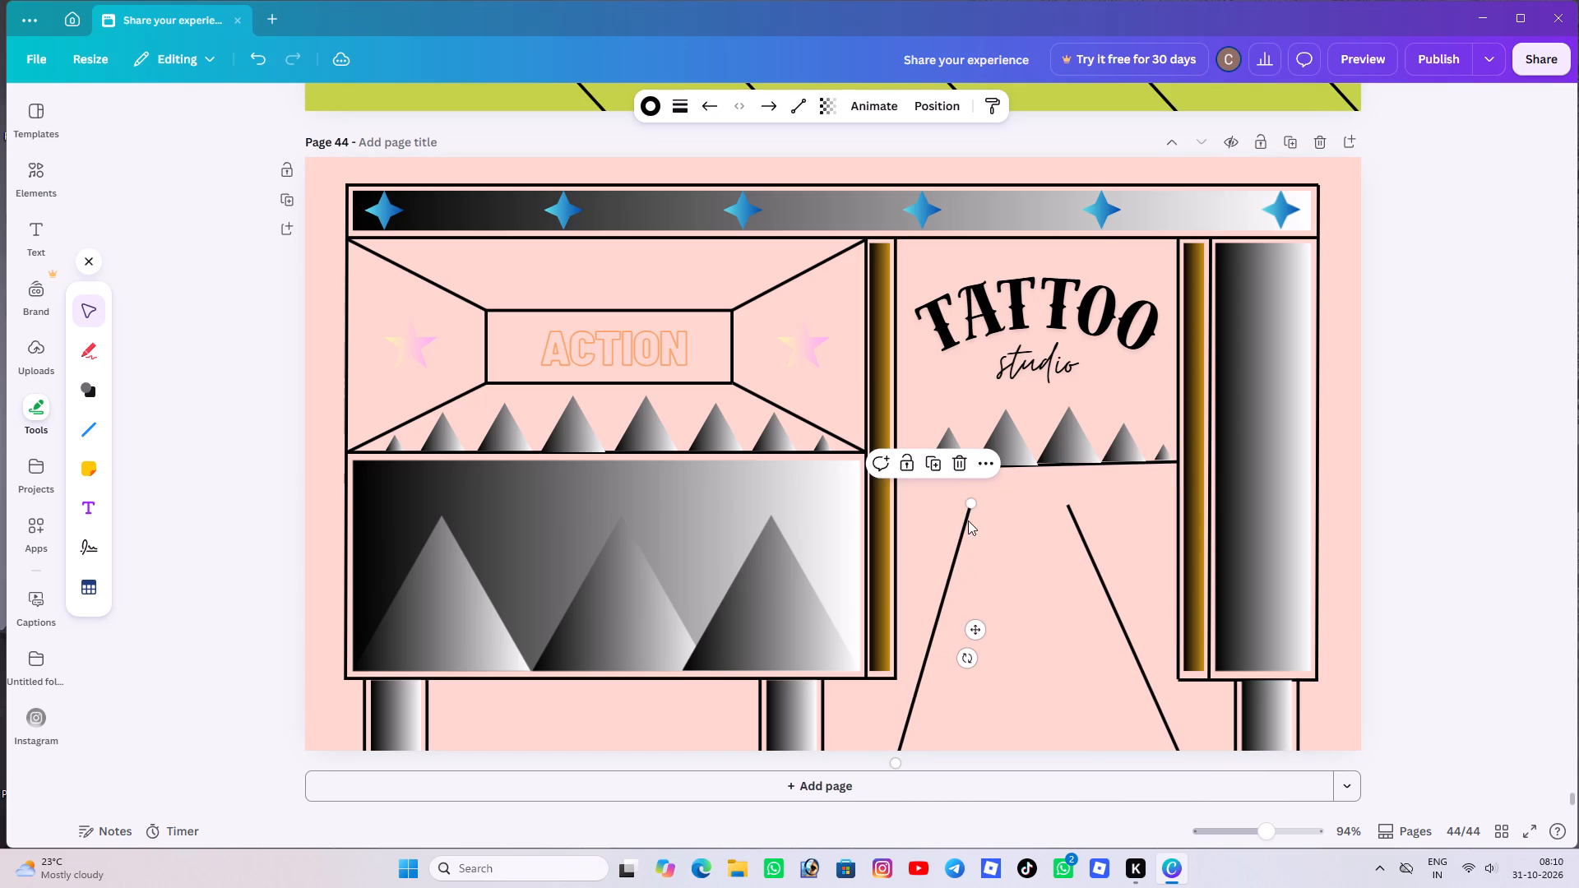
drag(969, 506, 970, 509)
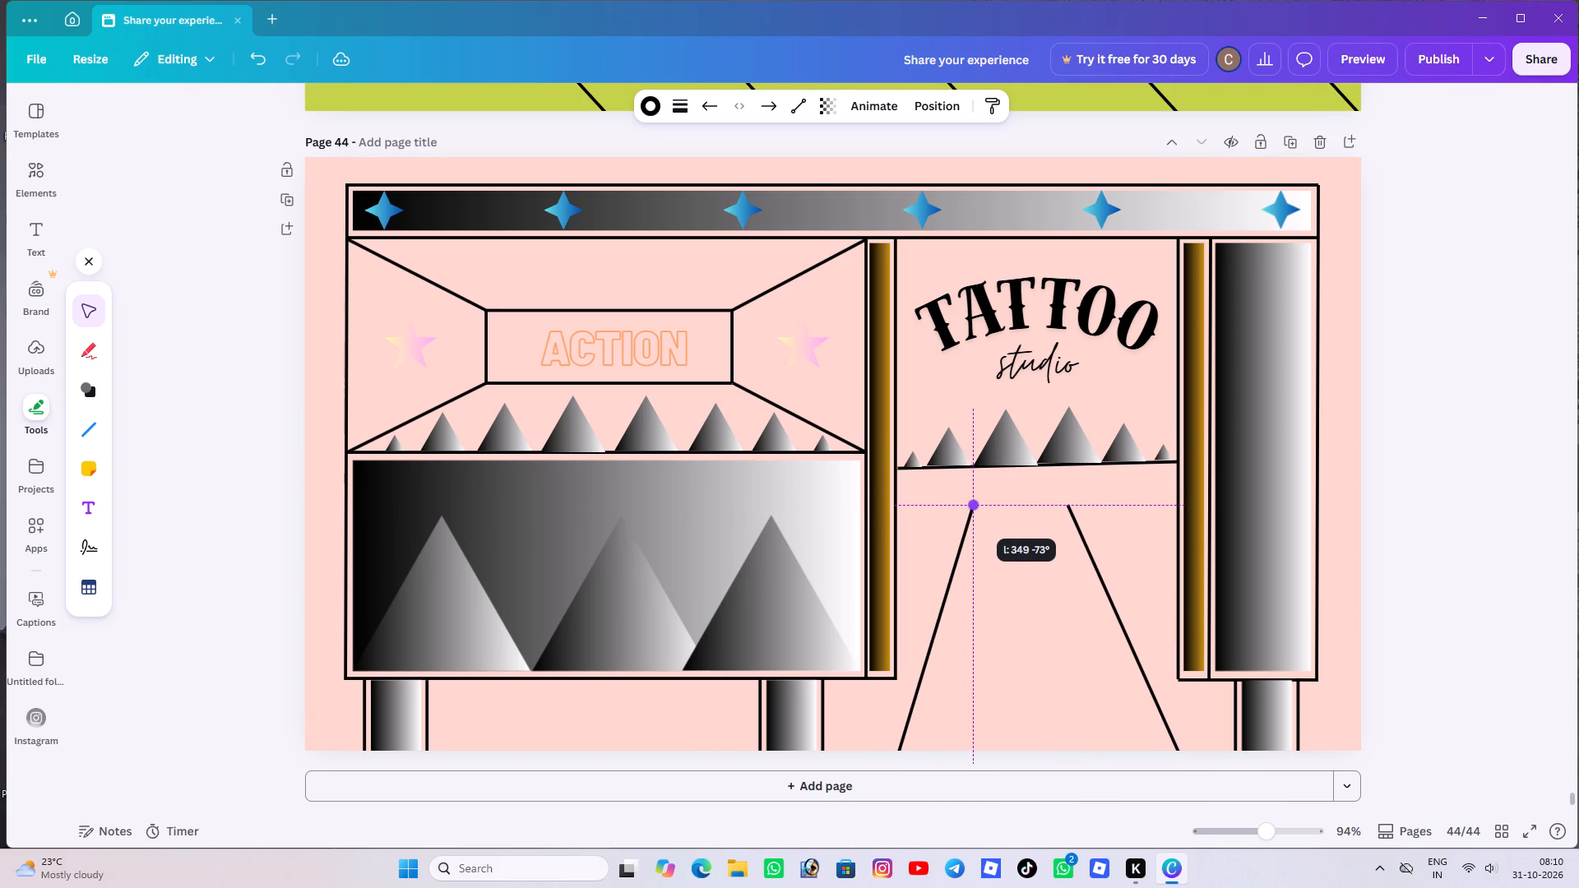
drag(970, 509, 981, 511)
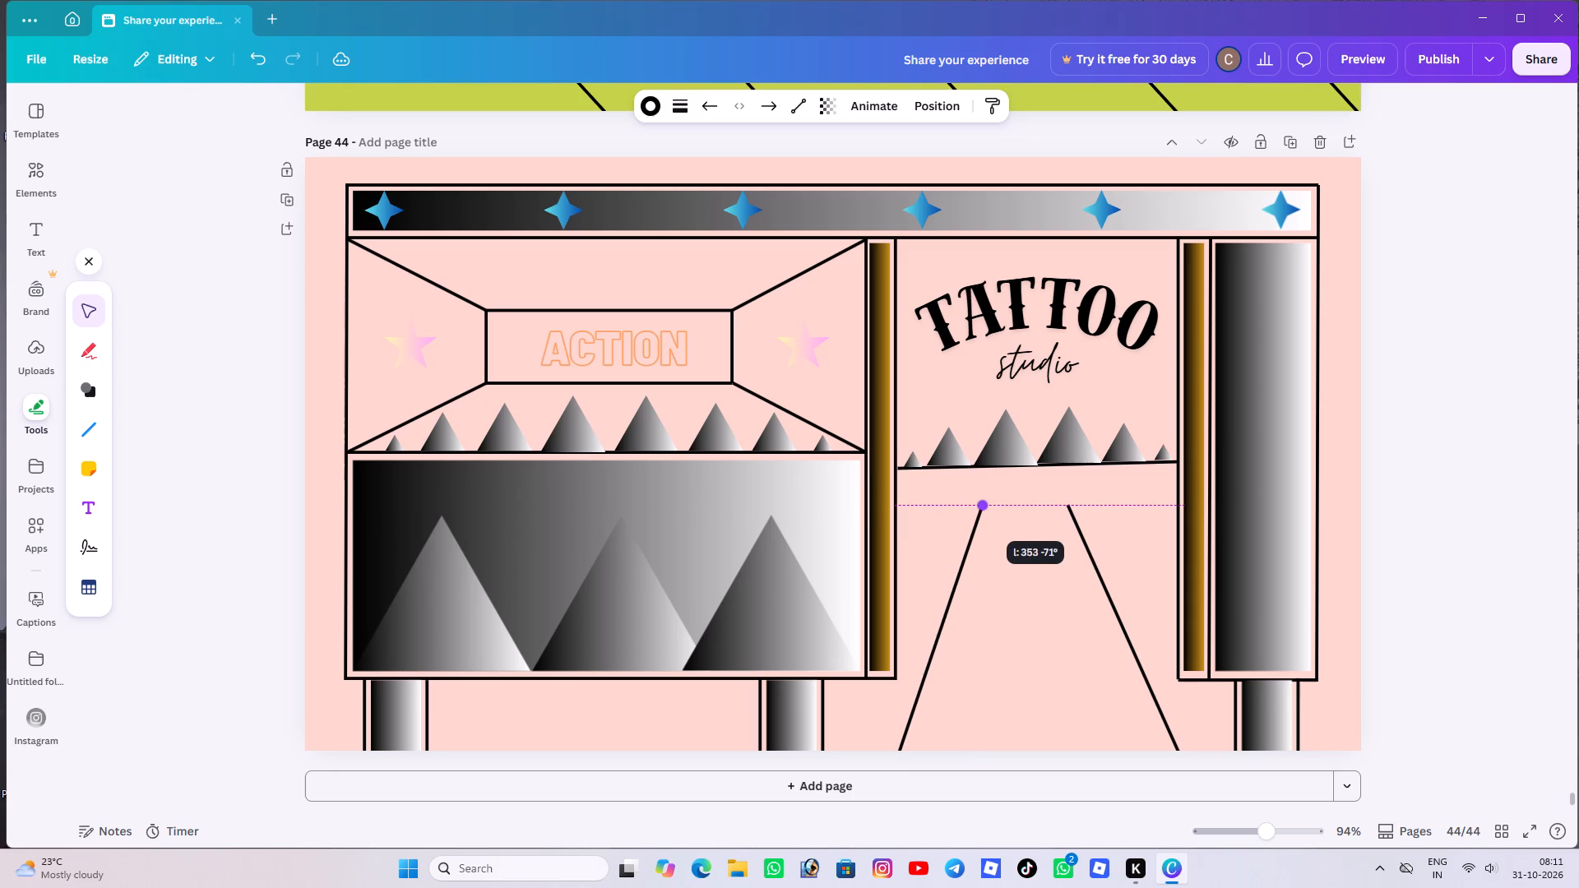
drag(981, 511, 983, 511)
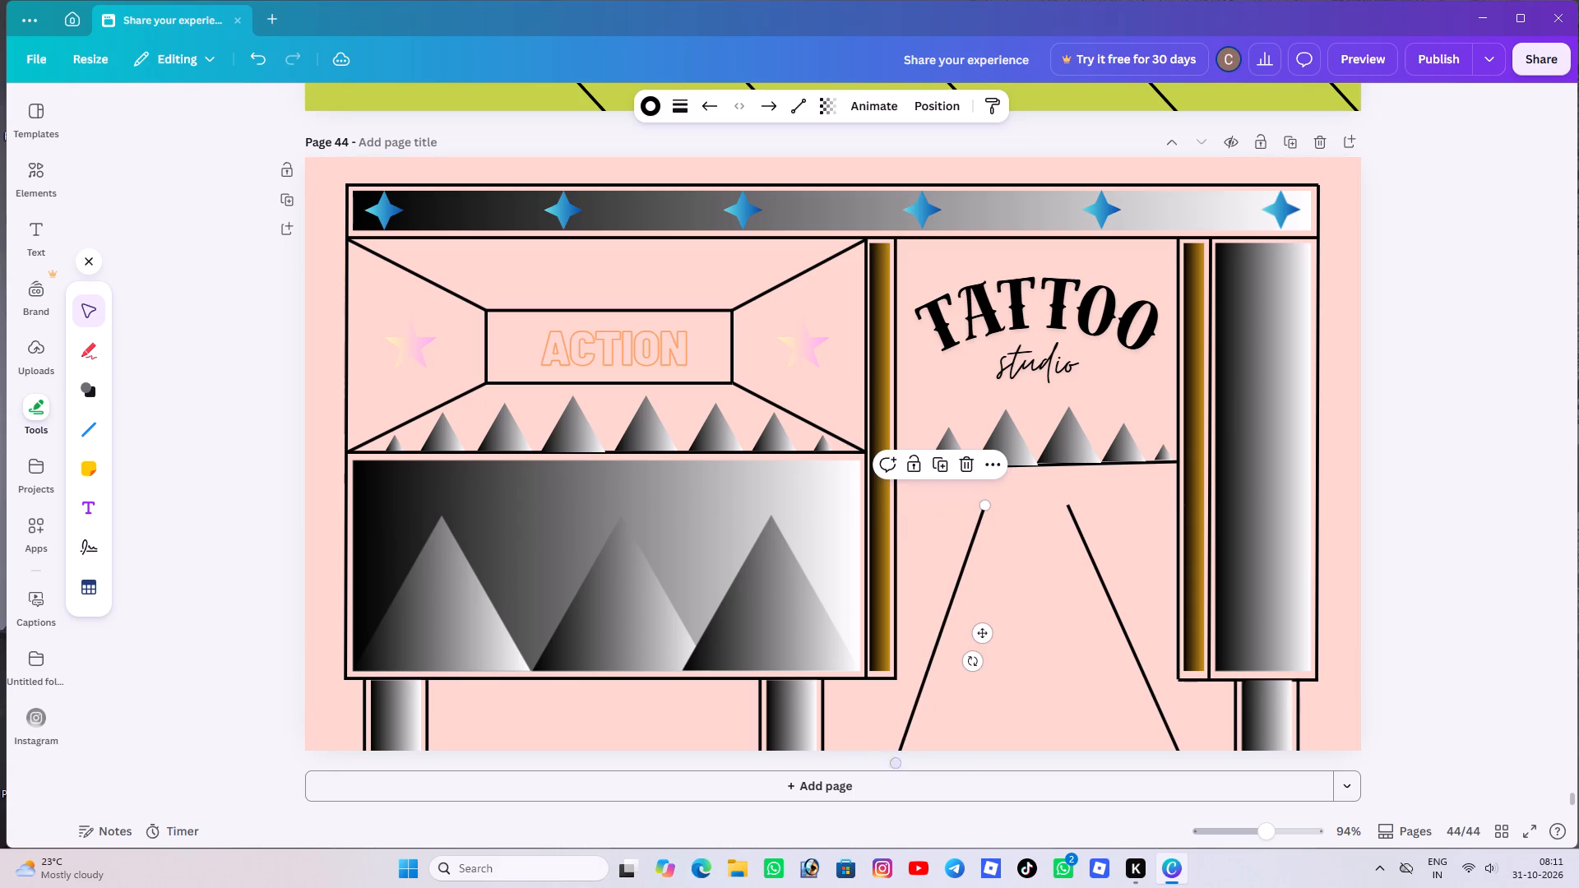
Bring the lower ends of both slanted lines inward at the page's bottom edge, the right one about 329 long at -100°.
drag(894, 759, 938, 760)
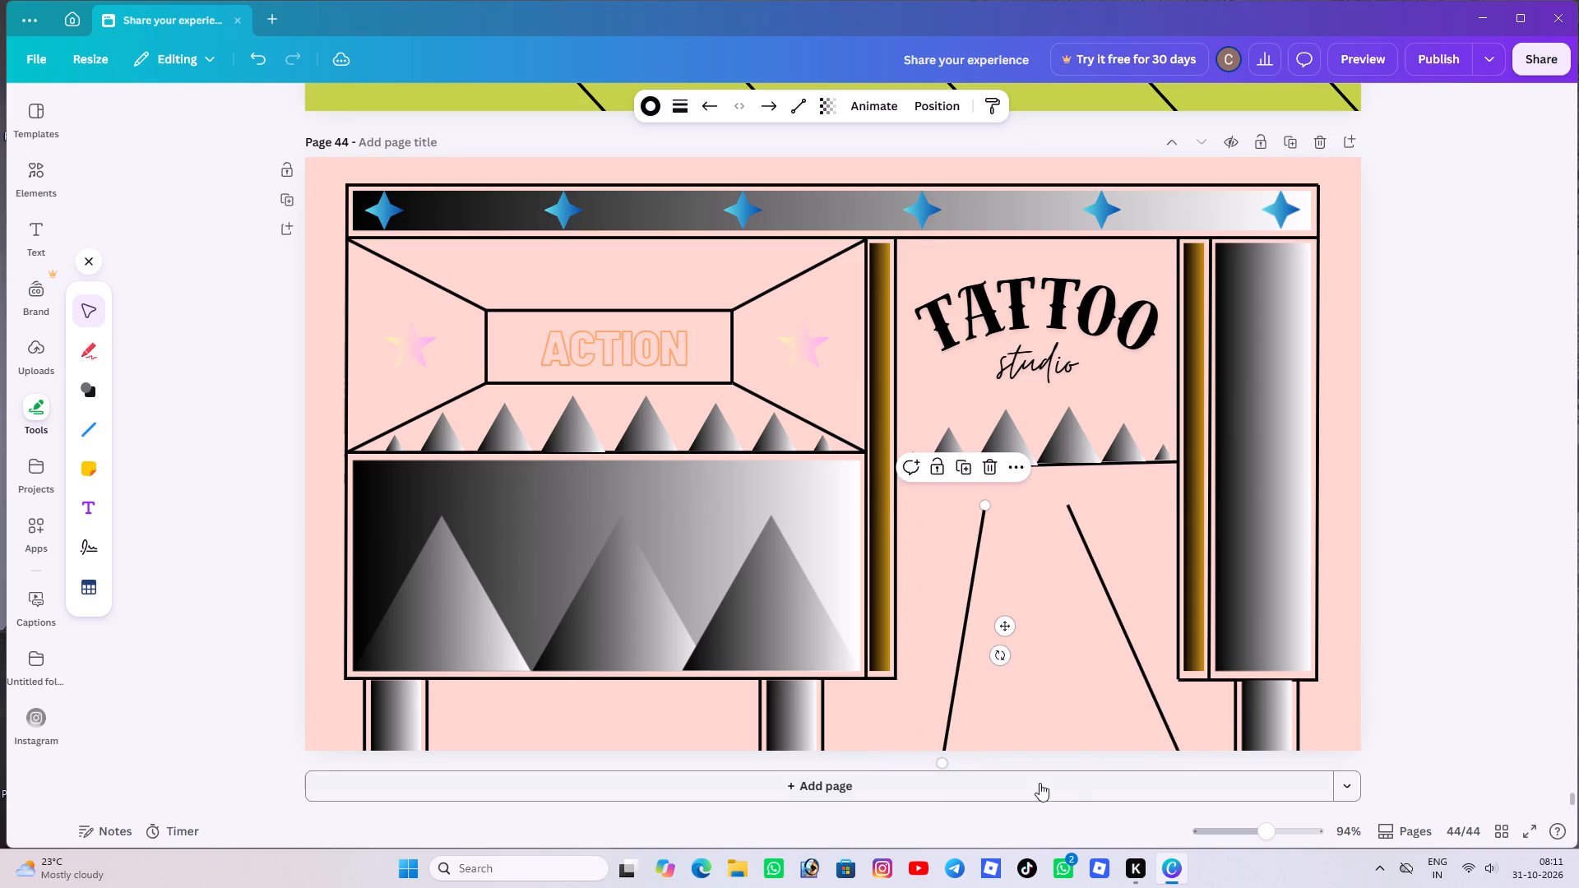
click(1176, 747)
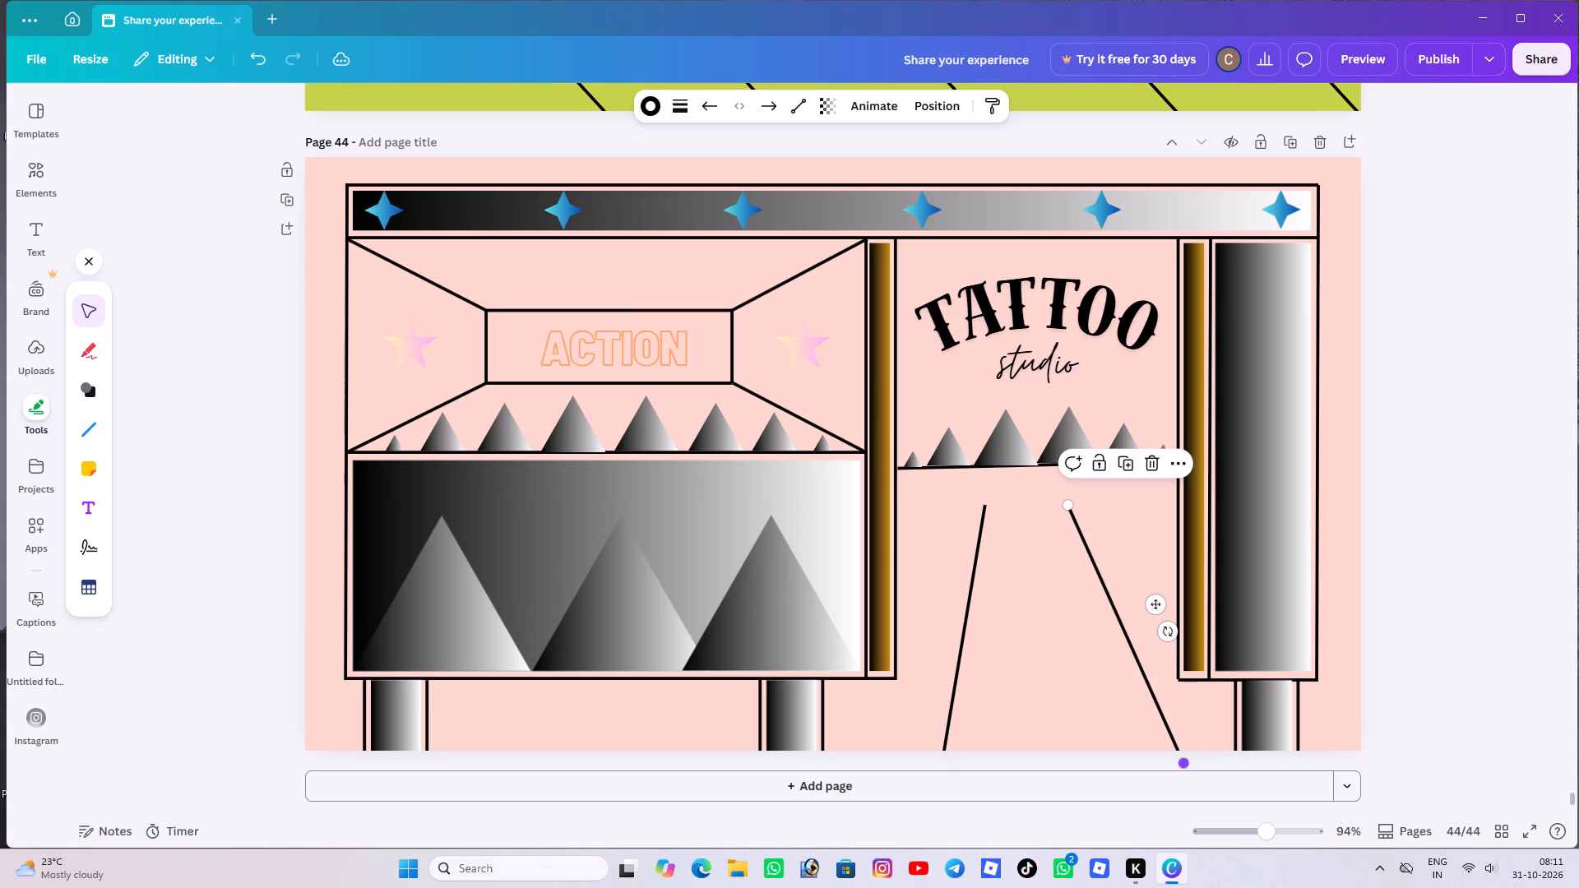
drag(1186, 765, 1114, 759)
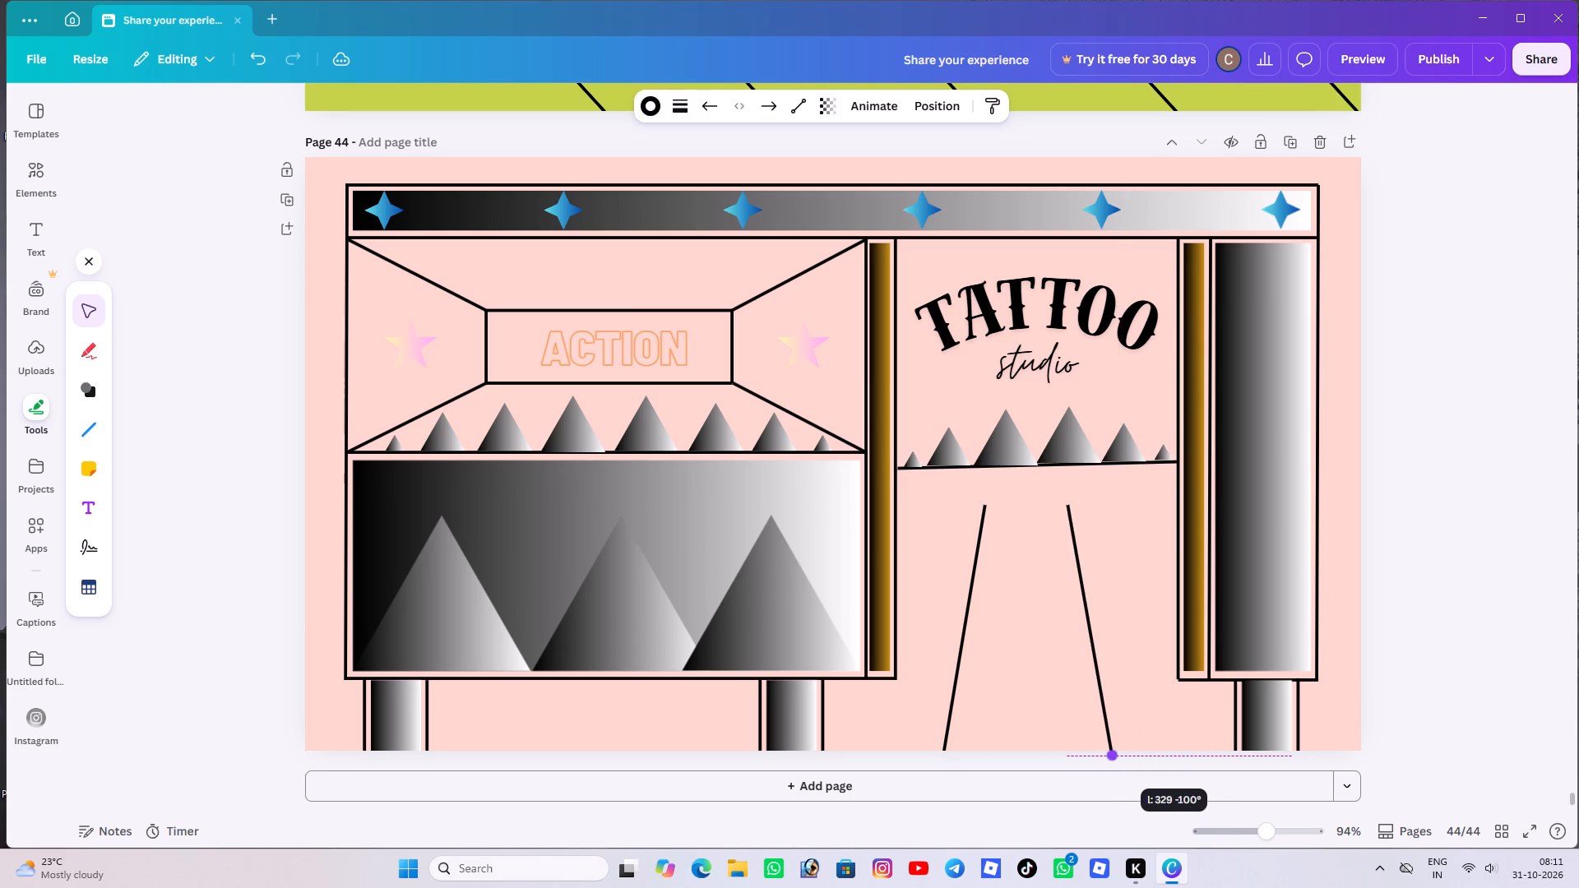
drag(1114, 759, 1111, 757)
click(1149, 708)
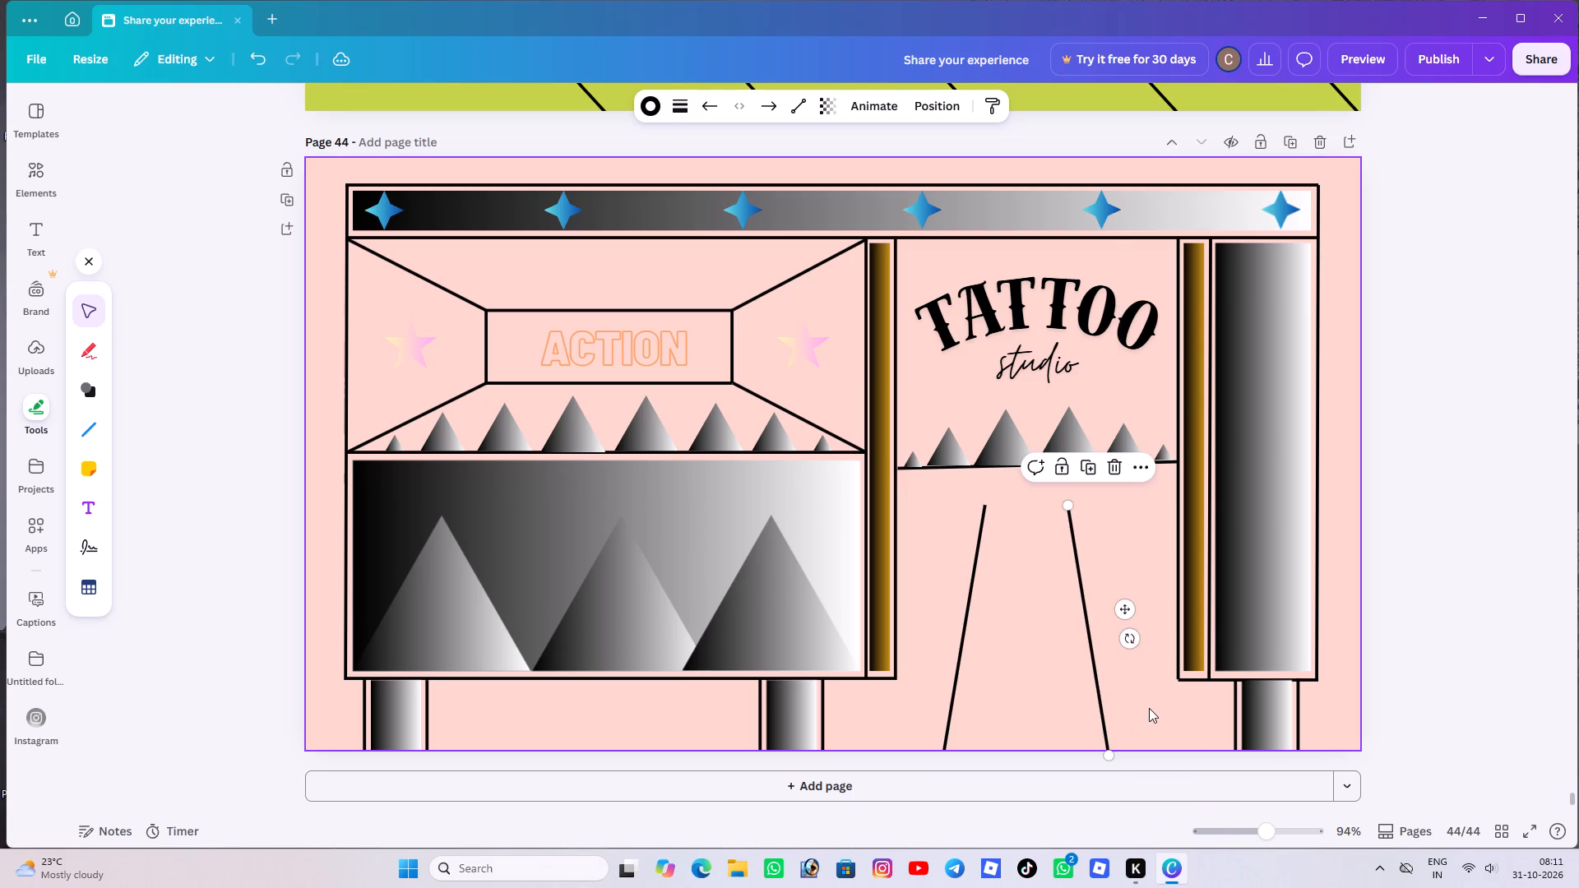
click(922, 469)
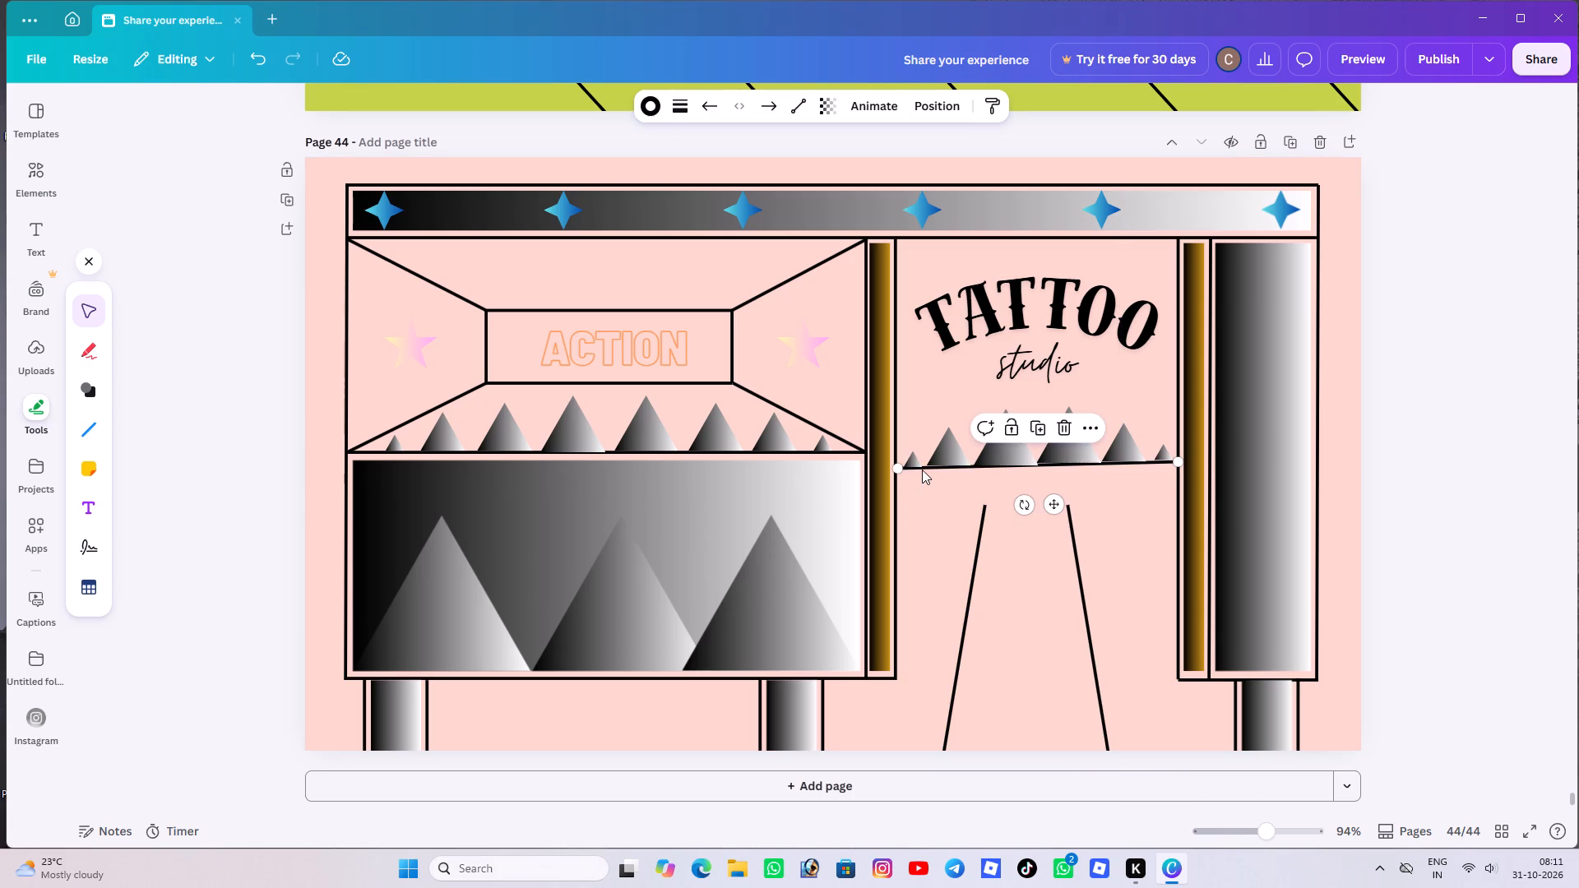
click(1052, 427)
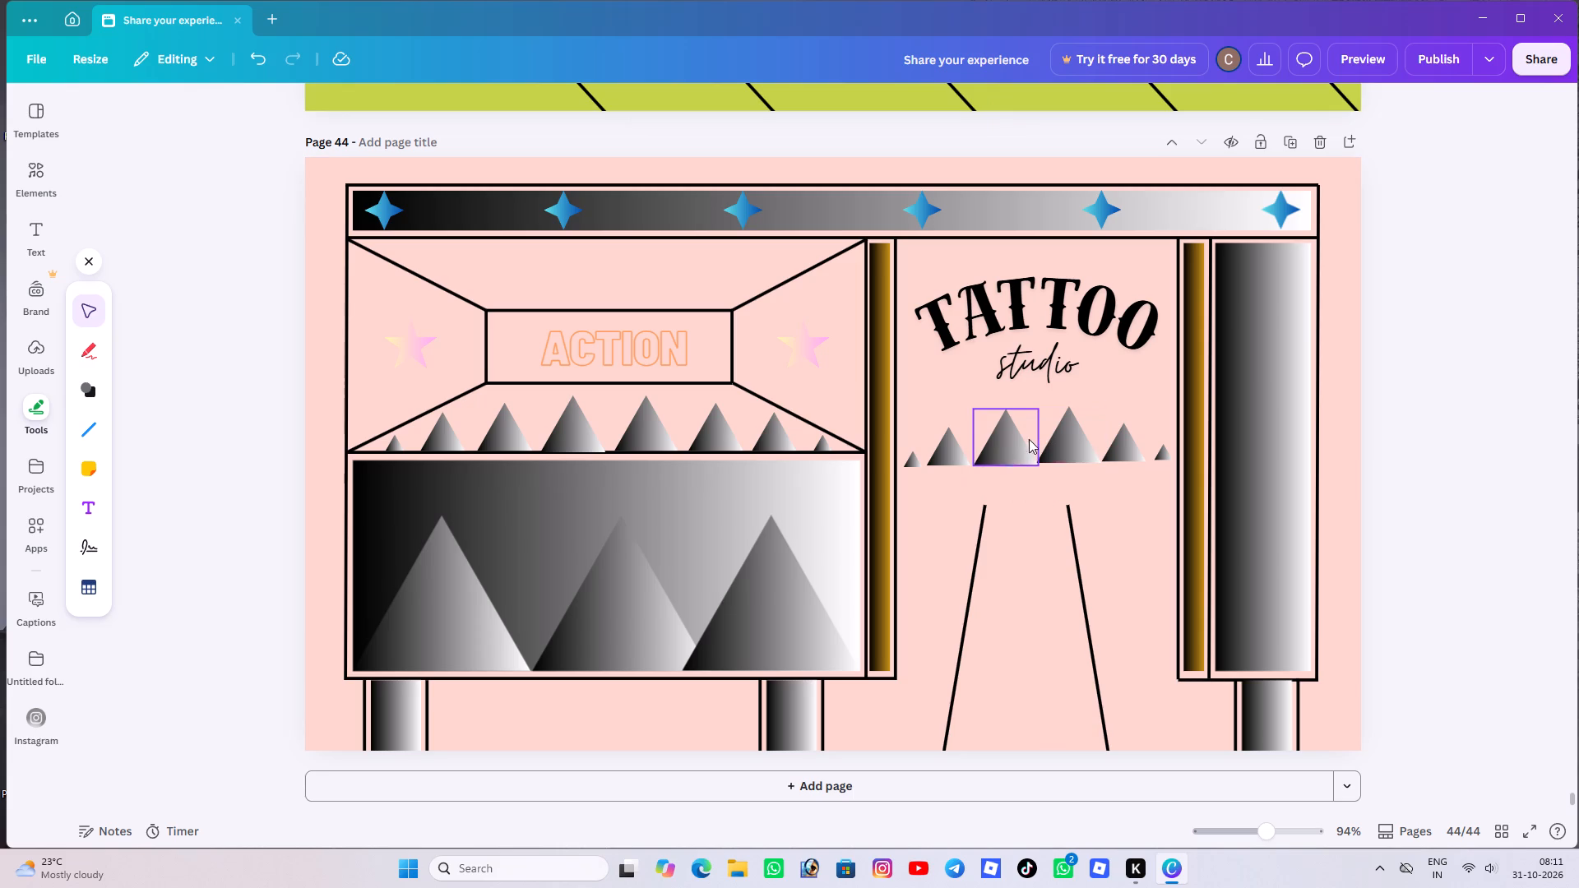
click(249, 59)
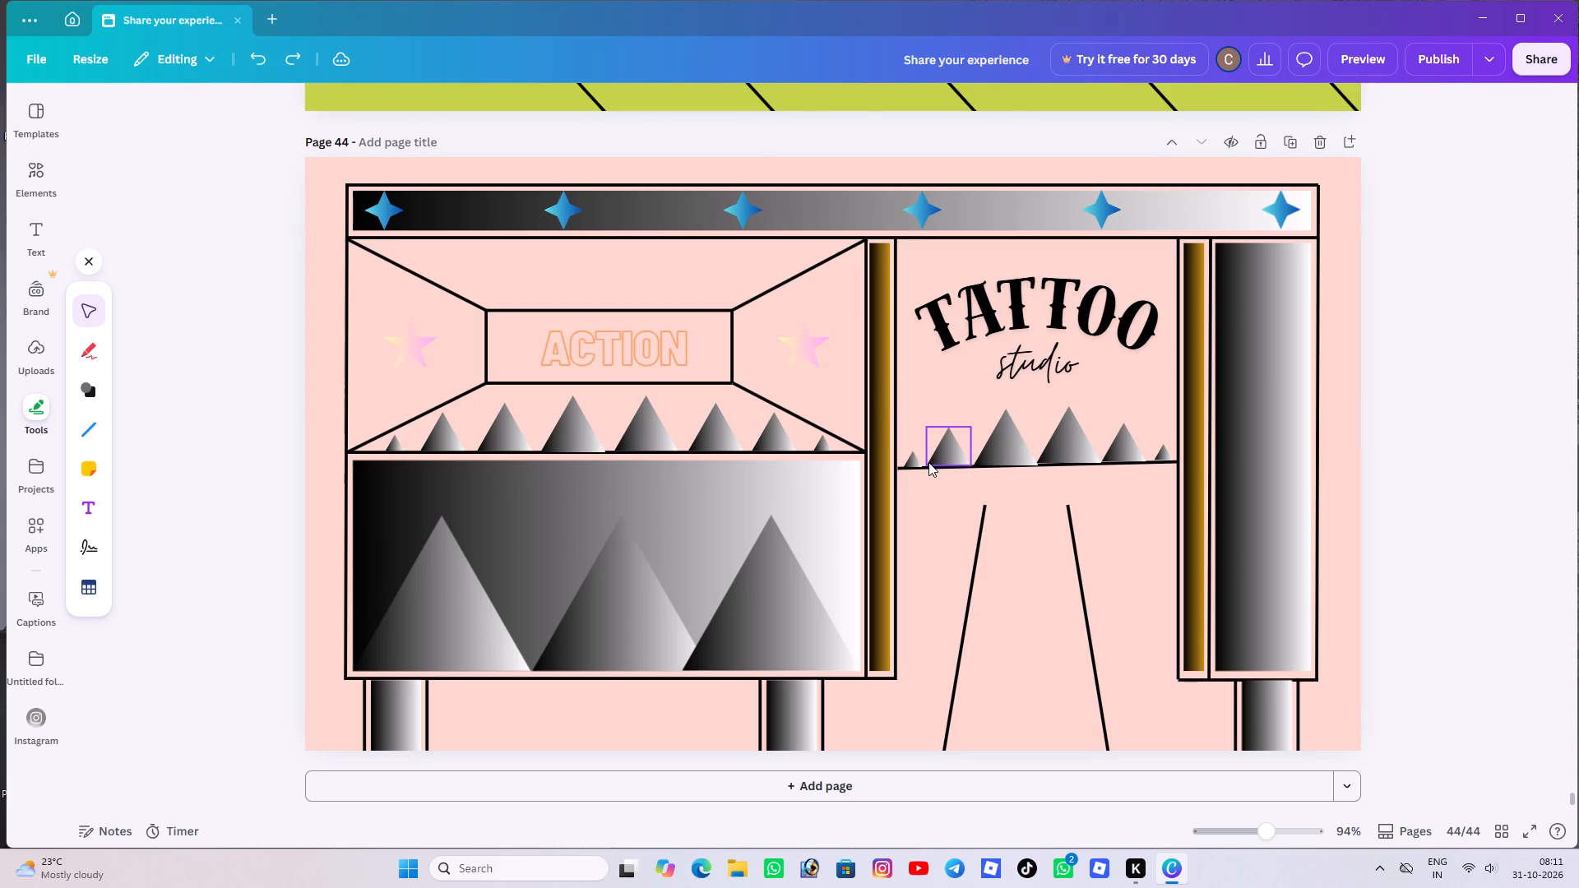
Duplicate the shelf line under the small triangles and fit the copy between the top ends of the two slanted lines.
click(929, 463)
click(930, 474)
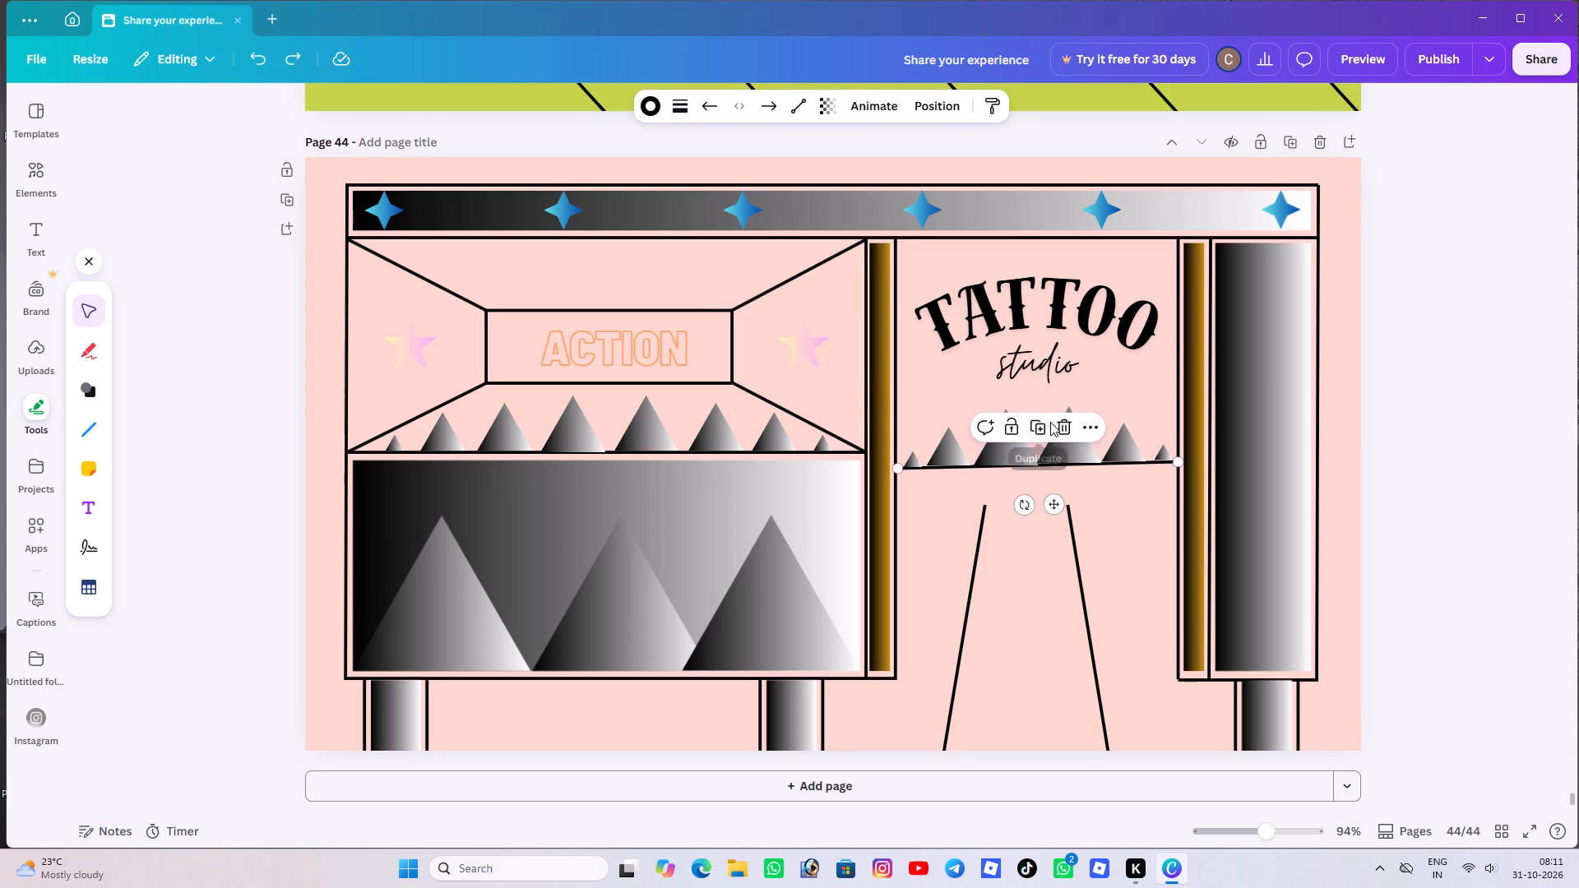
click(1040, 422)
drag(1044, 474, 1040, 495)
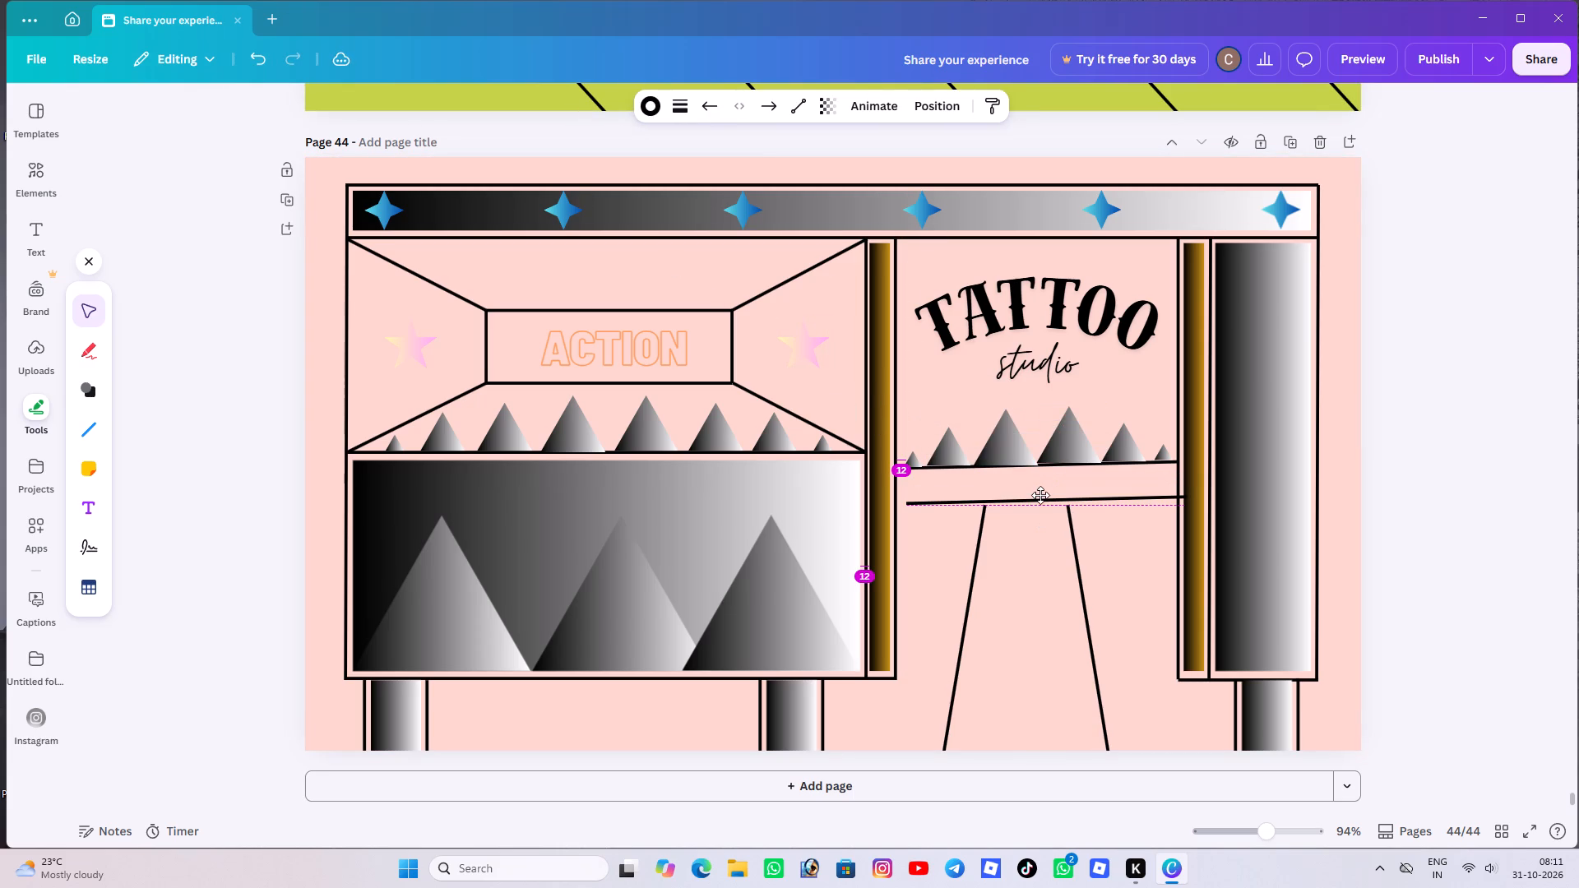
drag(1040, 495, 1038, 500)
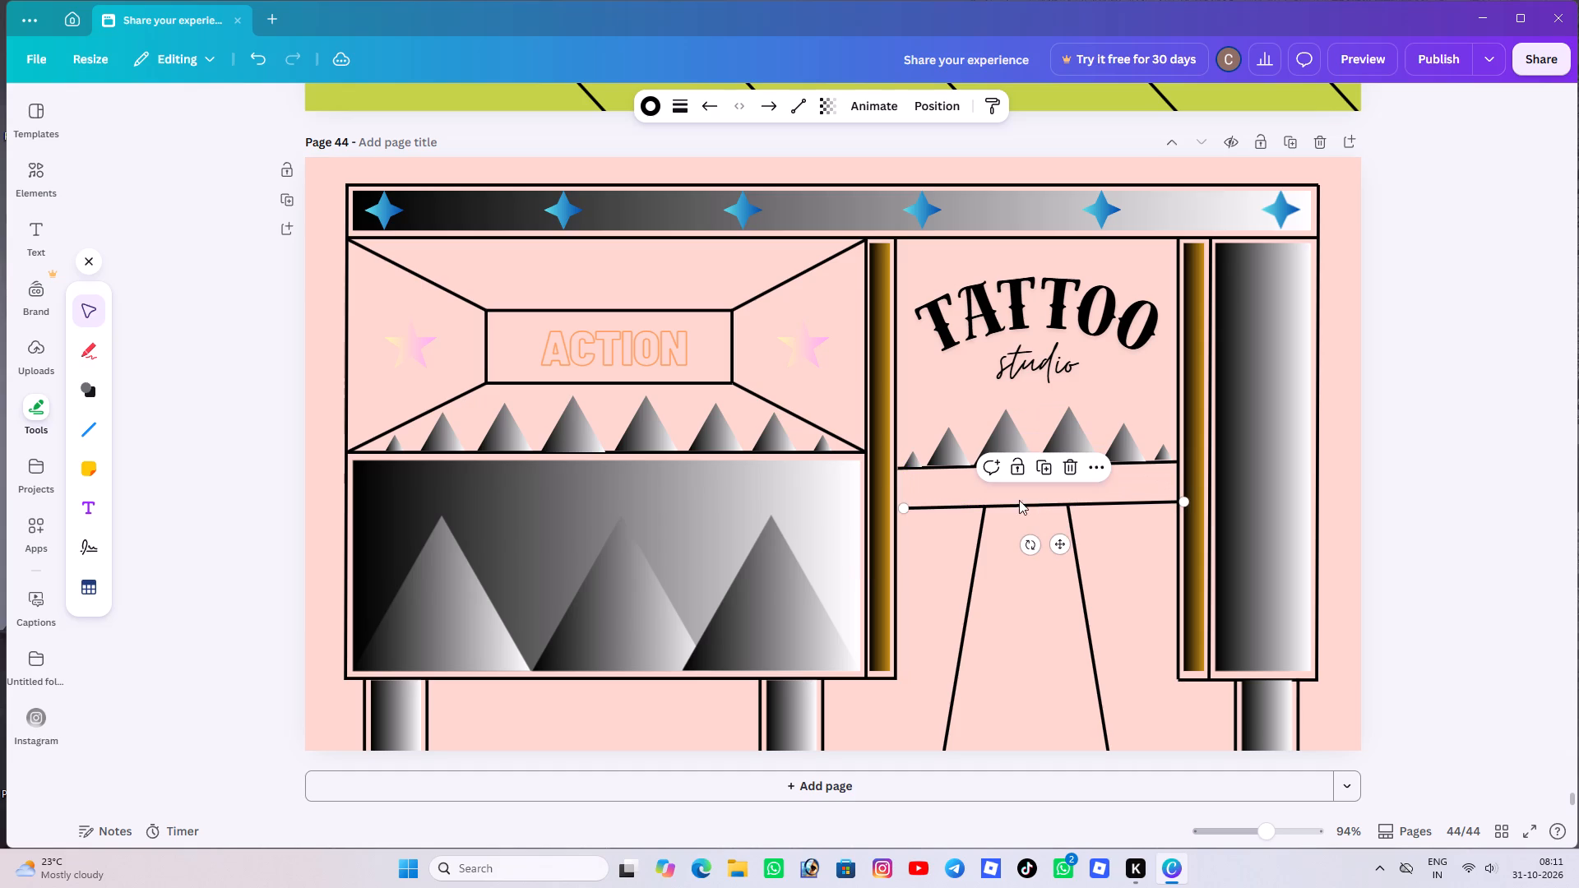
drag(899, 511, 975, 506)
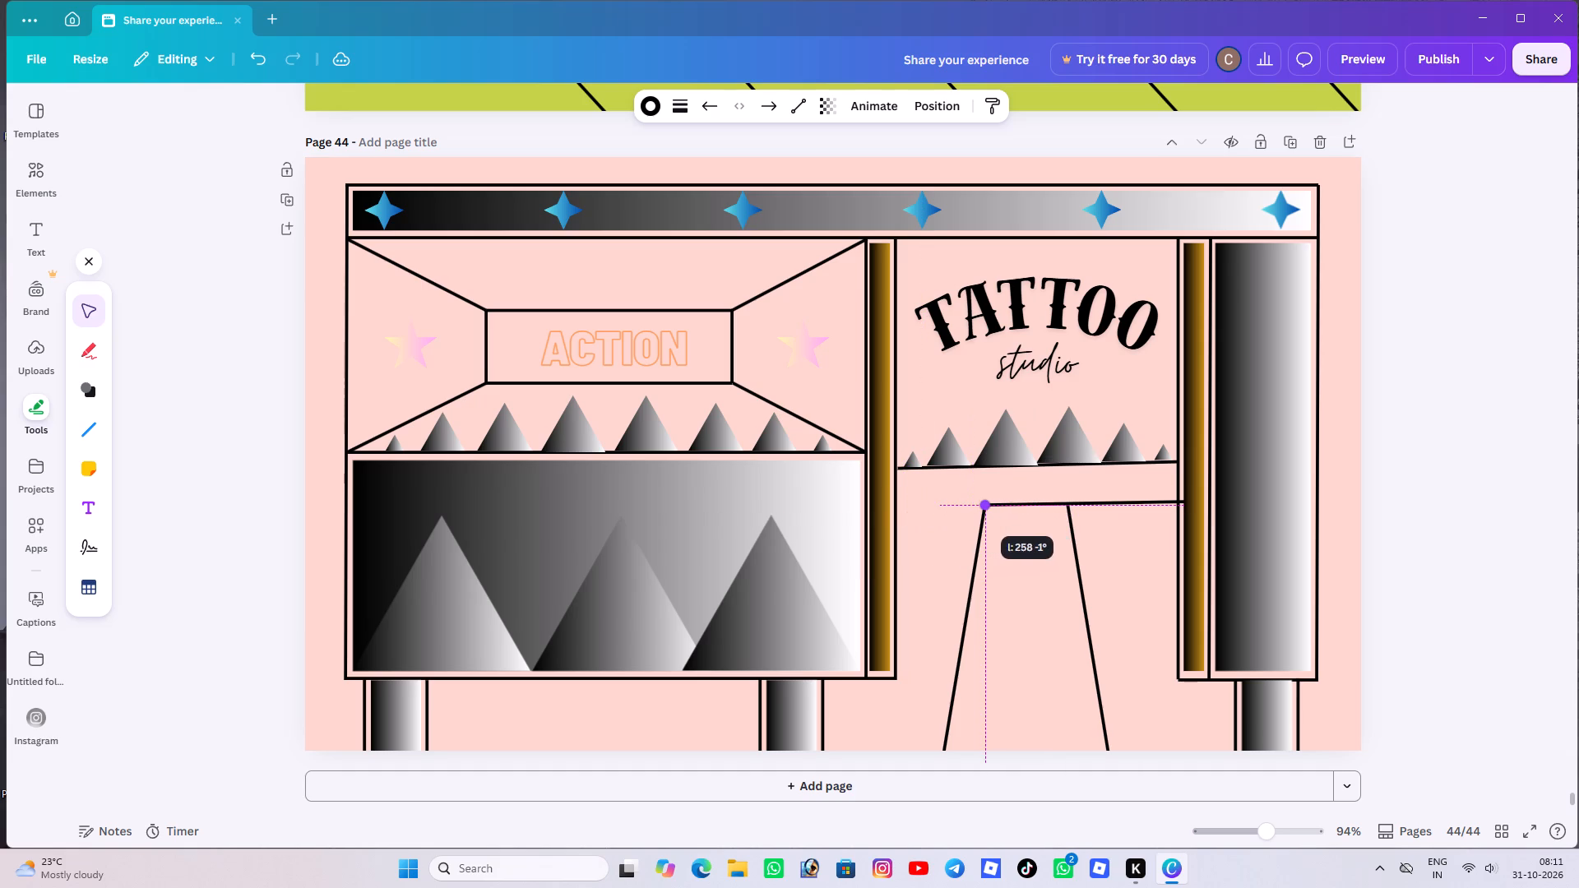
drag(975, 506, 981, 506)
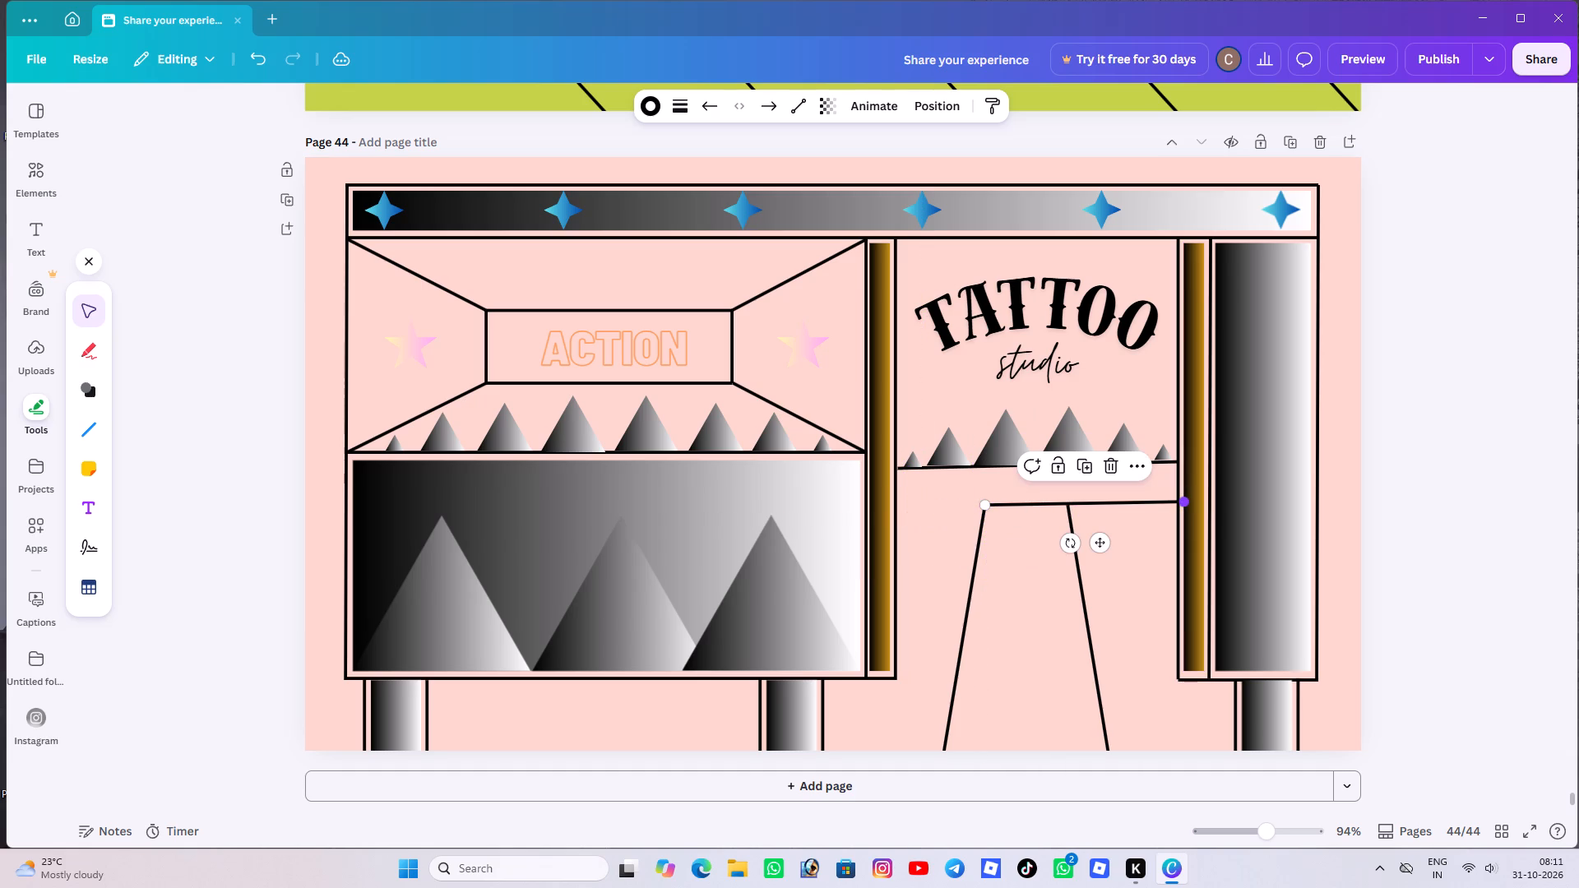
drag(1181, 502, 1063, 505)
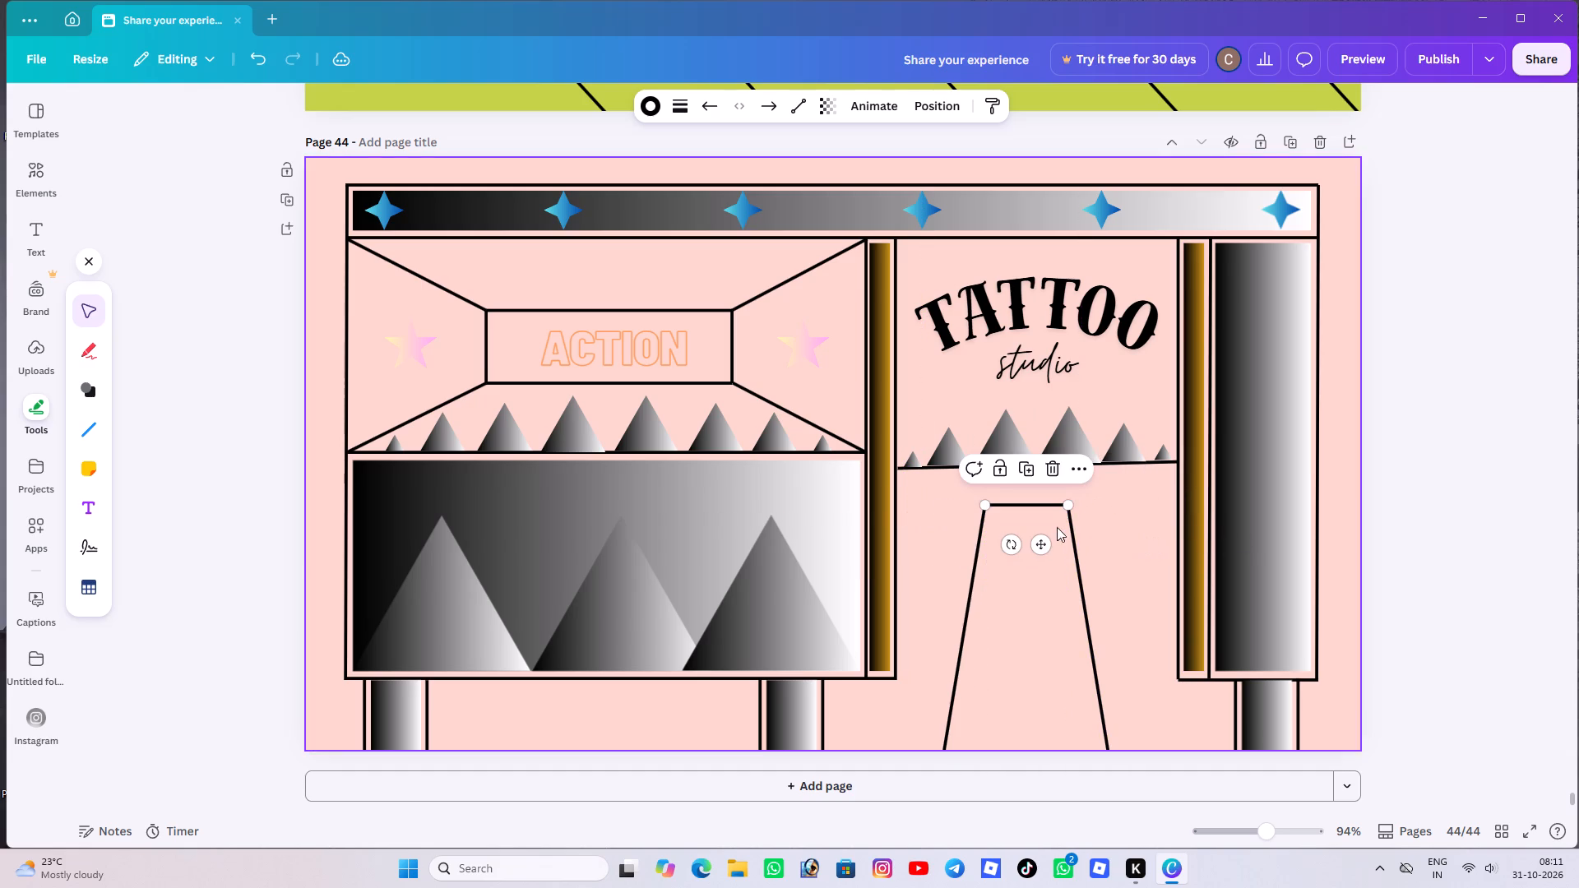
Duplicate the short top crossbar and reshape the copy into a slanted line inside the left leg, from crossbar past the page's bottom edge.
click(1022, 469)
drag(1098, 540, 1012, 605)
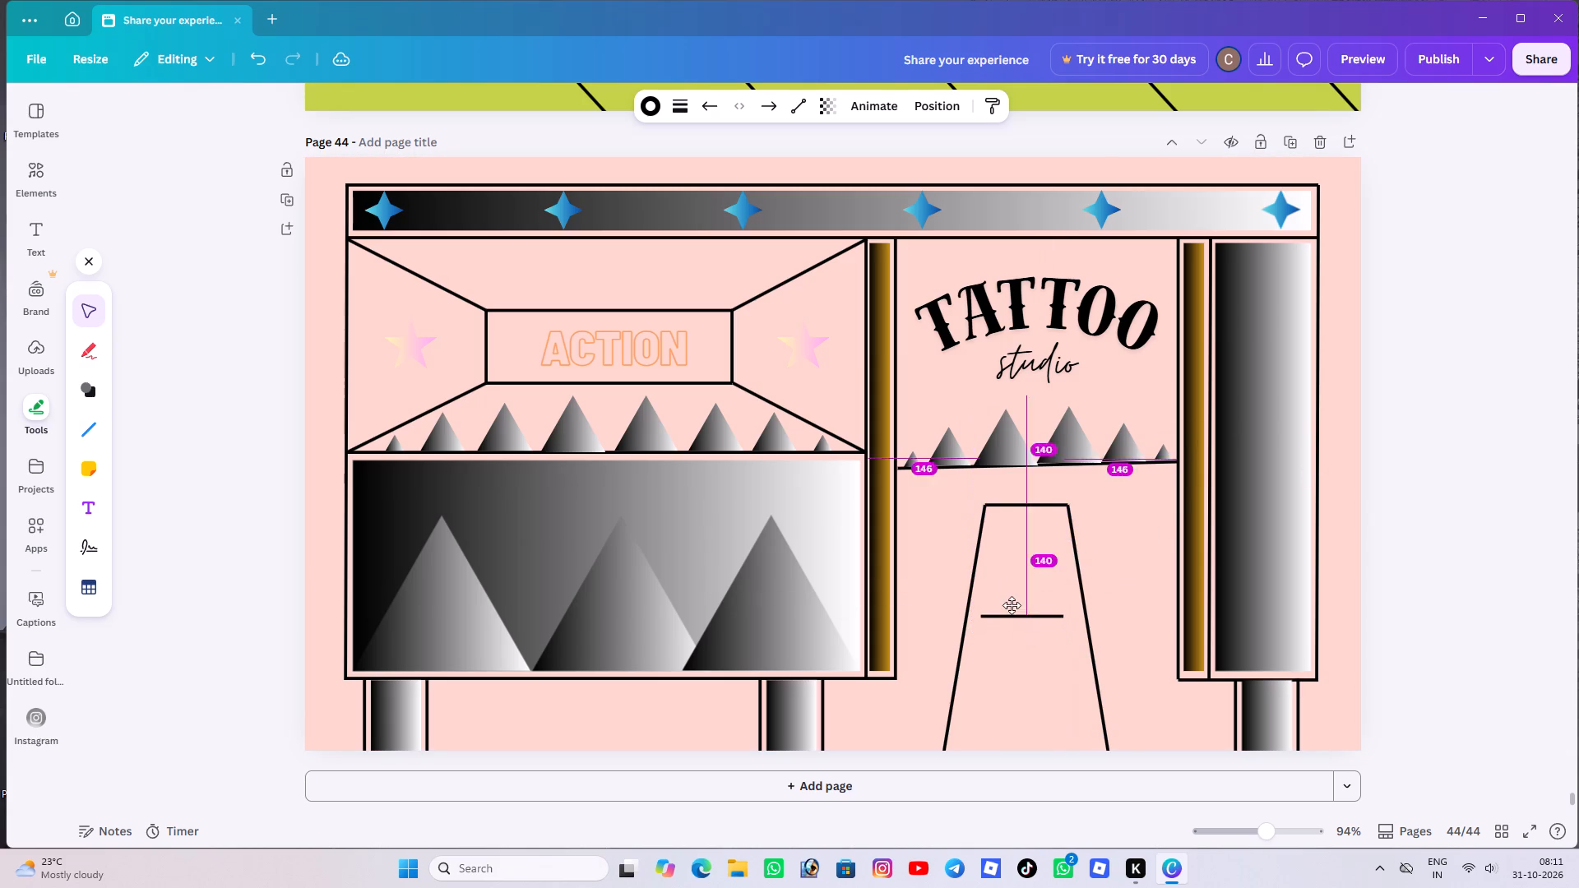
drag(1012, 605, 1012, 603)
drag(981, 606, 1004, 495)
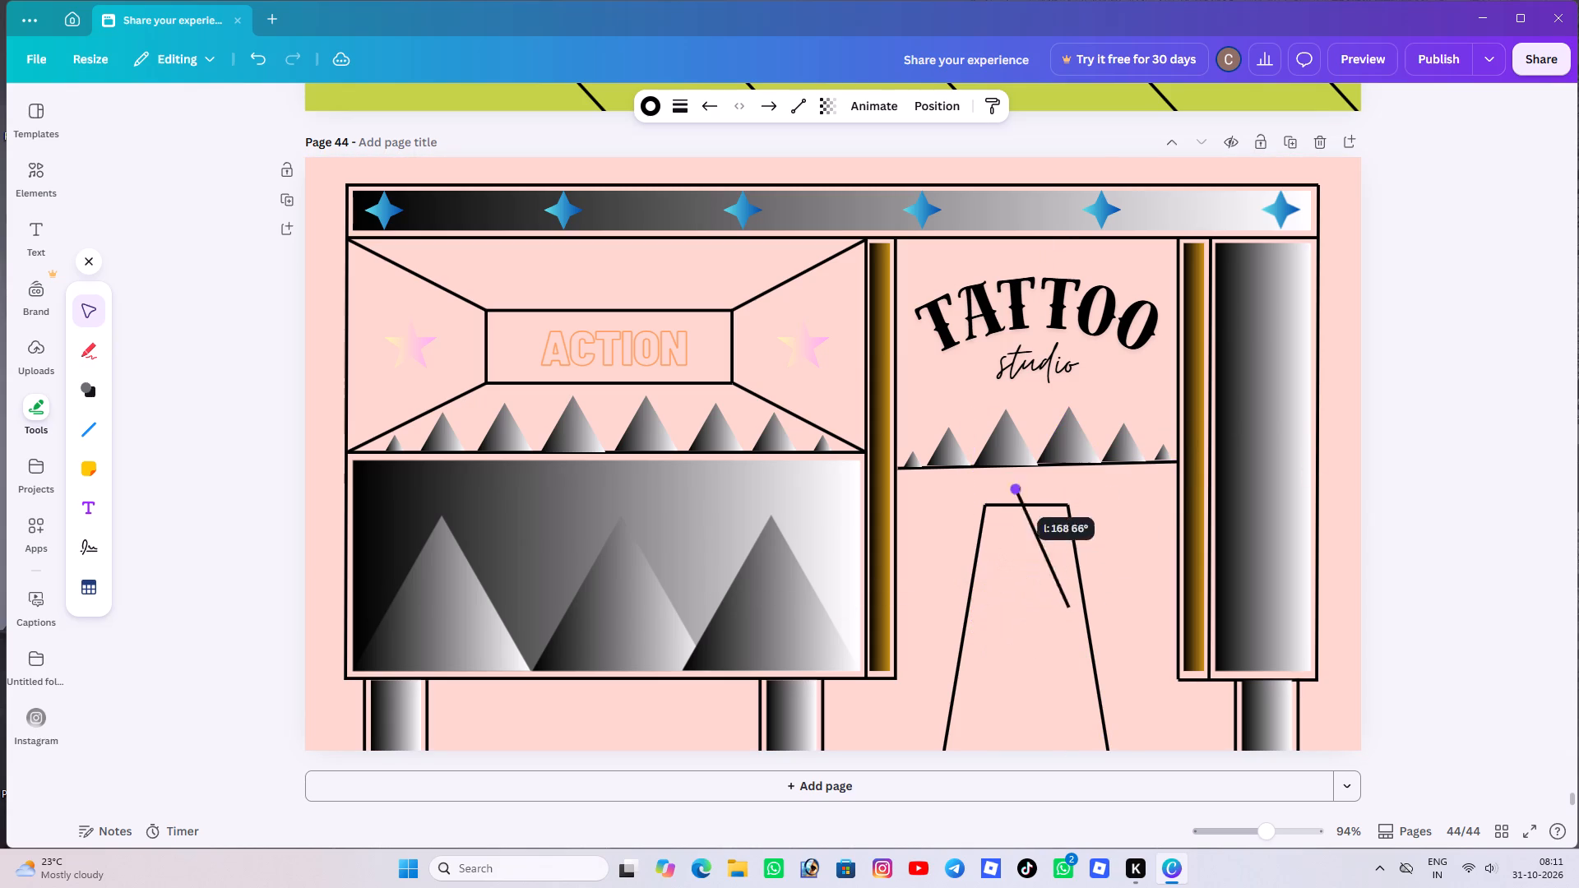
drag(1004, 495, 996, 508)
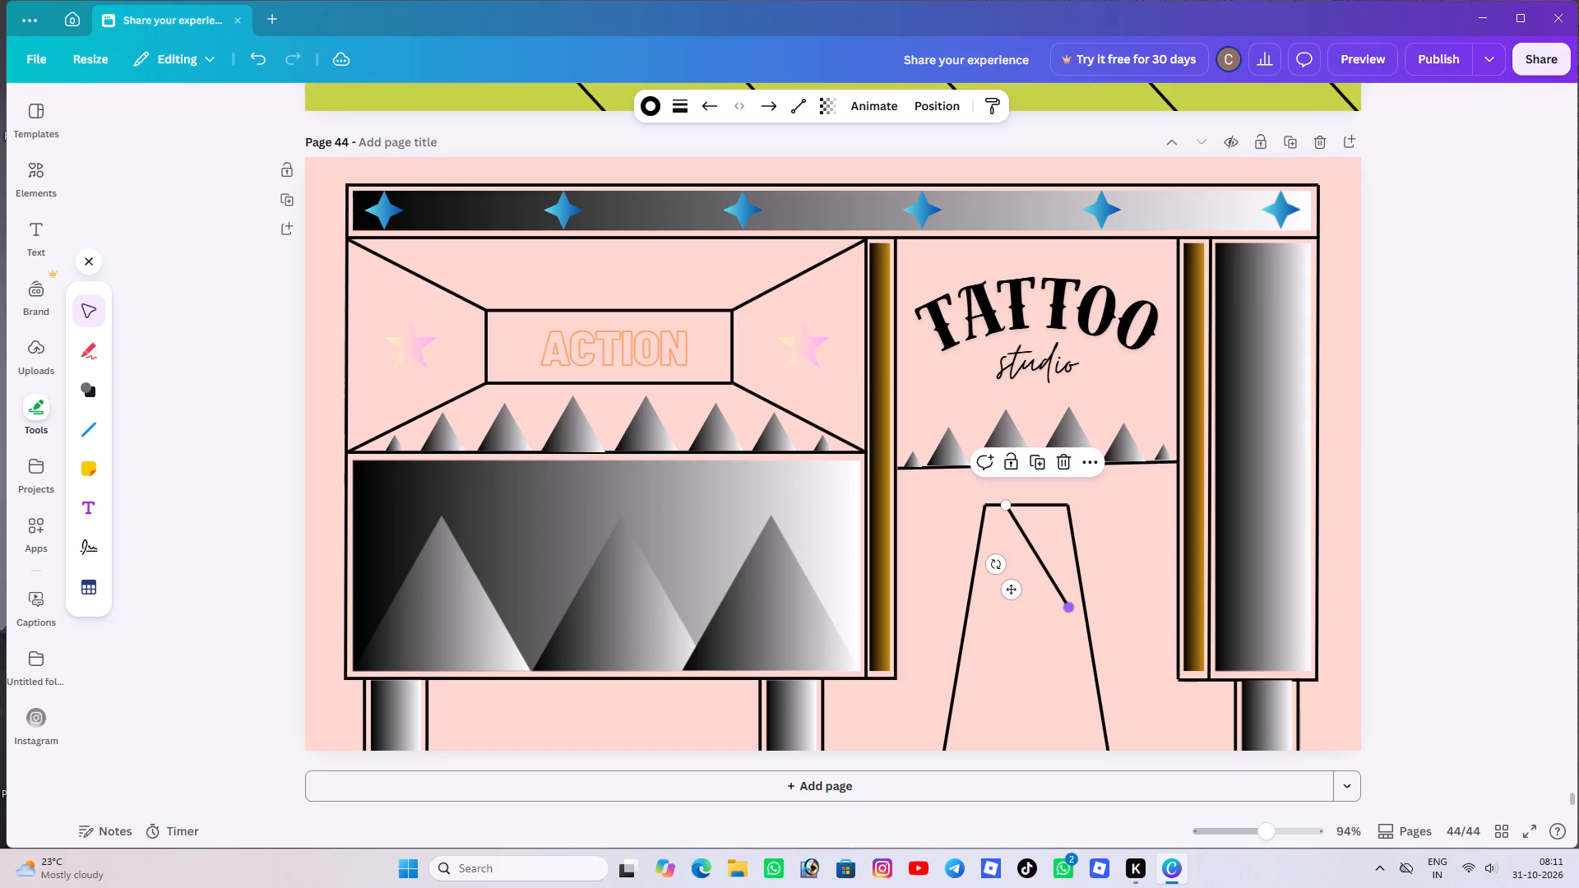
drag(1067, 612, 966, 794)
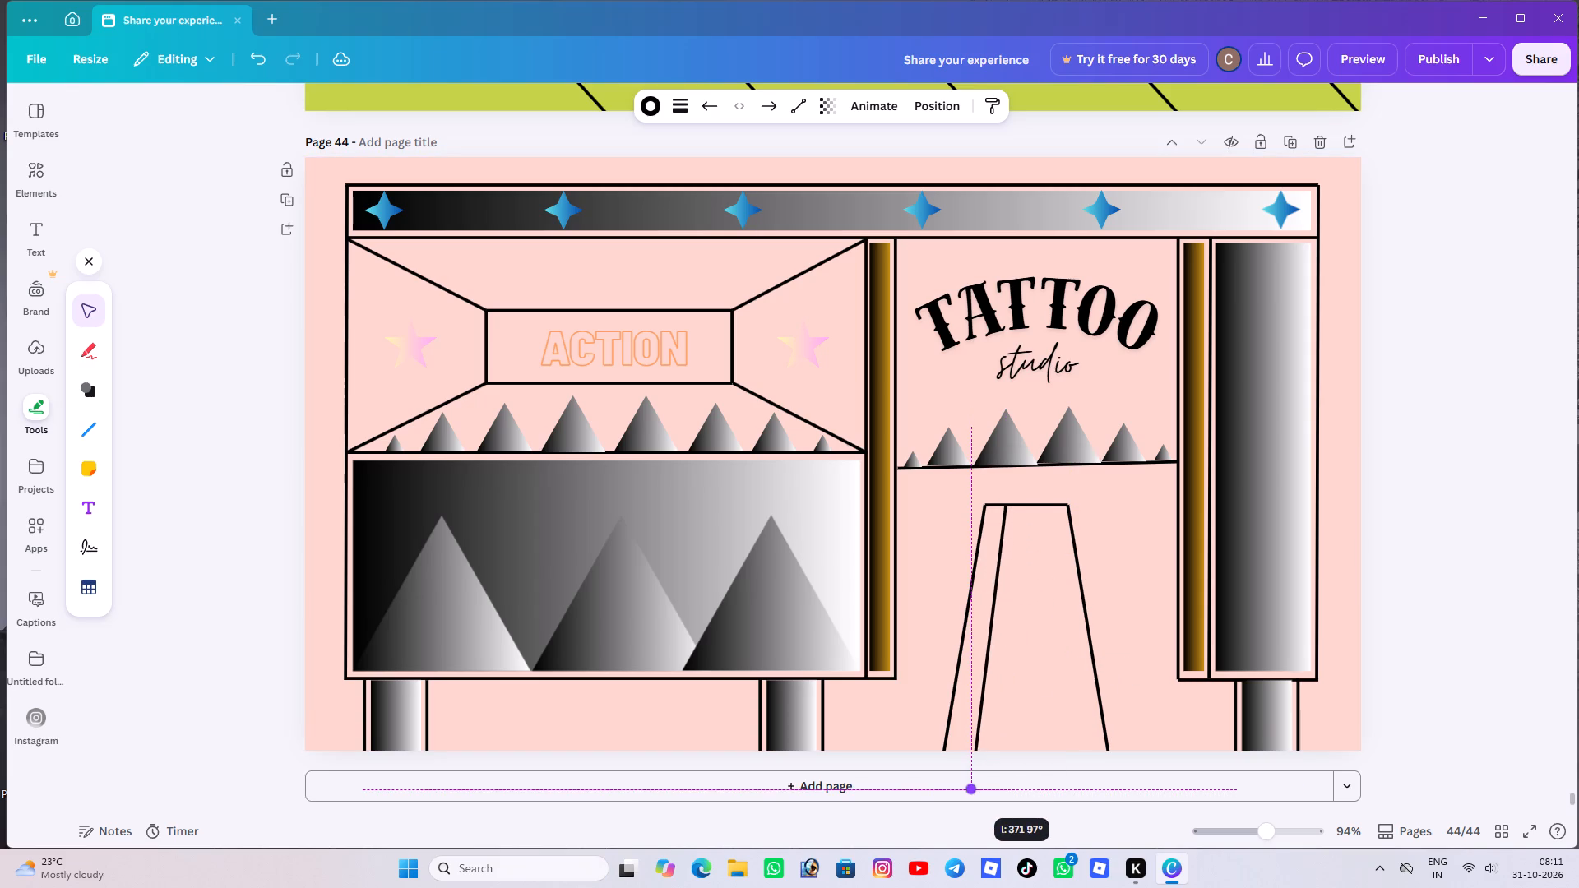
drag(966, 794, 961, 795)
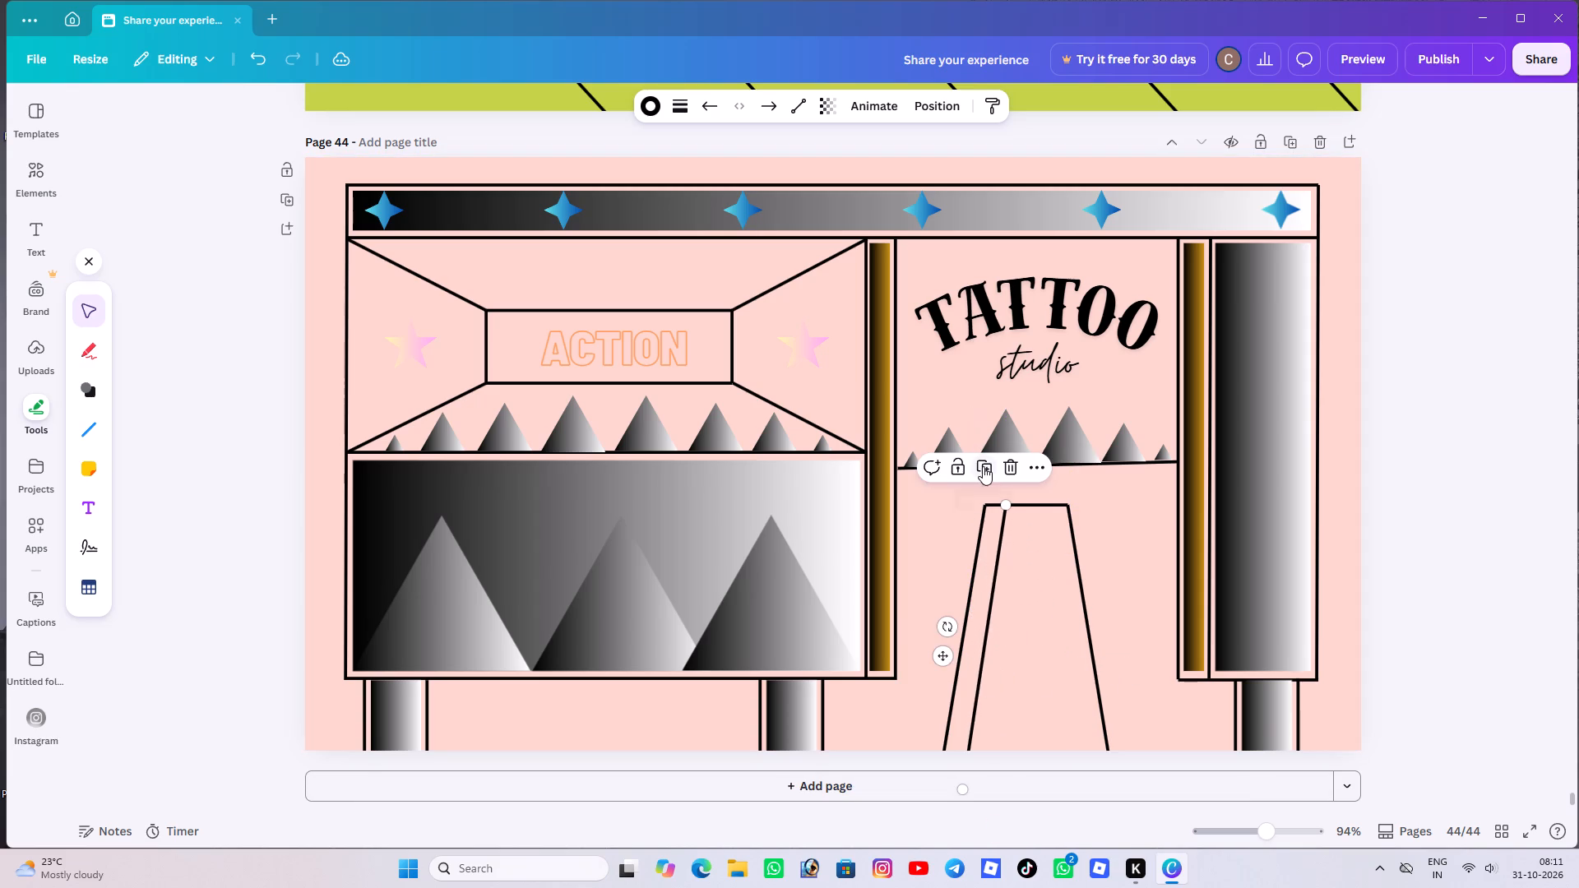
Duplicate the new inner slanted line and place the copy parallel to it, toward the middle of the tapered structure.
click(983, 466)
drag(849, 689, 881, 692)
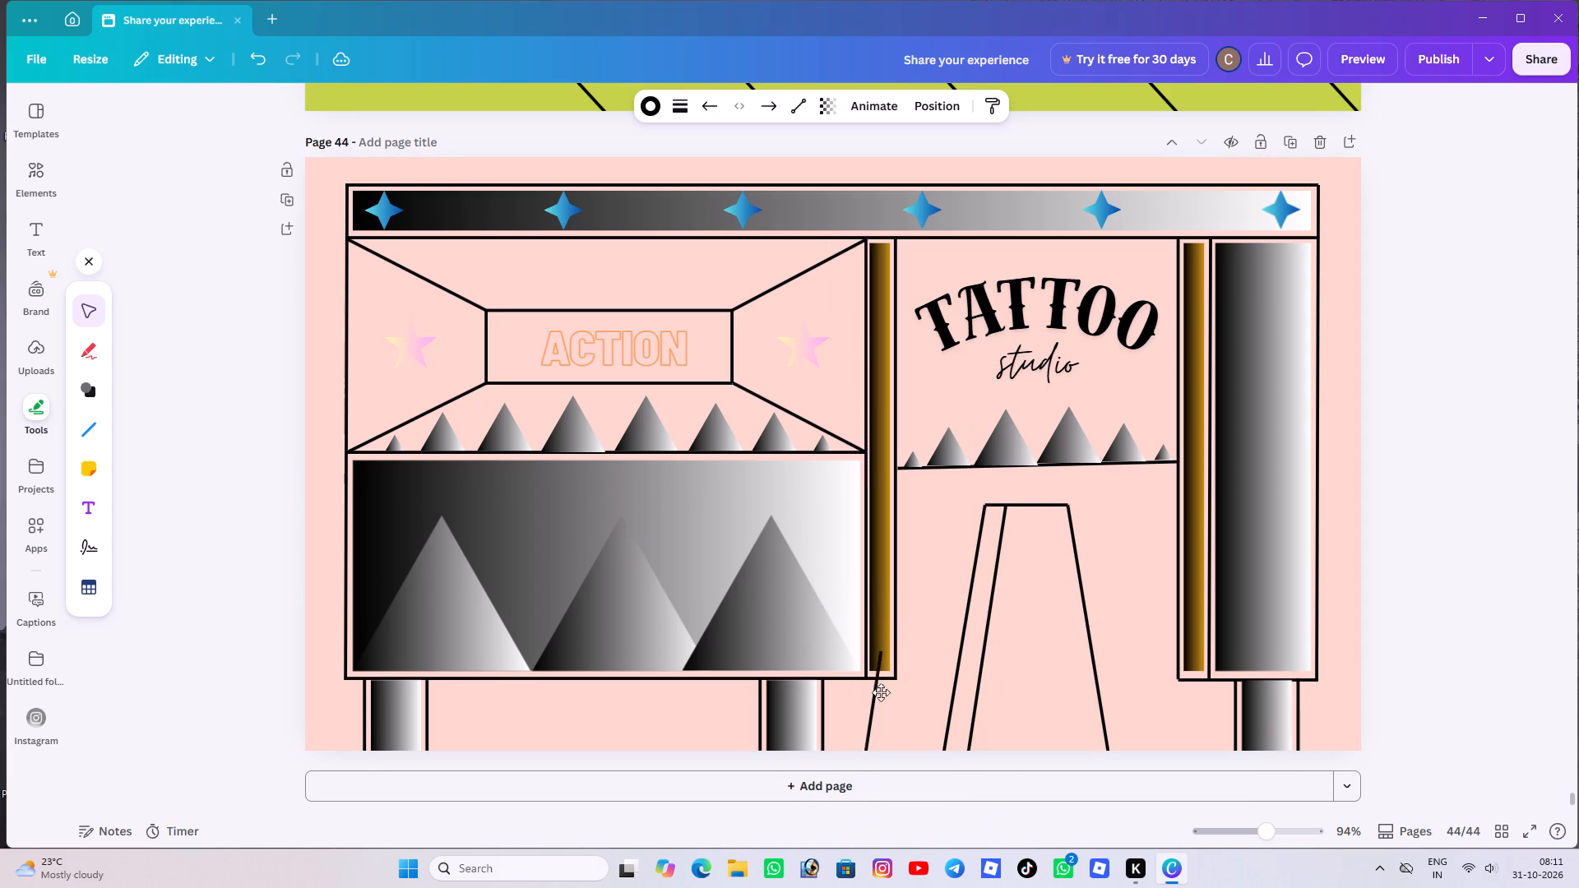
drag(881, 692, 1021, 552)
Duplicate the middle slanted line and reshape the copy beside the right leg at about 87°, from crossbar past the page's bottom edge.
click(1017, 469)
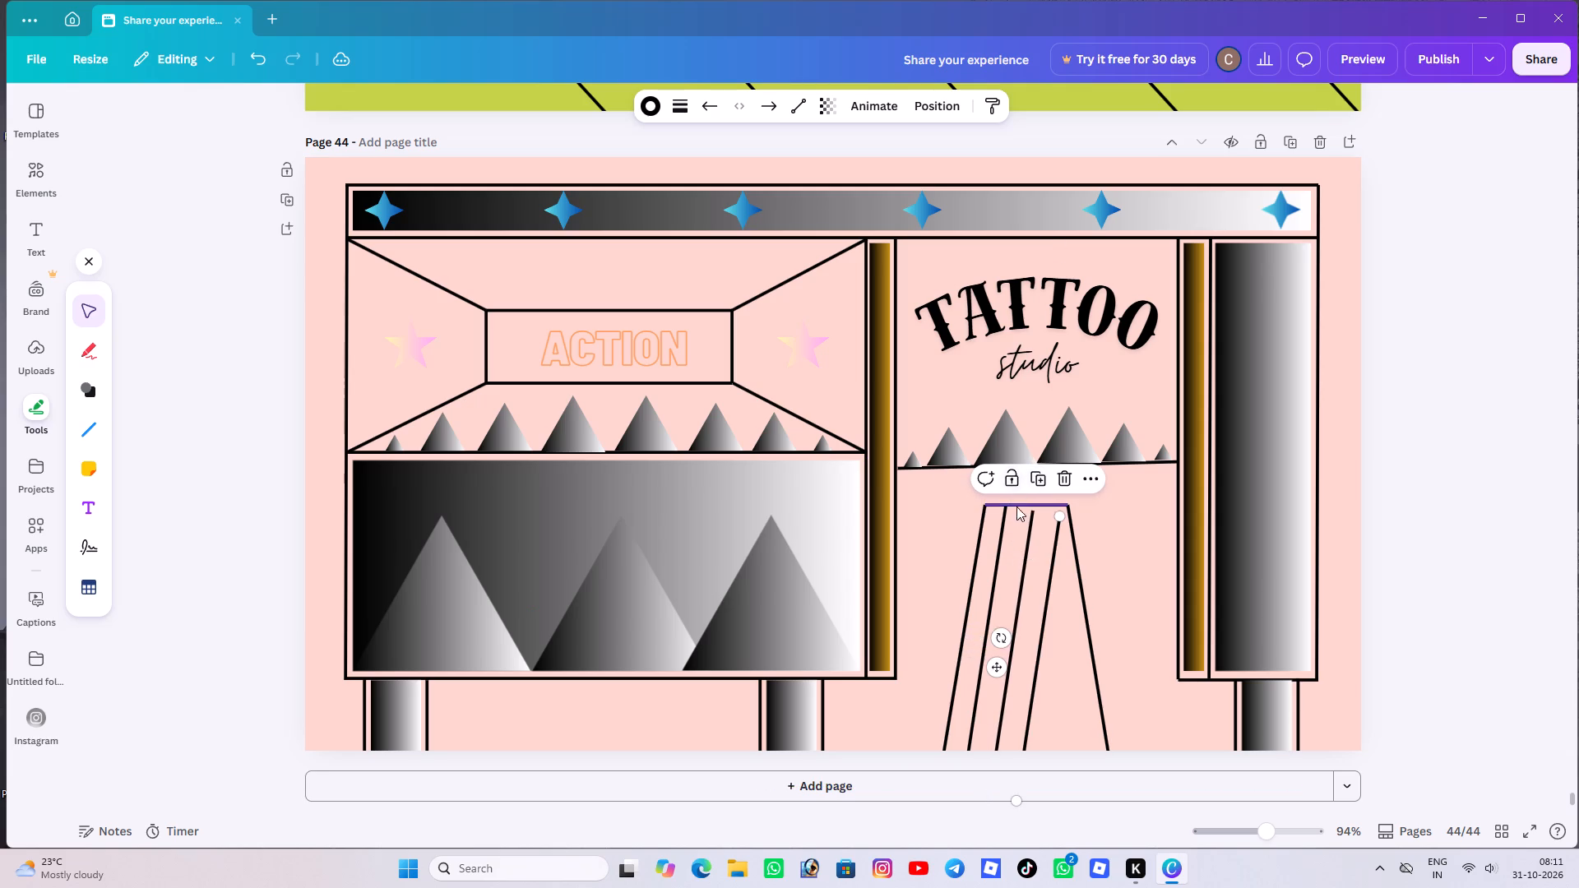
drag(1055, 516, 1050, 510)
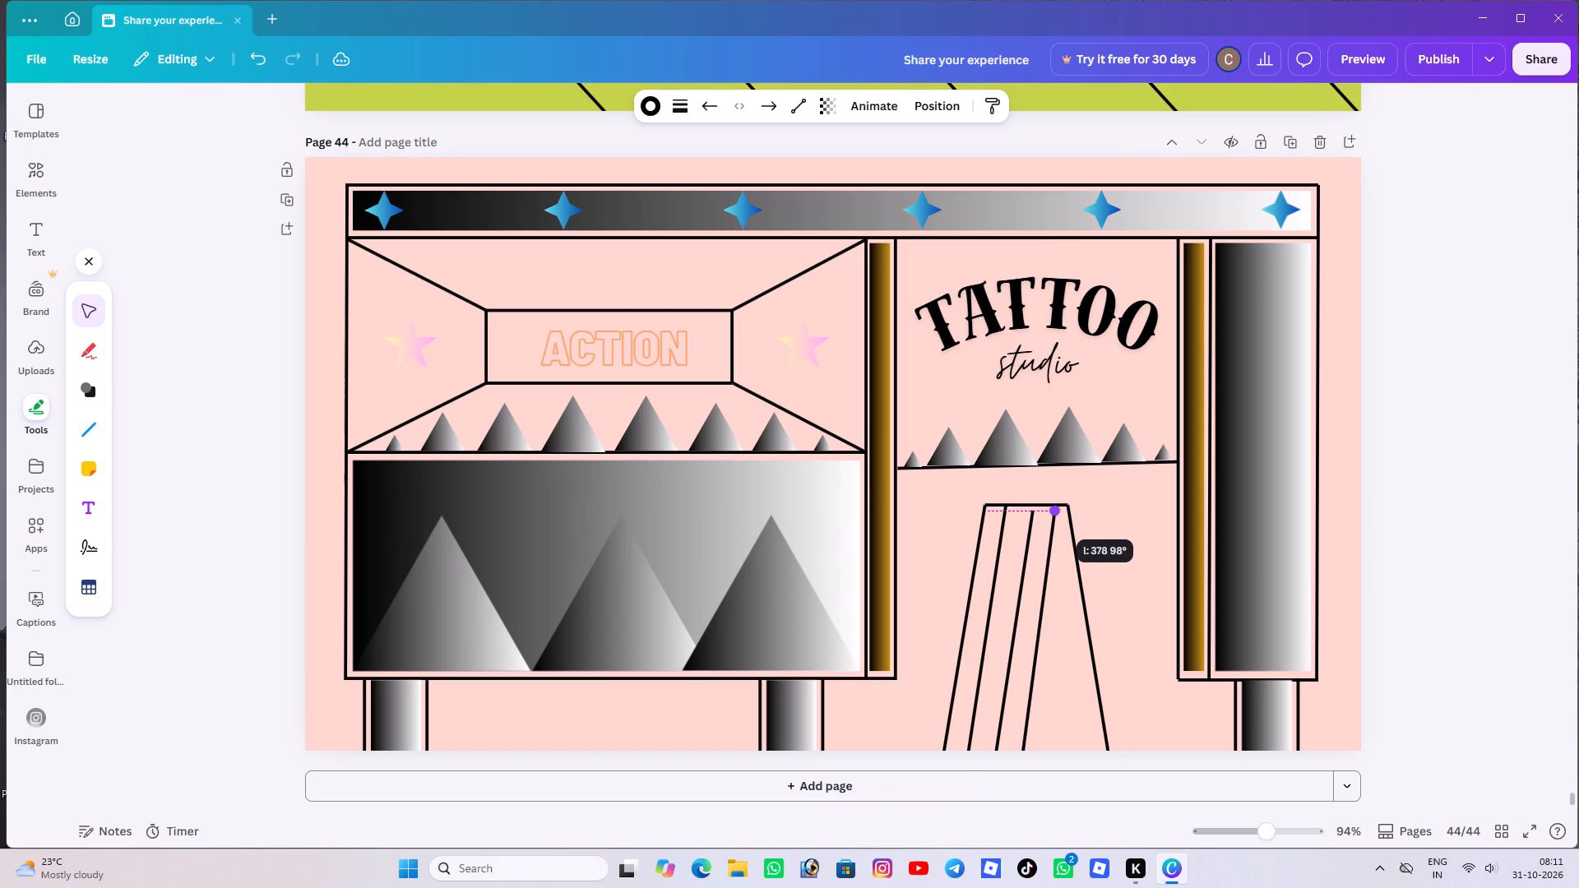
drag(1050, 510, 1048, 506)
click(1026, 708)
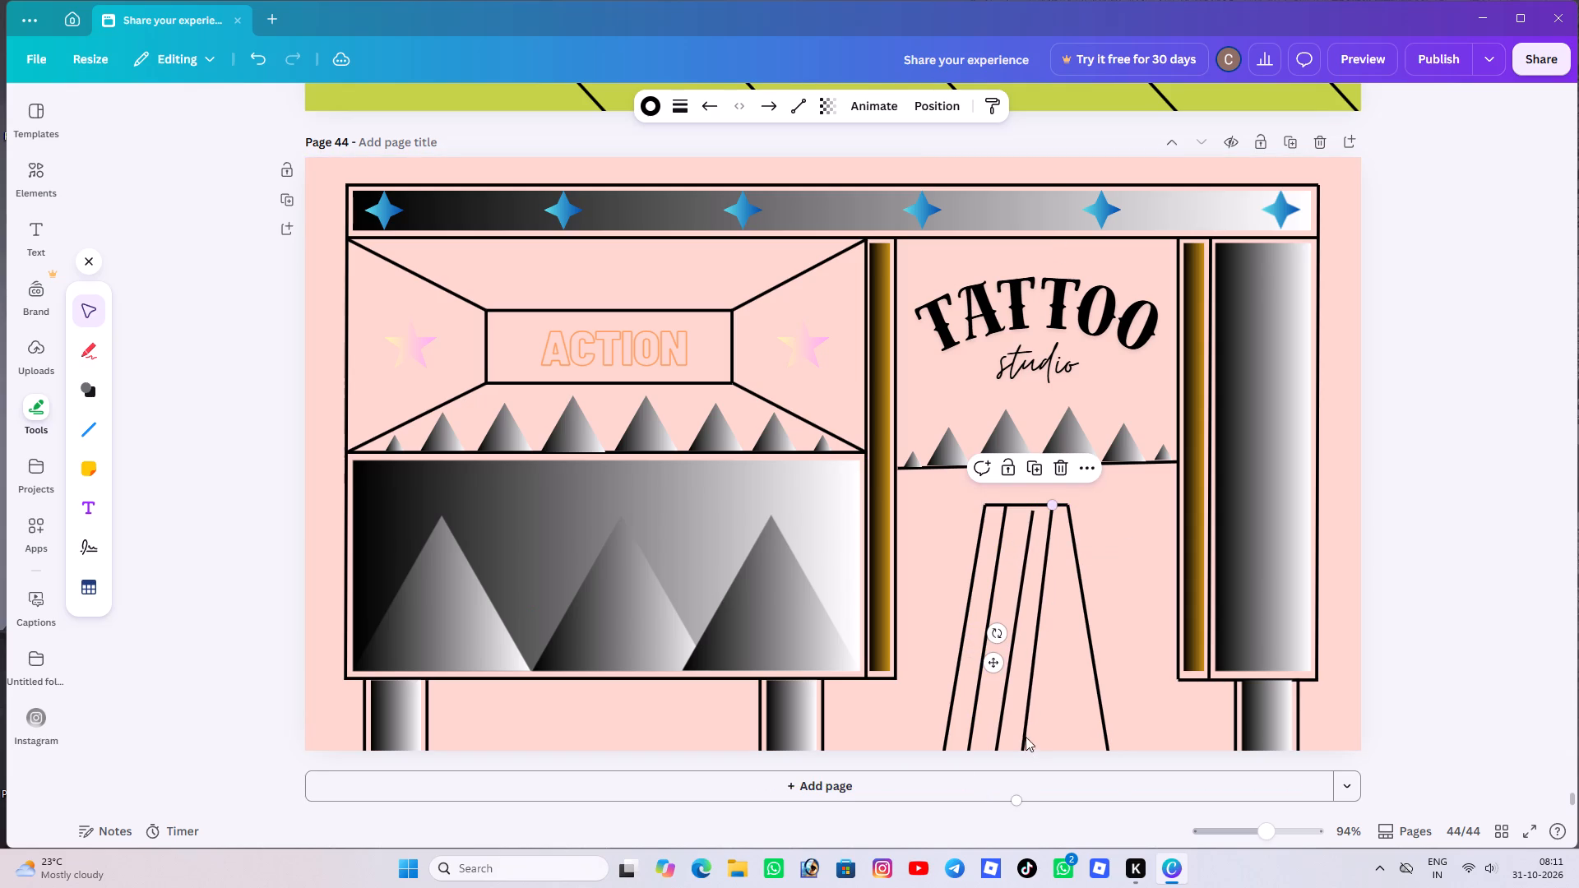
drag(1021, 734, 1040, 732)
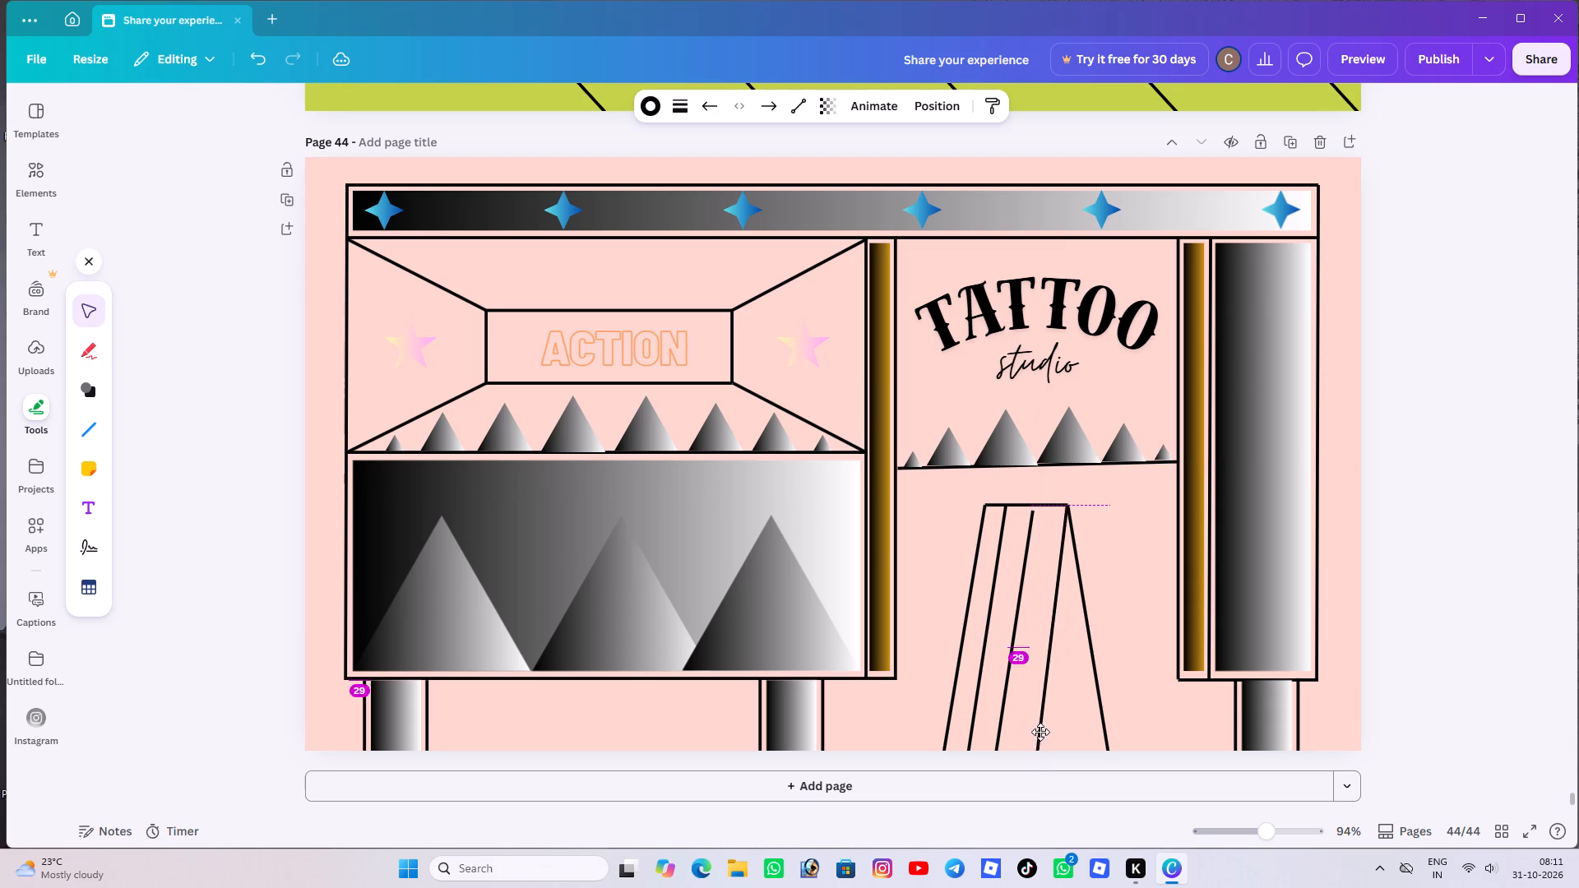
drag(1040, 732, 1074, 632)
drag(1067, 696, 1068, 787)
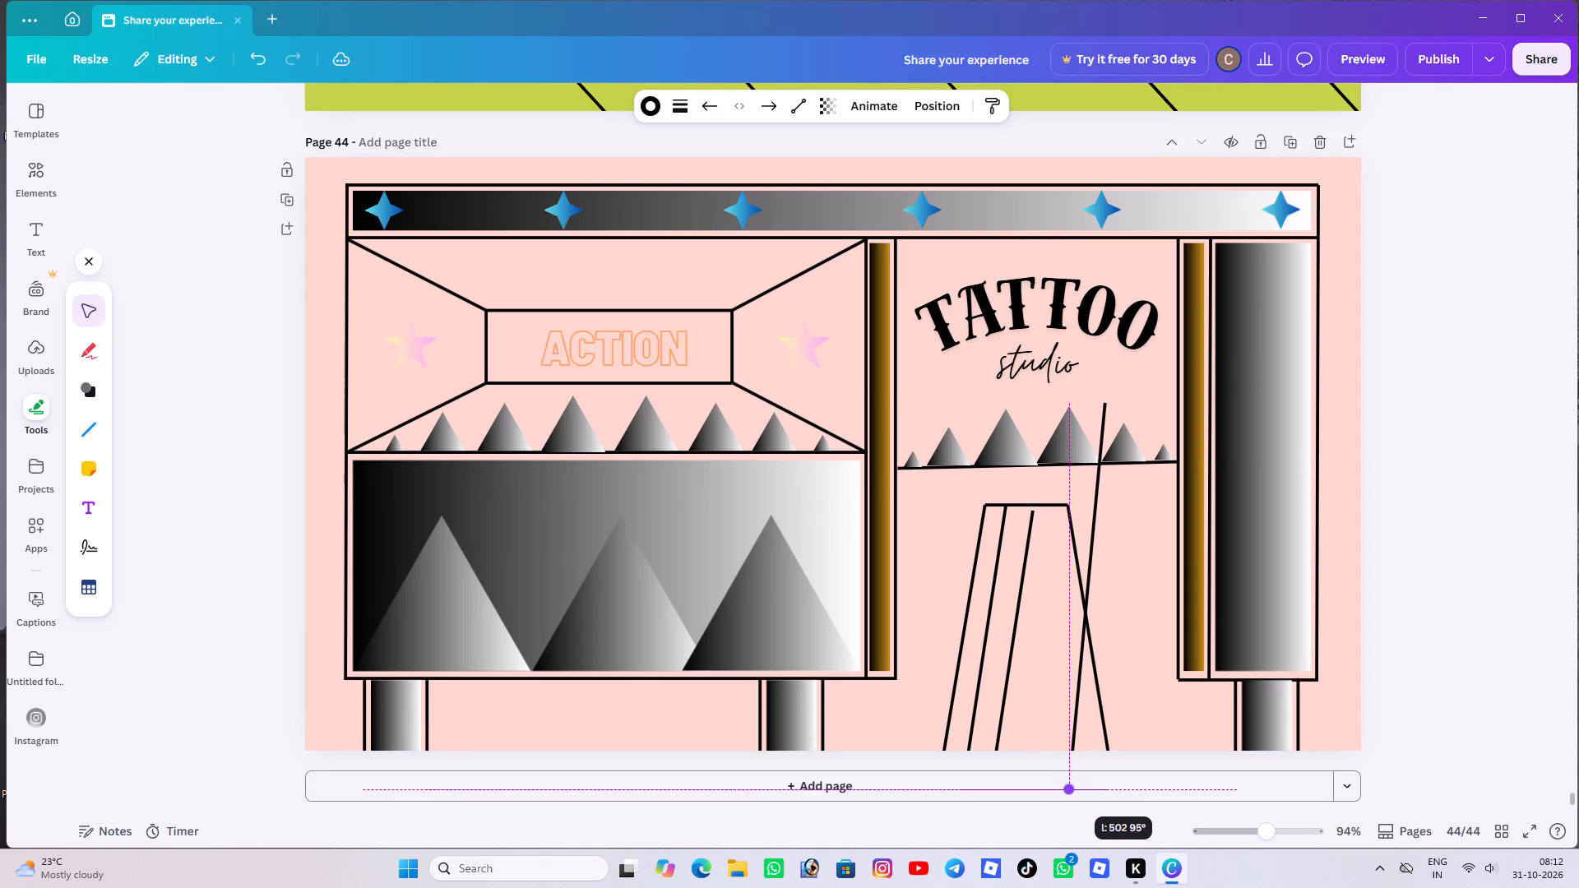
drag(1068, 787, 1072, 799)
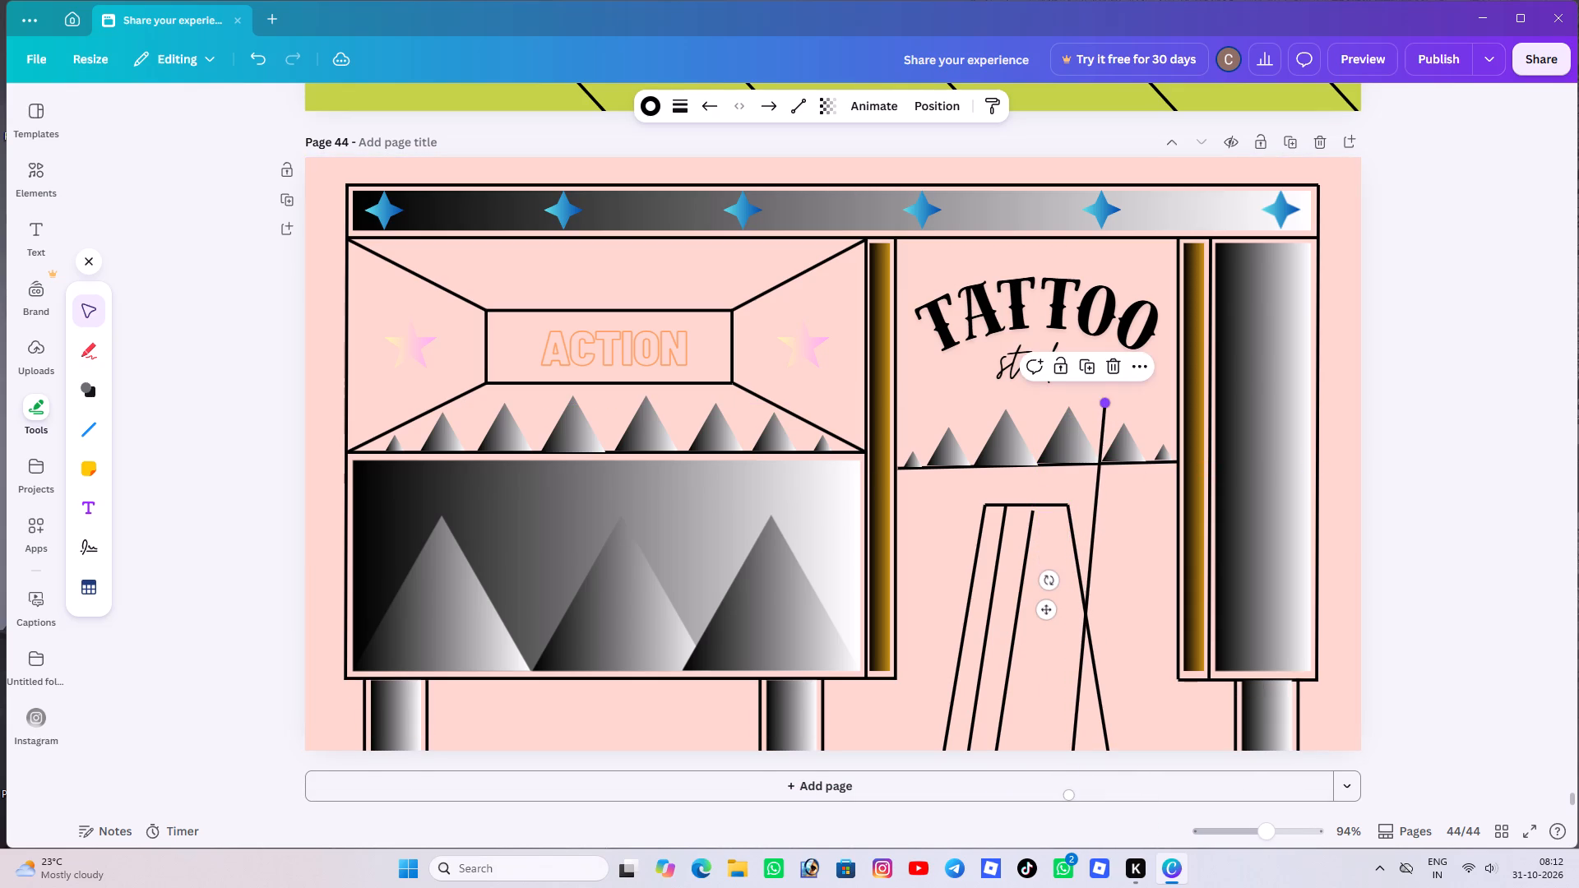
drag(1105, 405, 1054, 521)
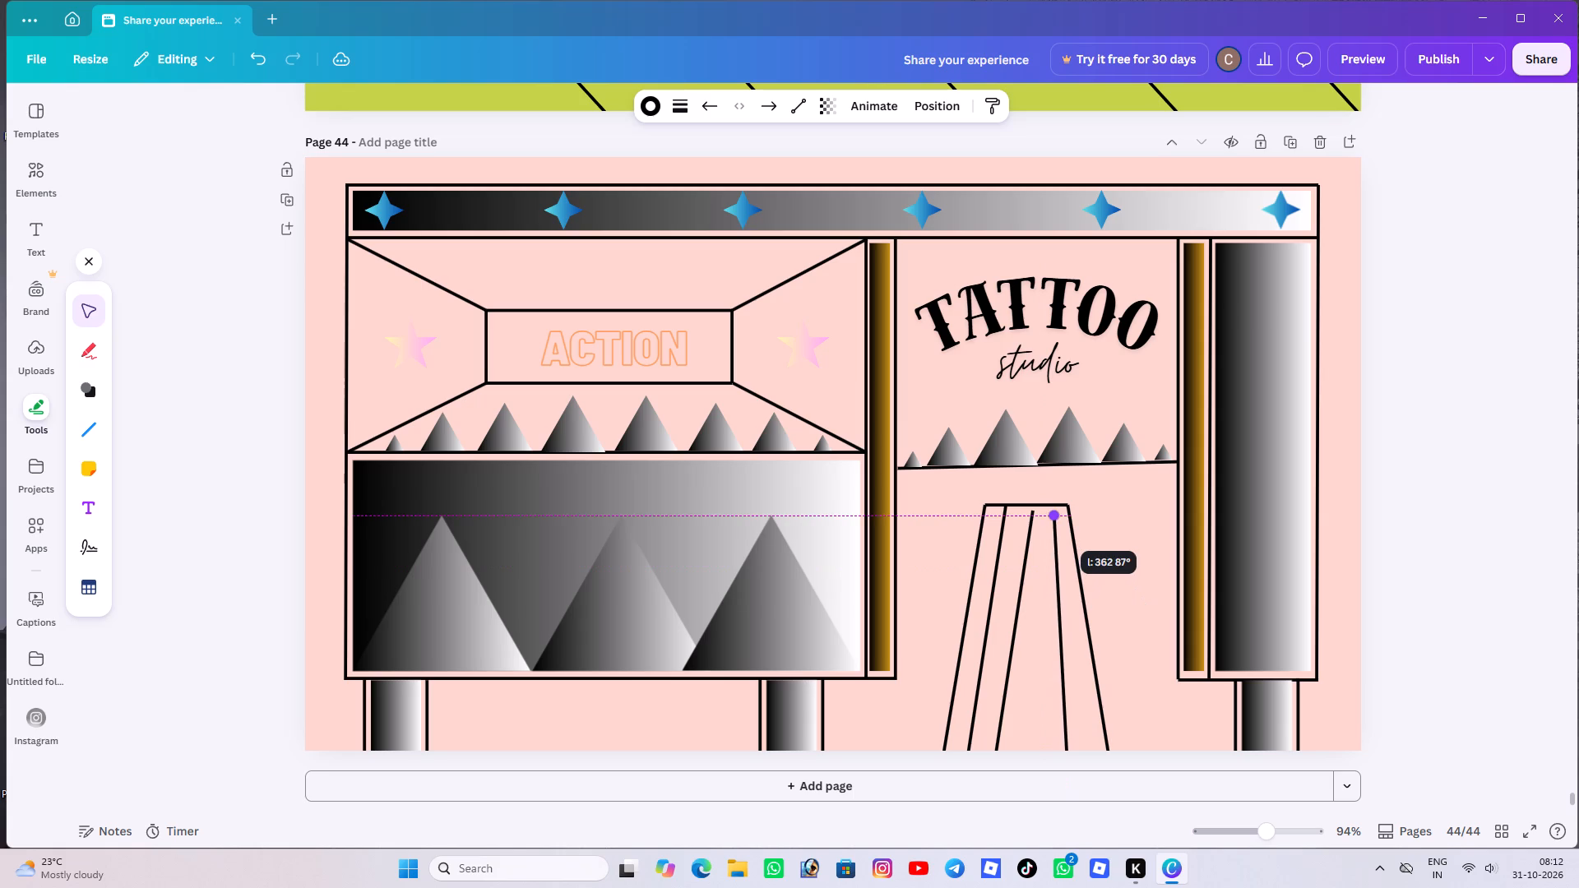
drag(1054, 521, 1053, 505)
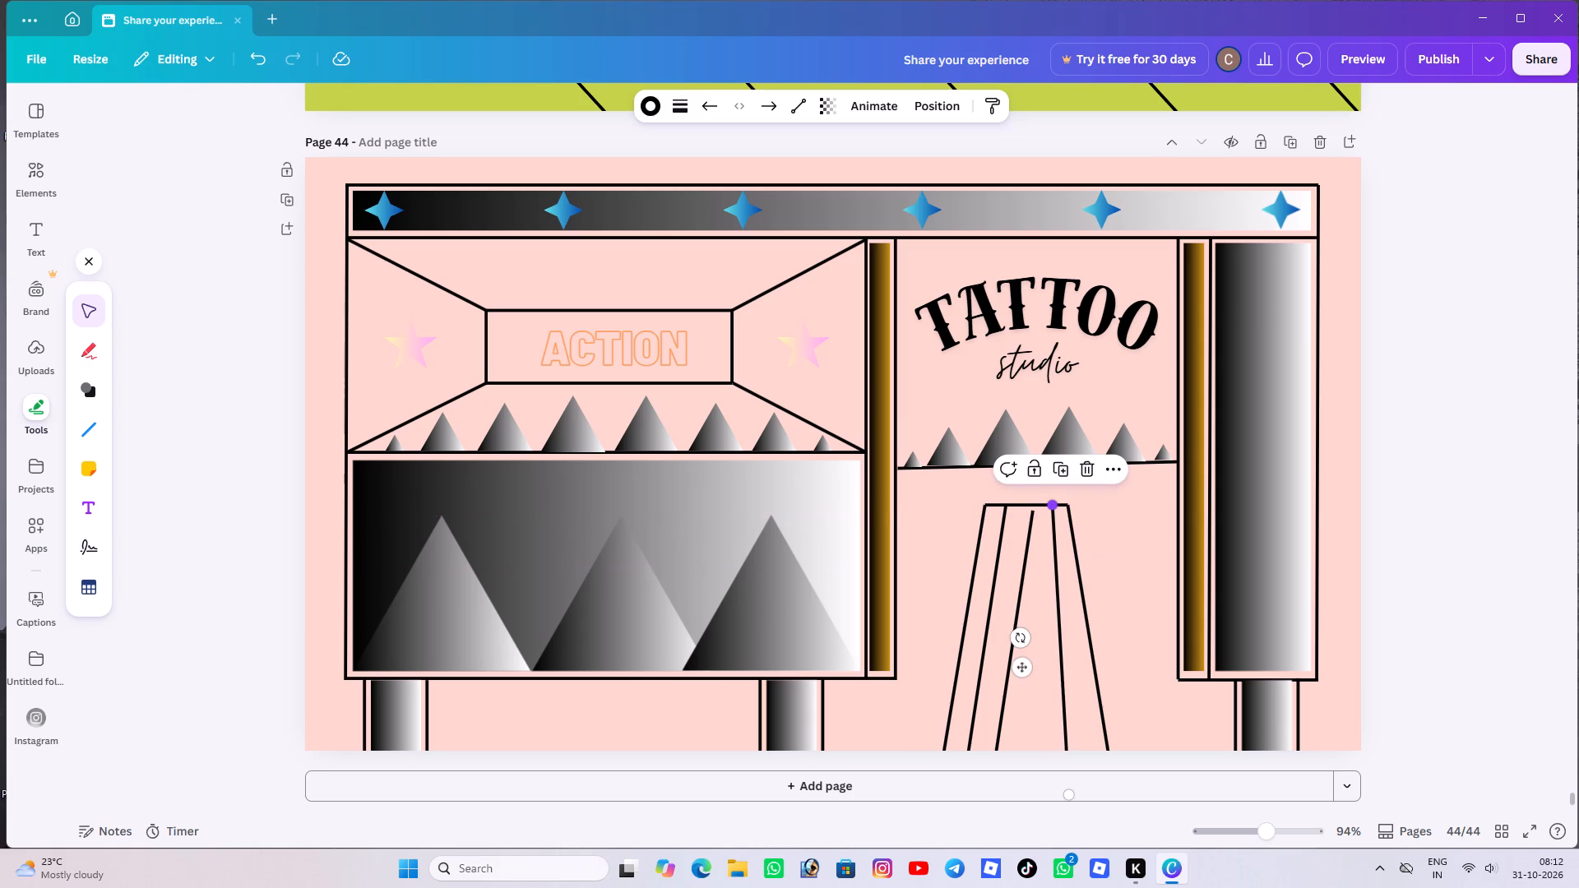
Move the top end of the middle slanted line up to the crossbar and slightly toward the left leg.
click(1024, 553)
drag(1030, 509, 1031, 502)
drag(1031, 503, 1030, 507)
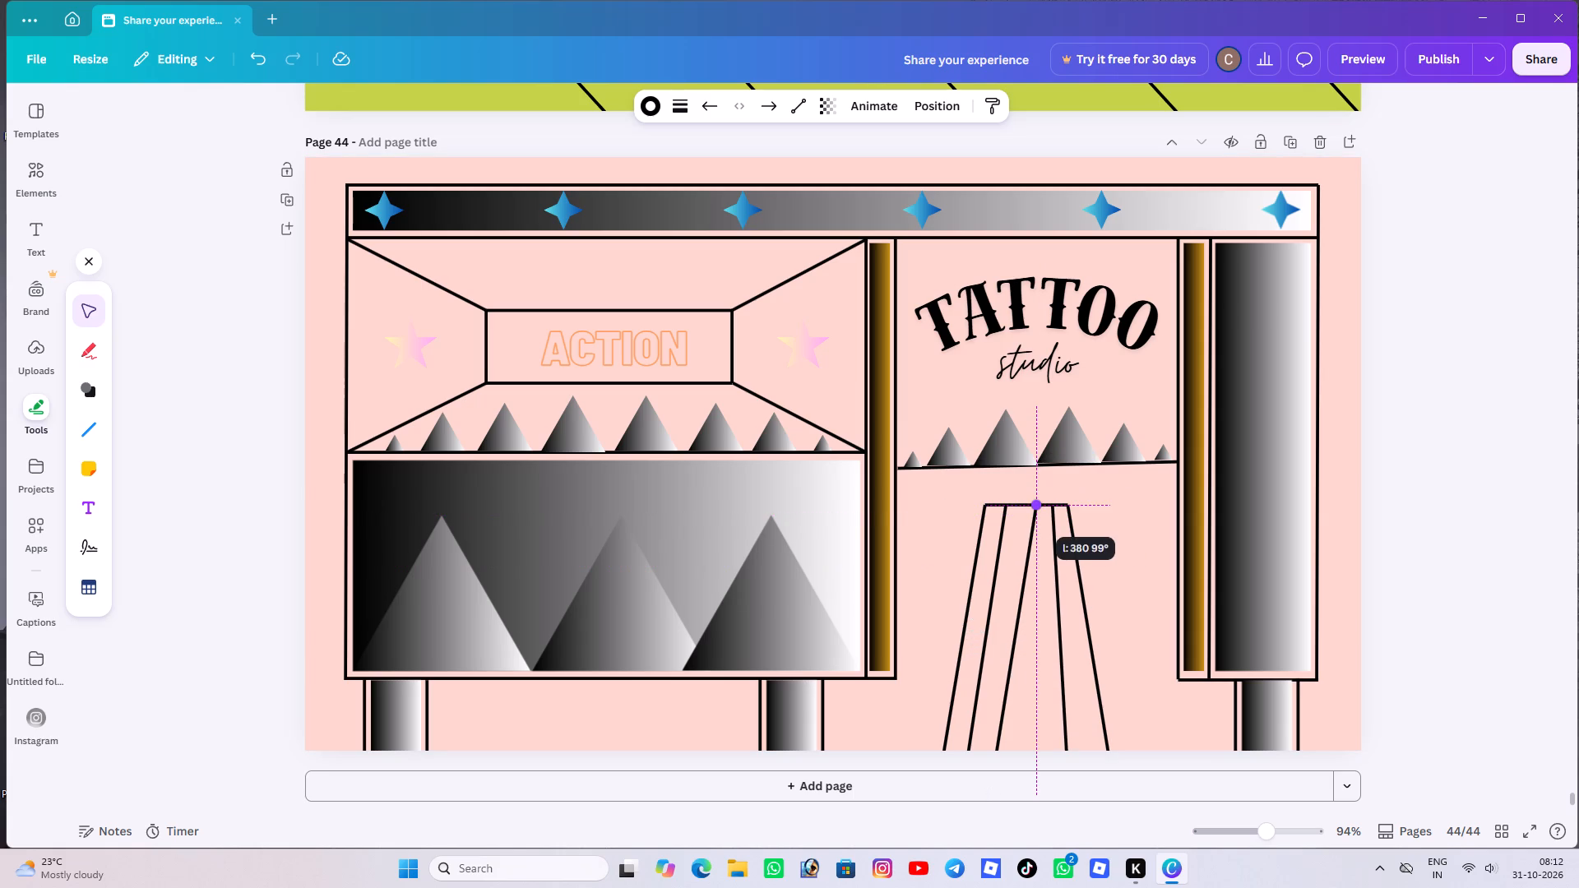
drag(1030, 507, 1021, 506)
click(940, 519)
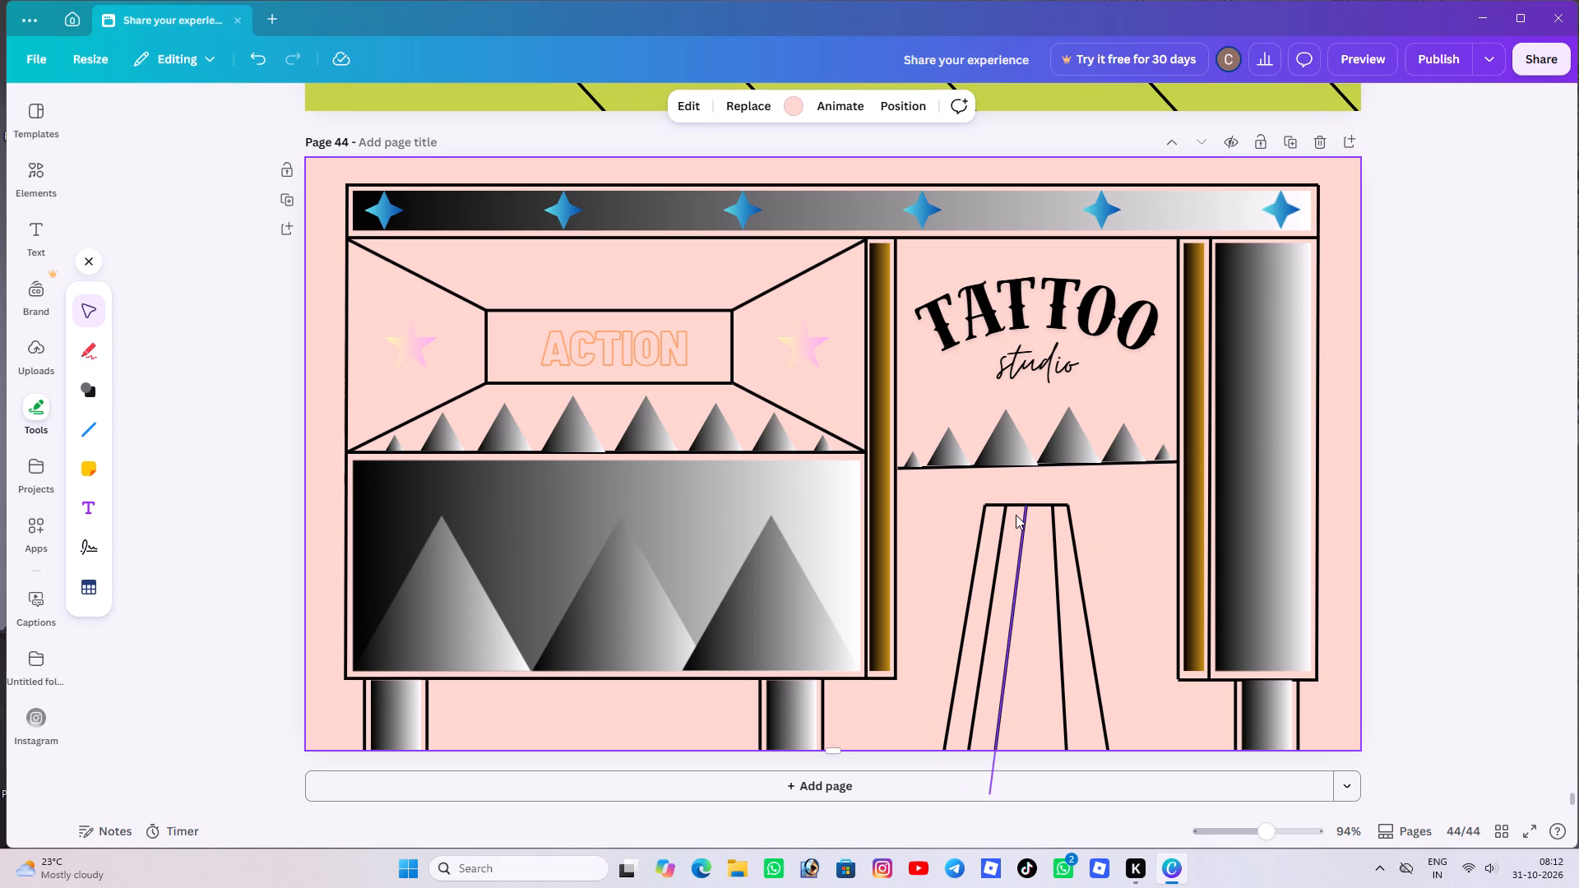
Duplicate the middle slanted line, straighten the copy to nearly vertical, and fit it under the crossbar between the middle and right inner lines.
click(1025, 522)
click(1012, 469)
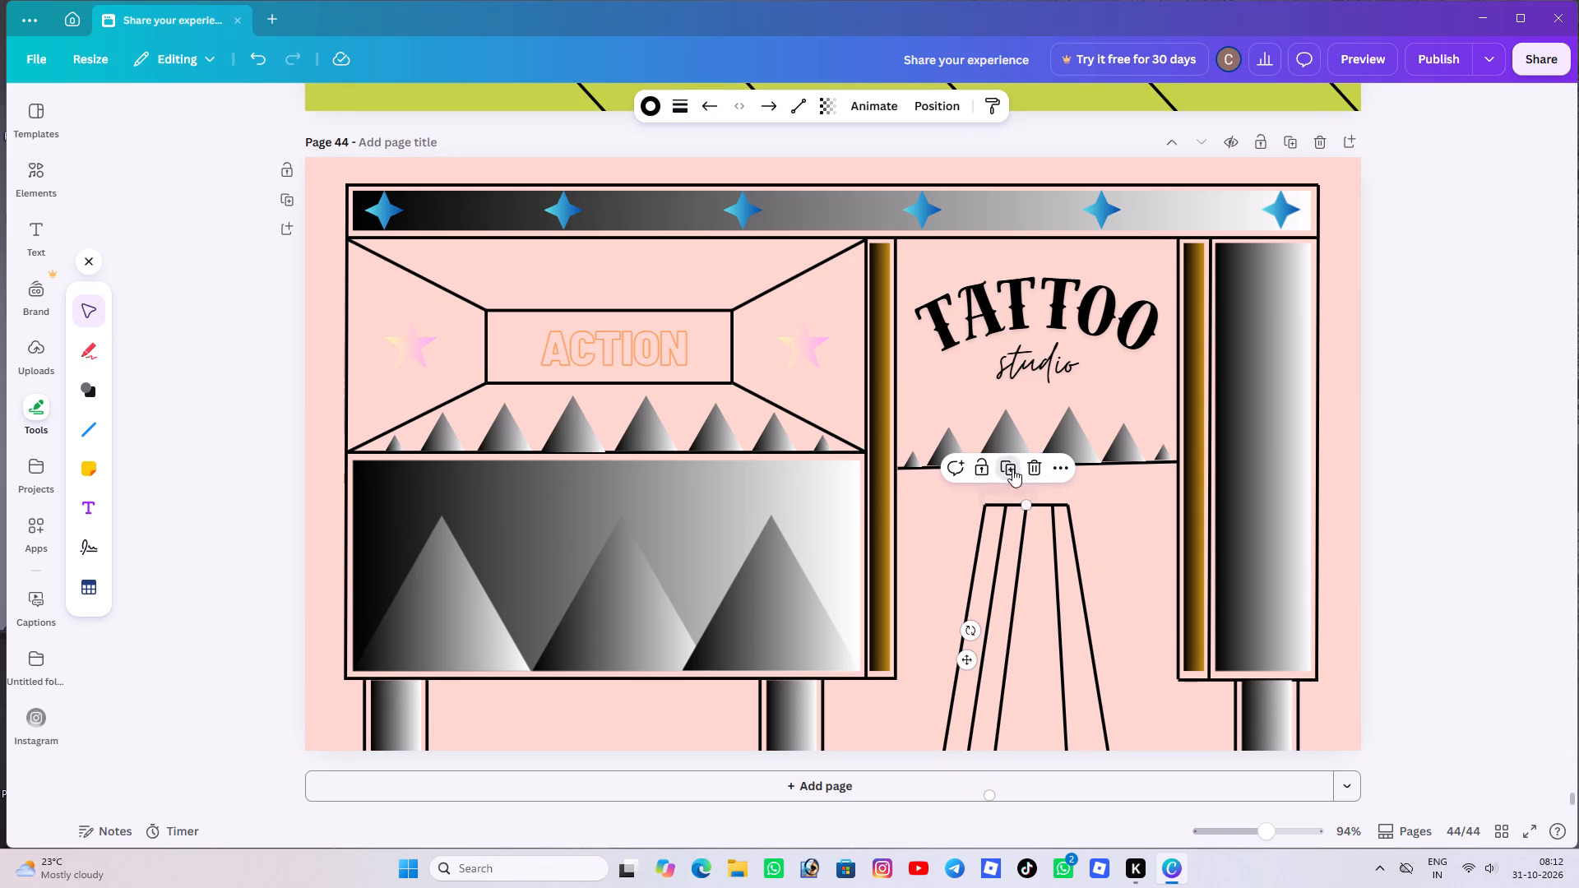
drag(1024, 593, 1022, 572)
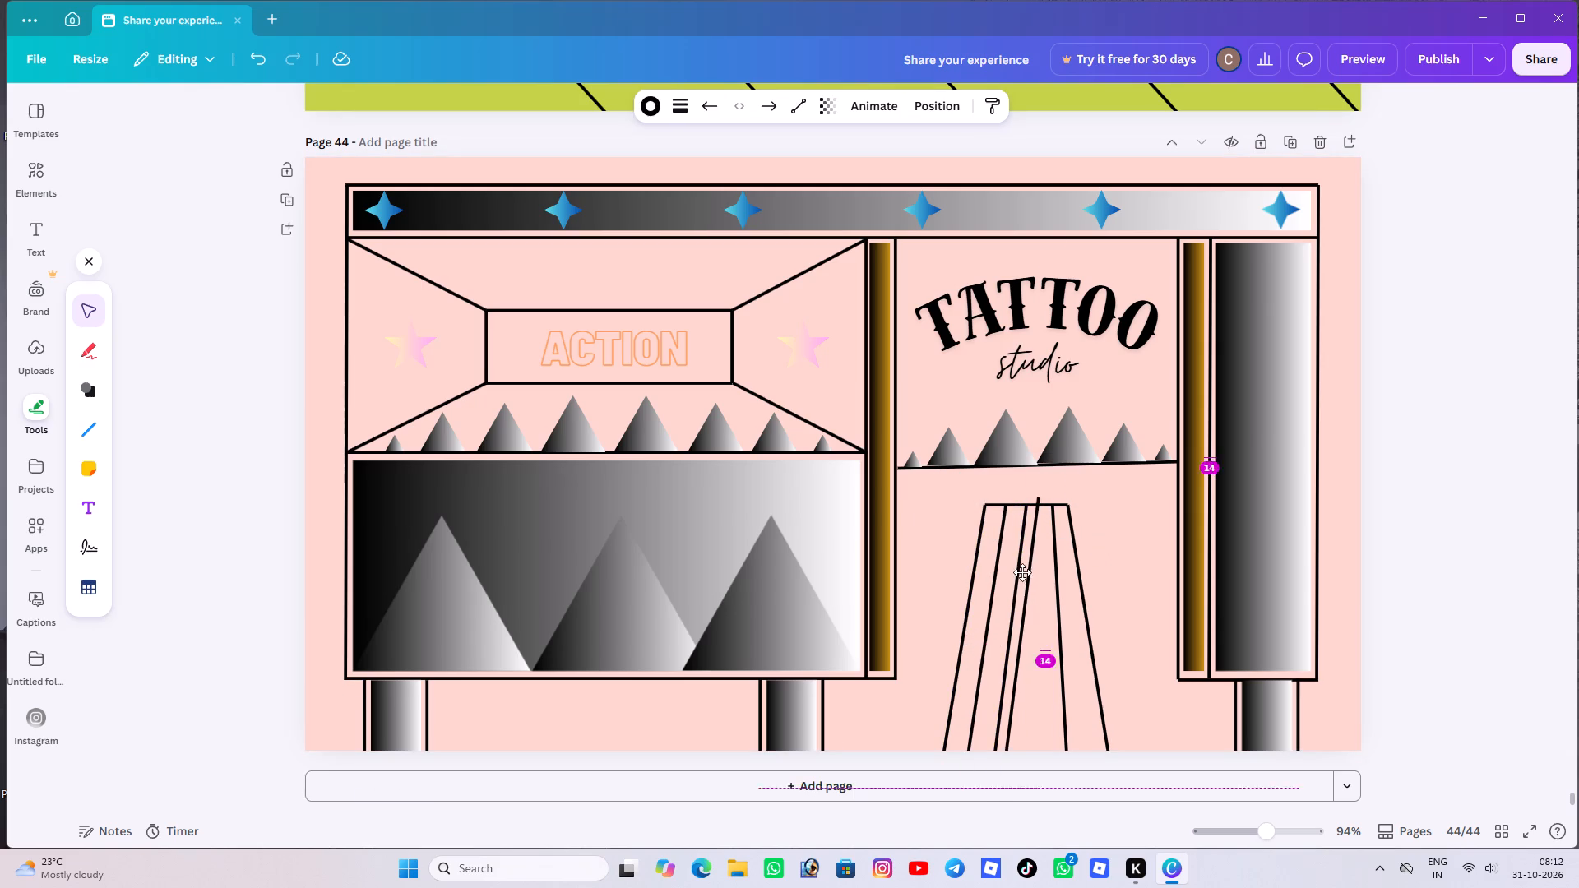
drag(1022, 572, 1017, 410)
drag(997, 627, 998, 629)
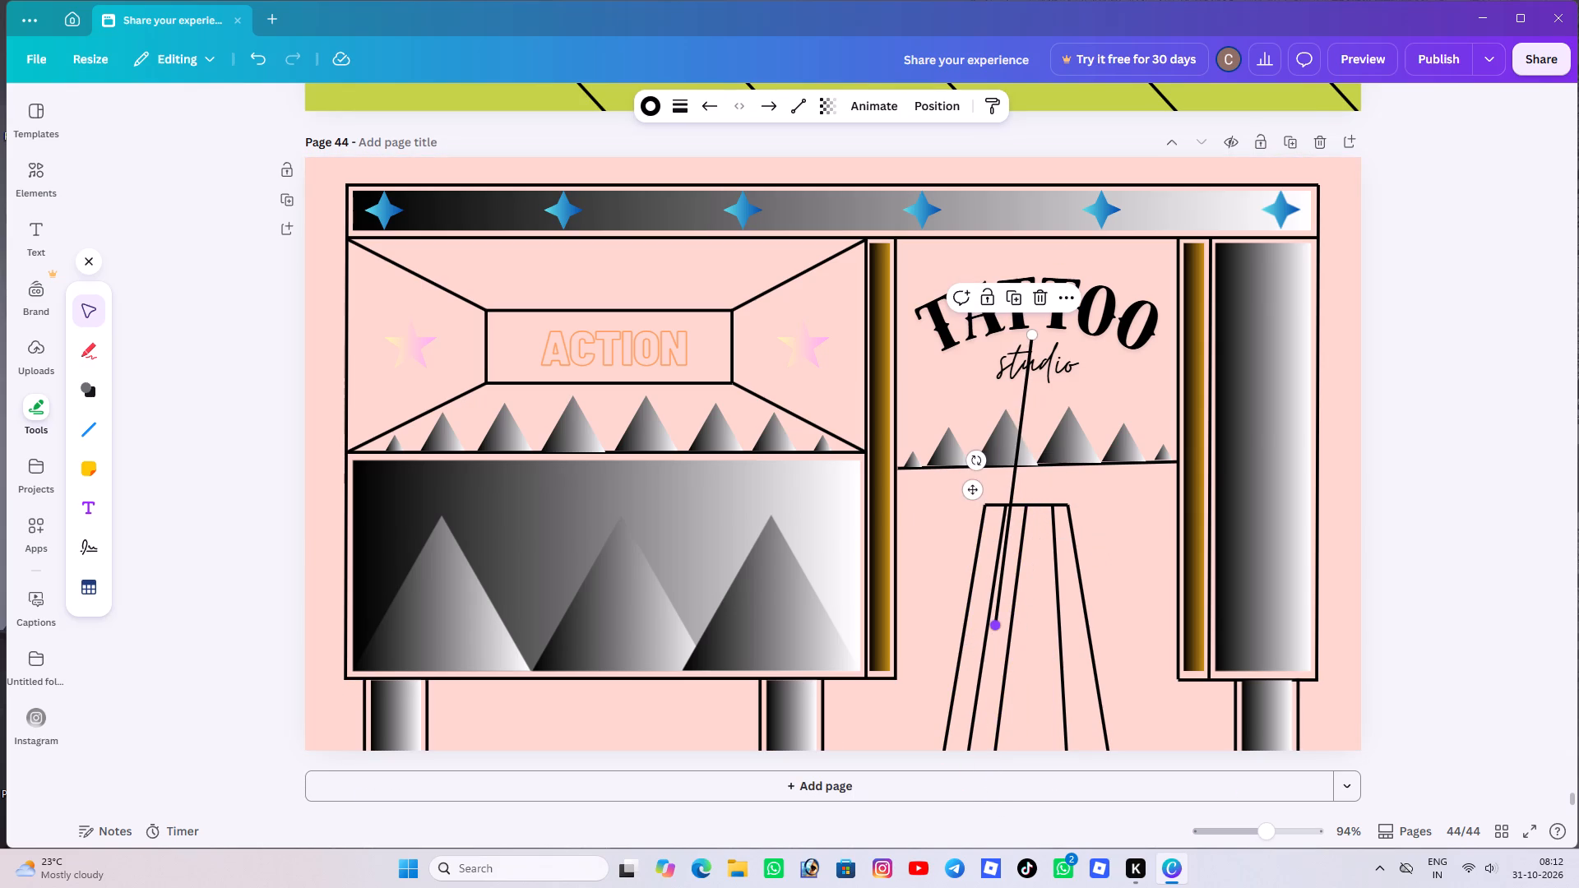
drag(998, 629, 1021, 632)
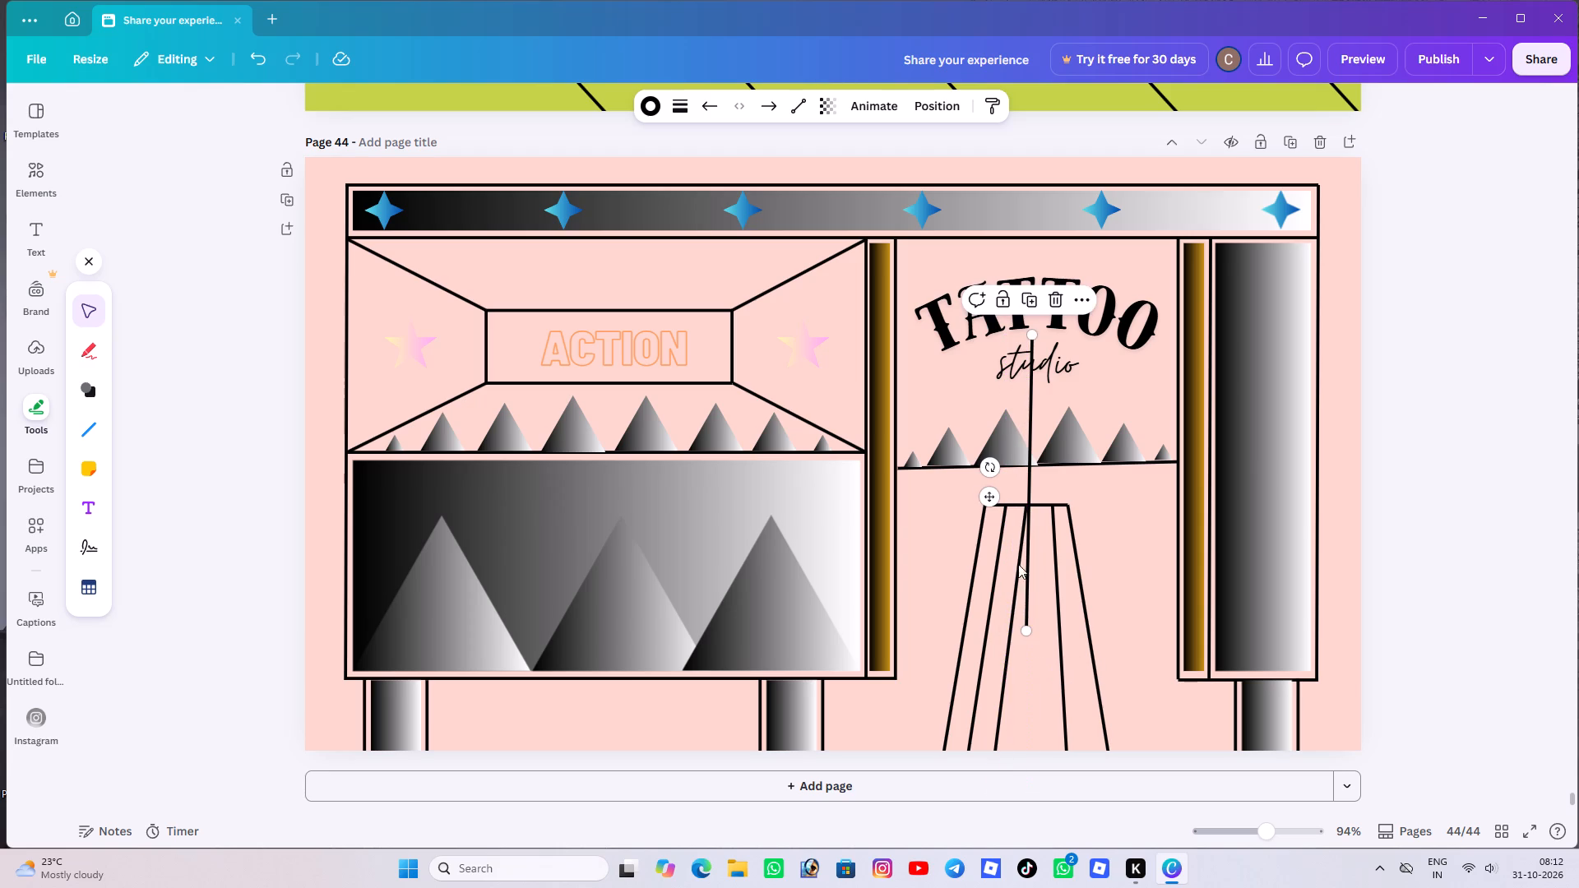
drag(1033, 469, 1032, 691)
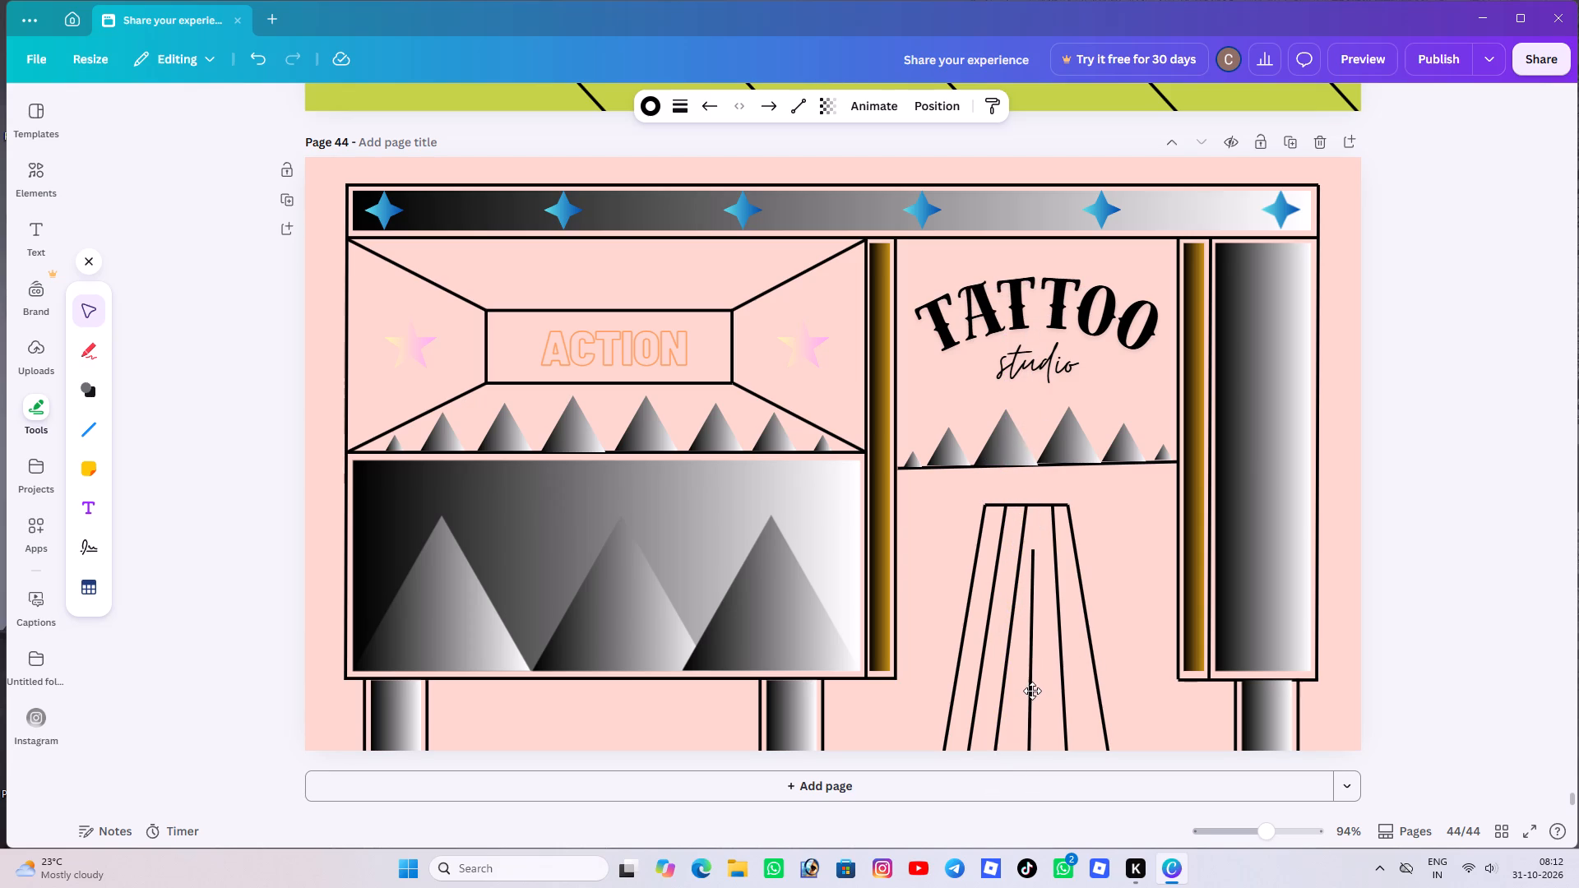
drag(1032, 691, 1041, 643)
click(941, 599)
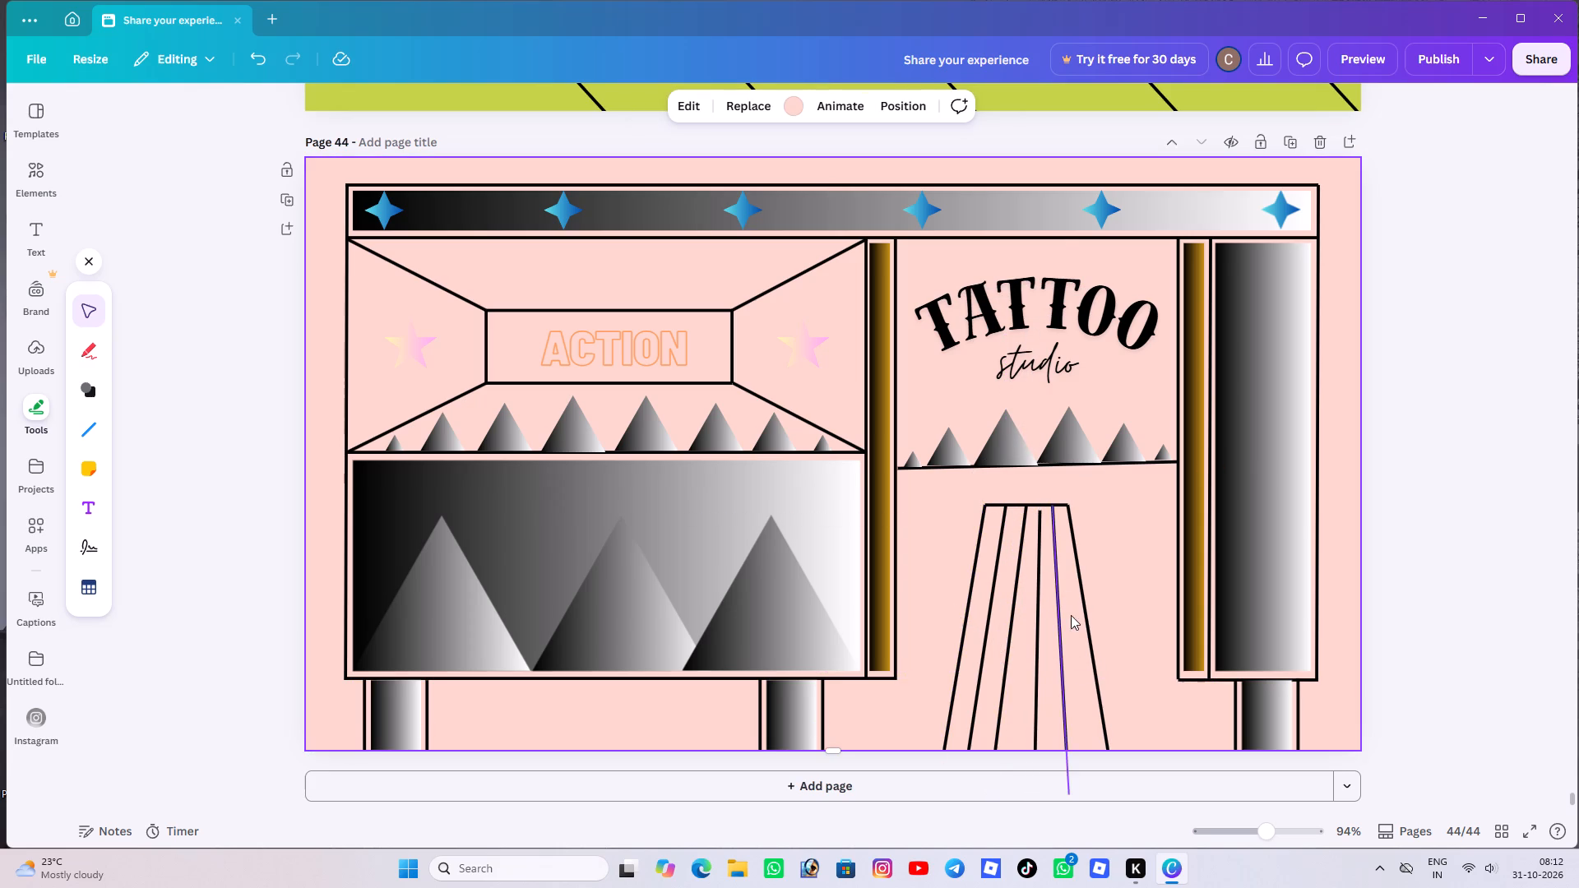
click(1038, 621)
click(1035, 631)
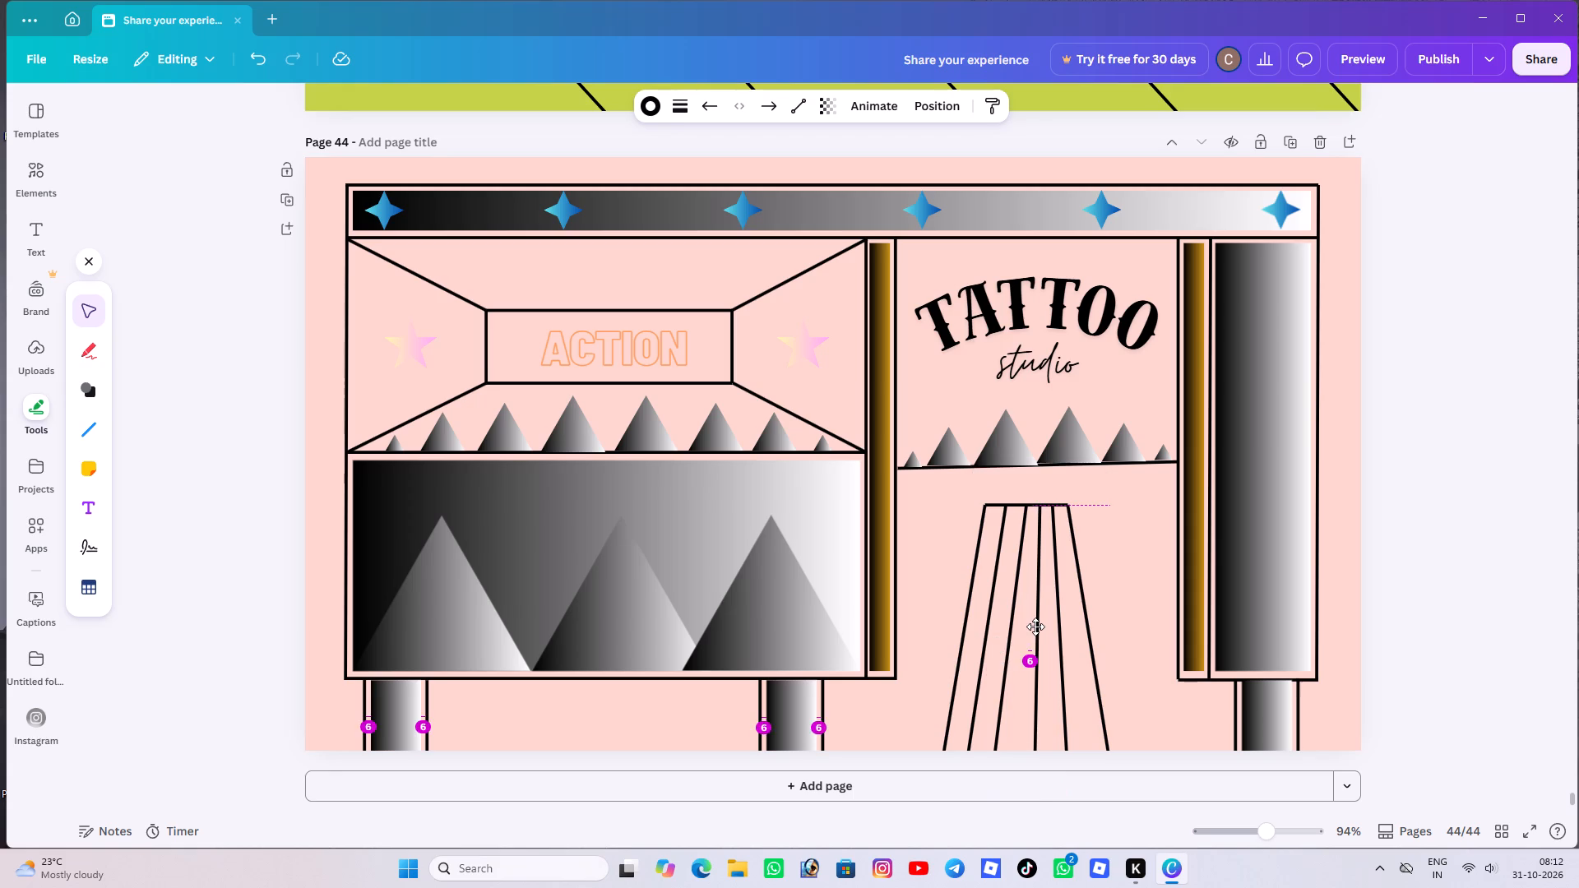
click(947, 599)
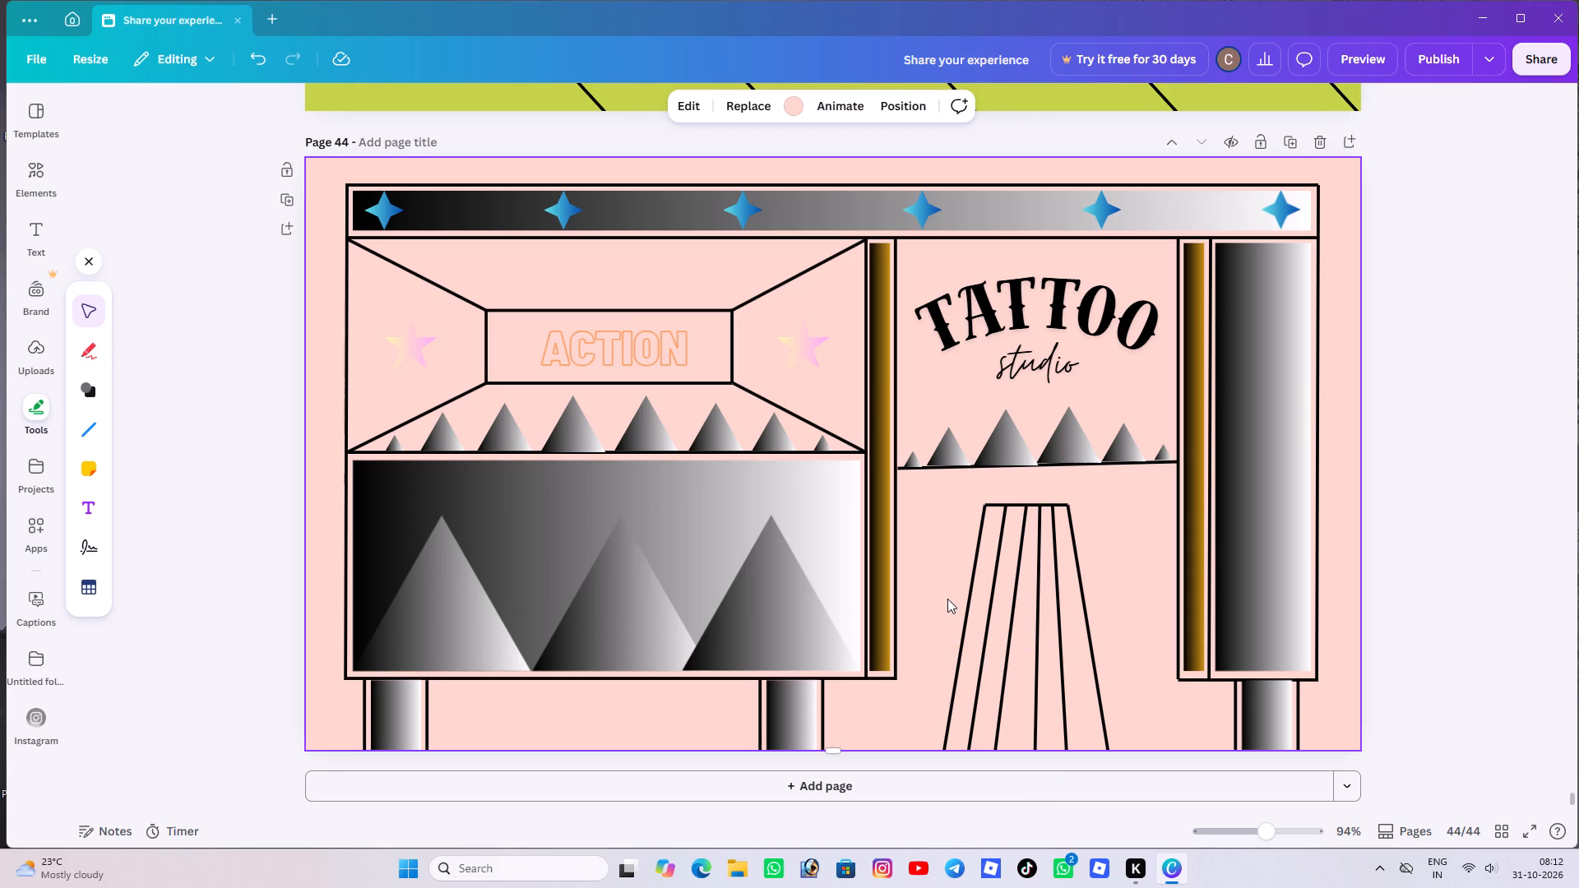